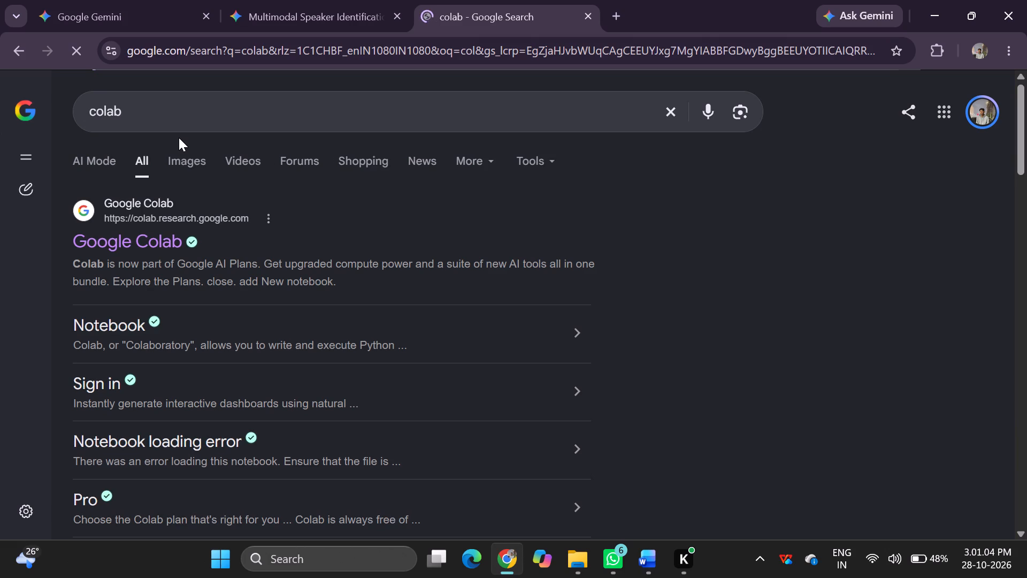
click(121, 237)
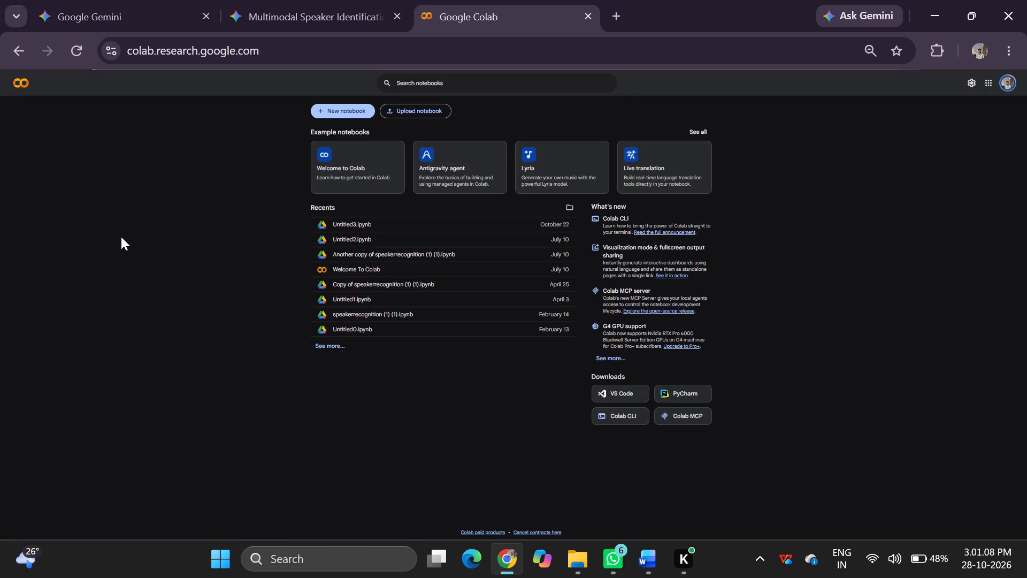
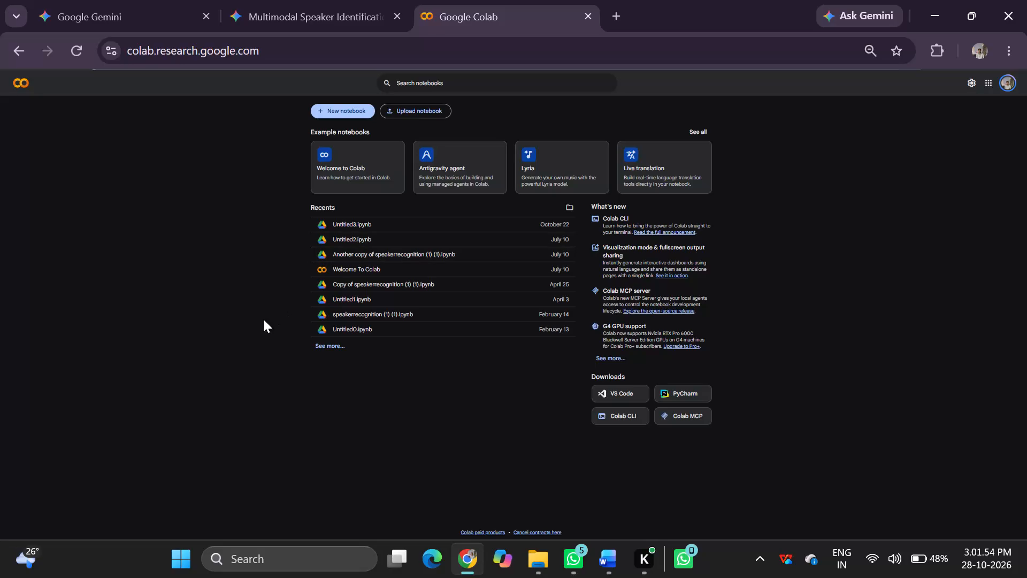
Create a new blank notebook in Google Colab.
scroll(335, 273, down, 1)
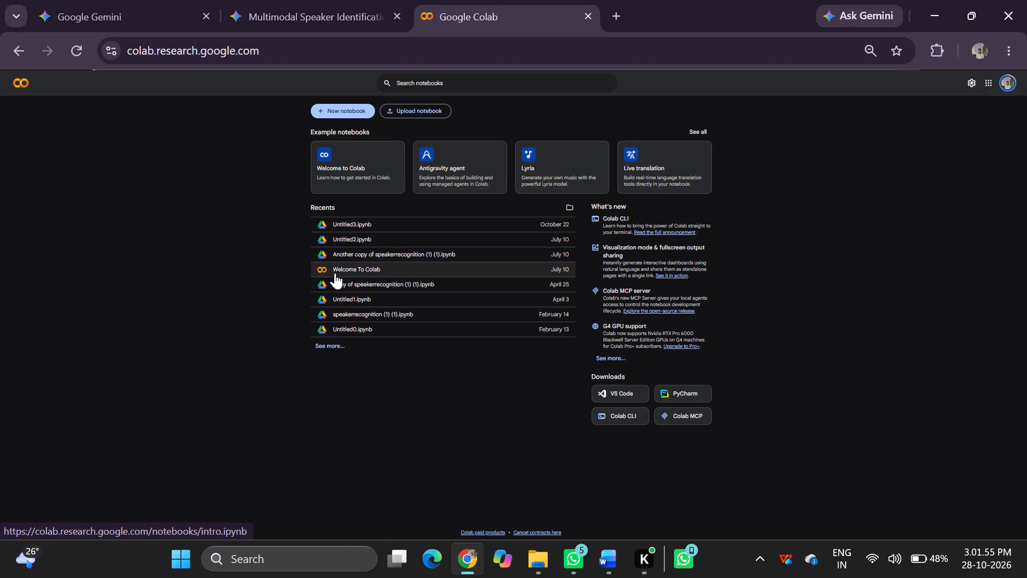
scroll(335, 273, down, 1)
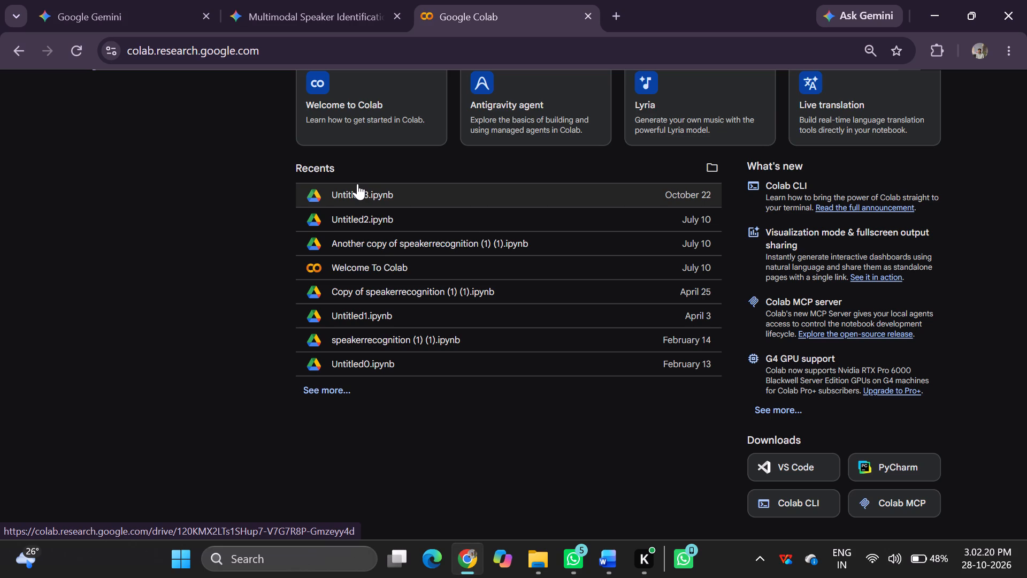
scroll(357, 184, up, 1)
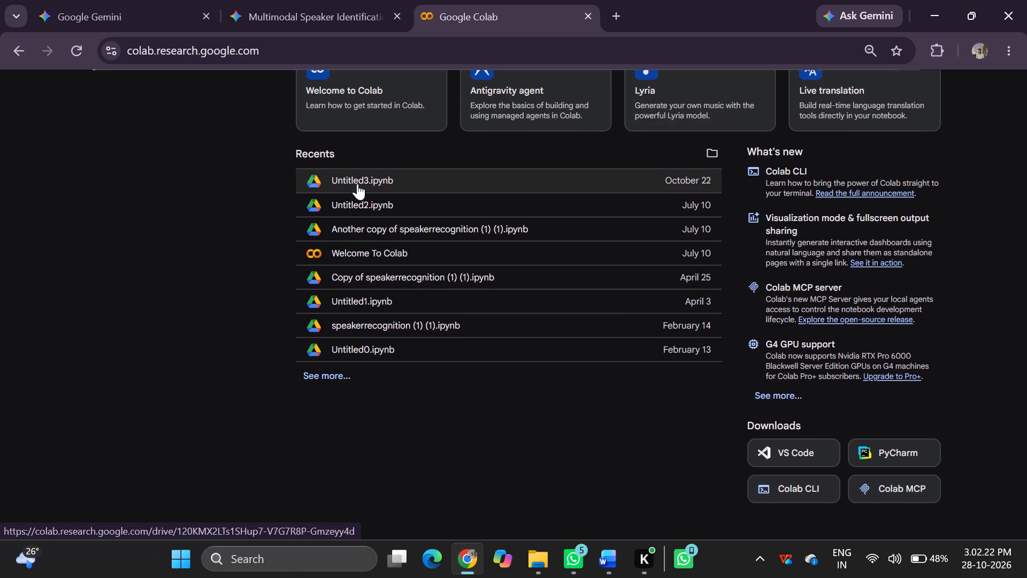
scroll(357, 184, up, 2)
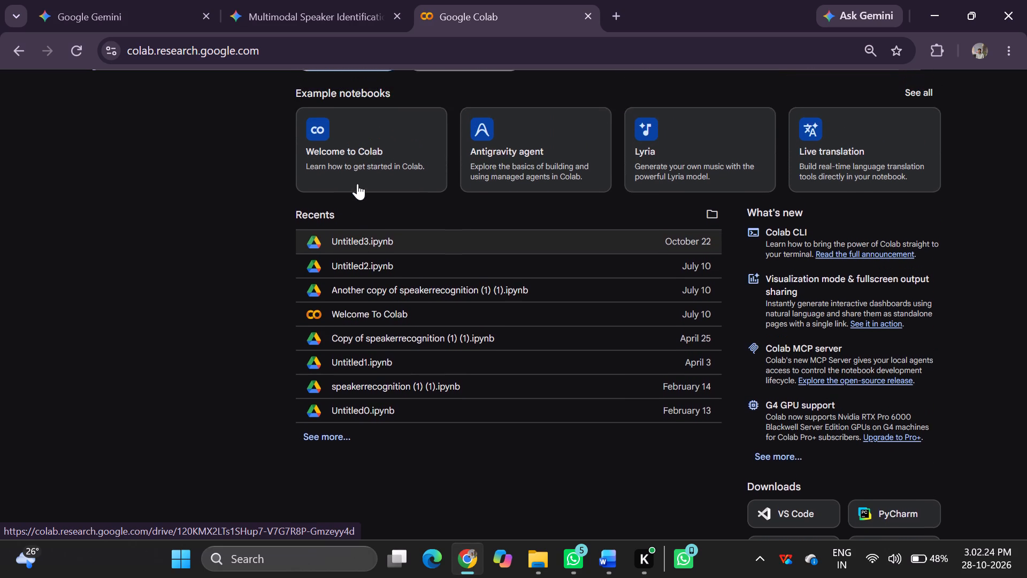
scroll(357, 184, up, 1)
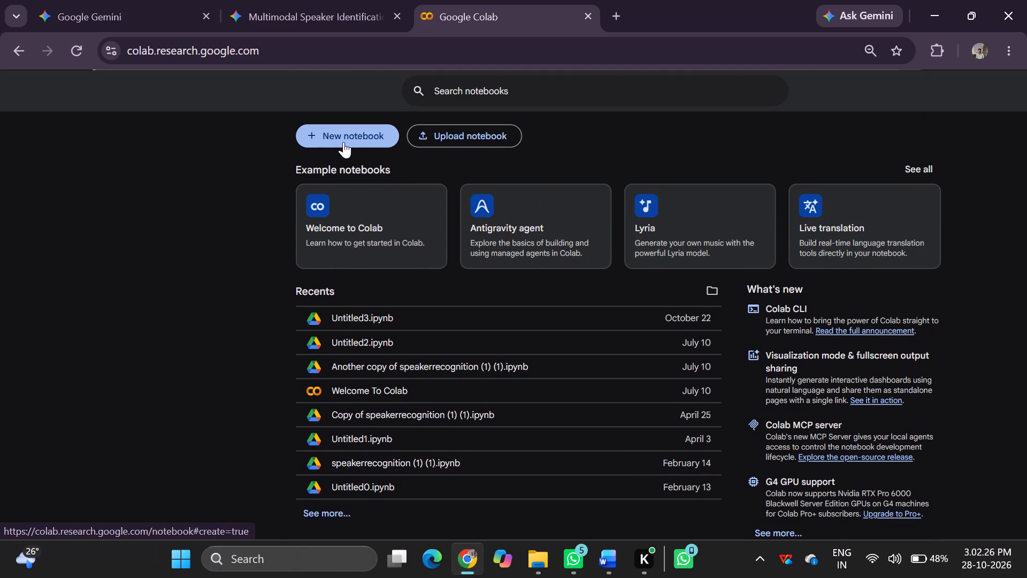
click(343, 140)
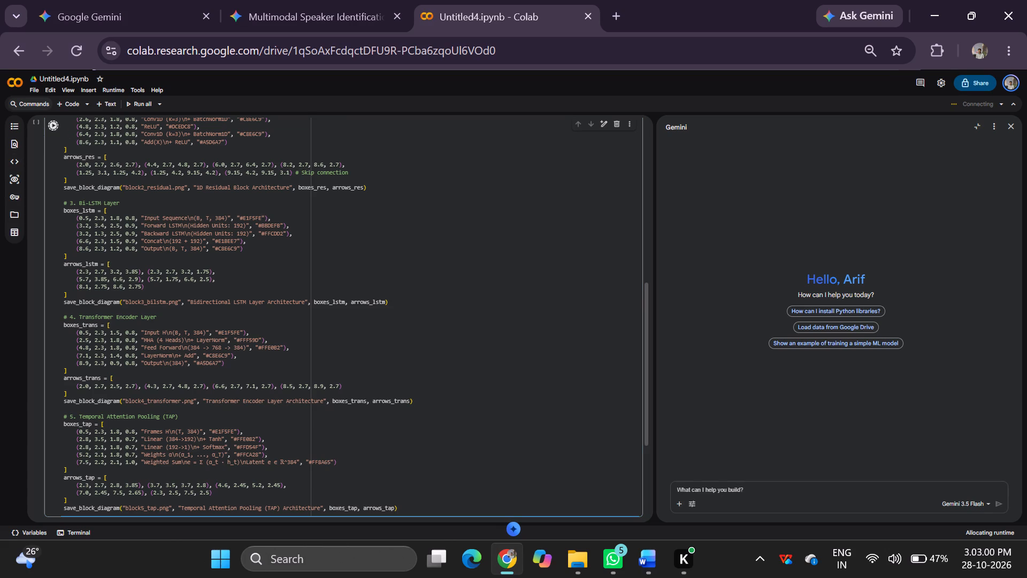
scroll(249, 354, down, 3)
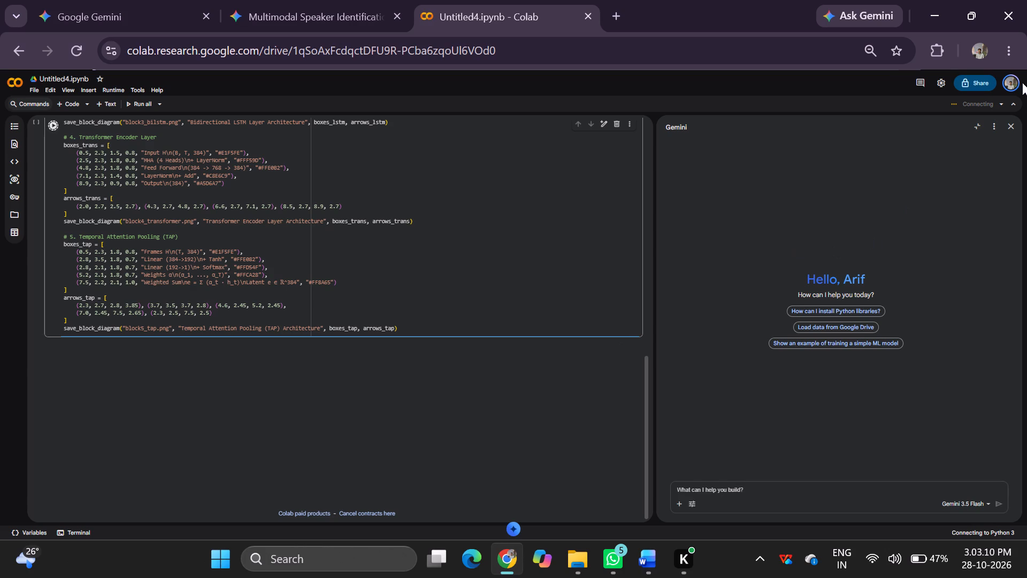
scroll(1001, 95, up, 1)
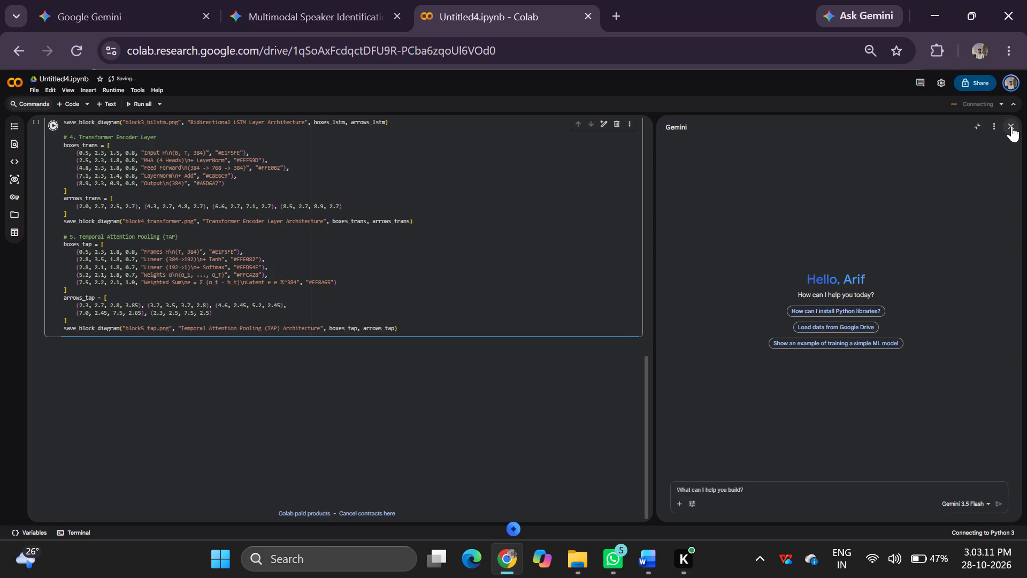
click(1011, 126)
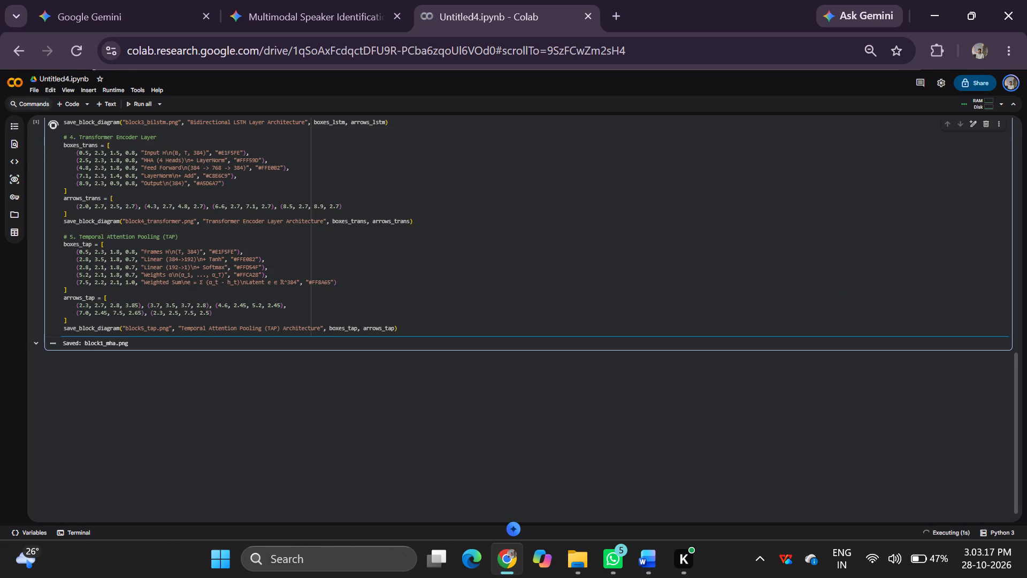
scroll(807, 217, up, 1)
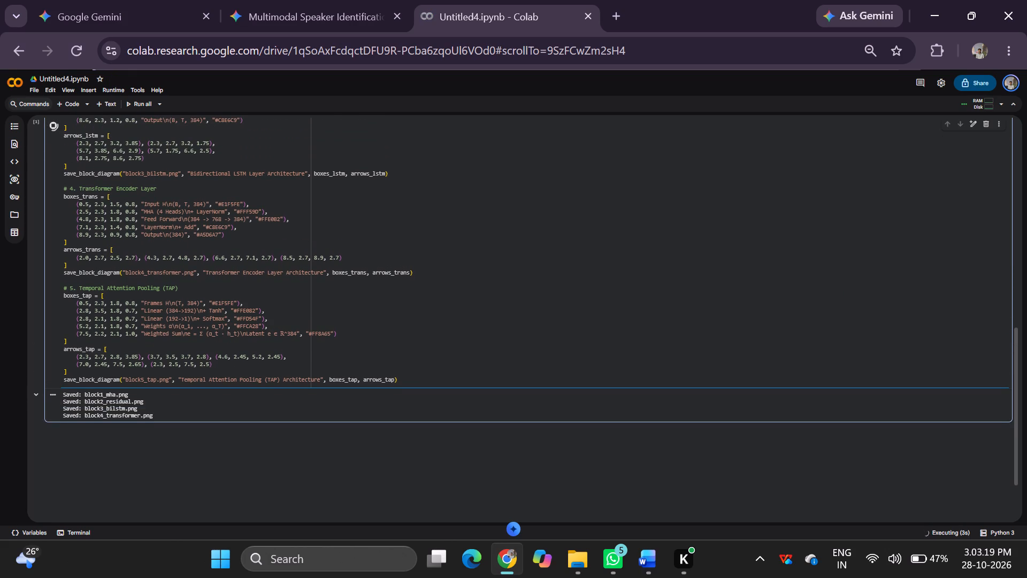
scroll(807, 217, up, 4)
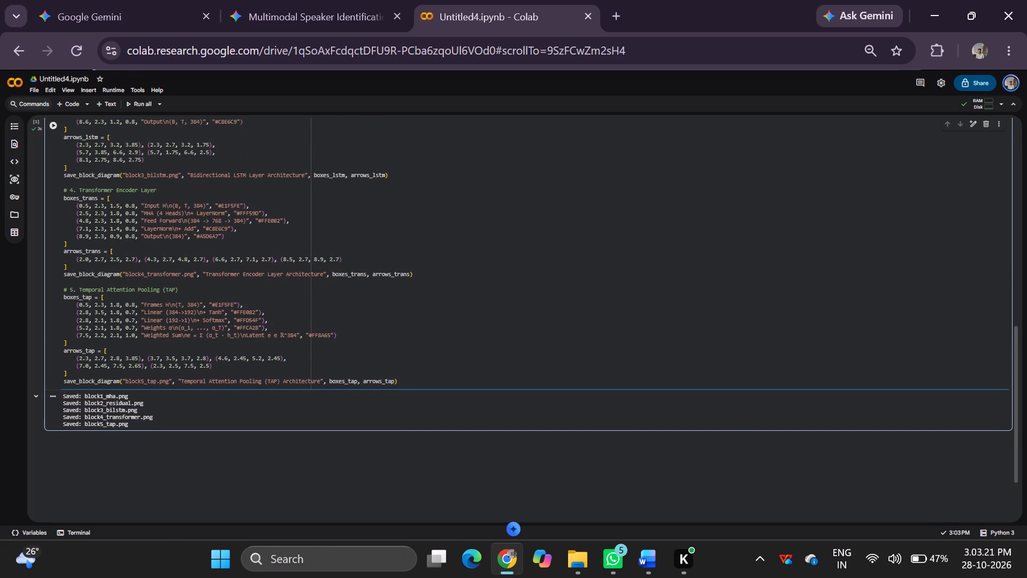
scroll(807, 217, up, 1)
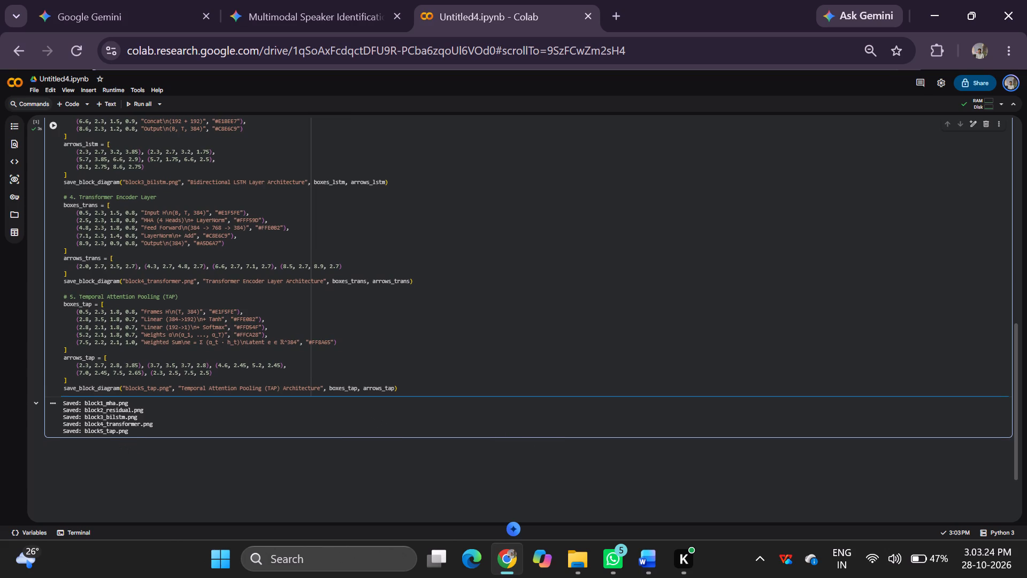
Show the notebook's session files to locate the generated block diagram PNG images.
click(54, 404)
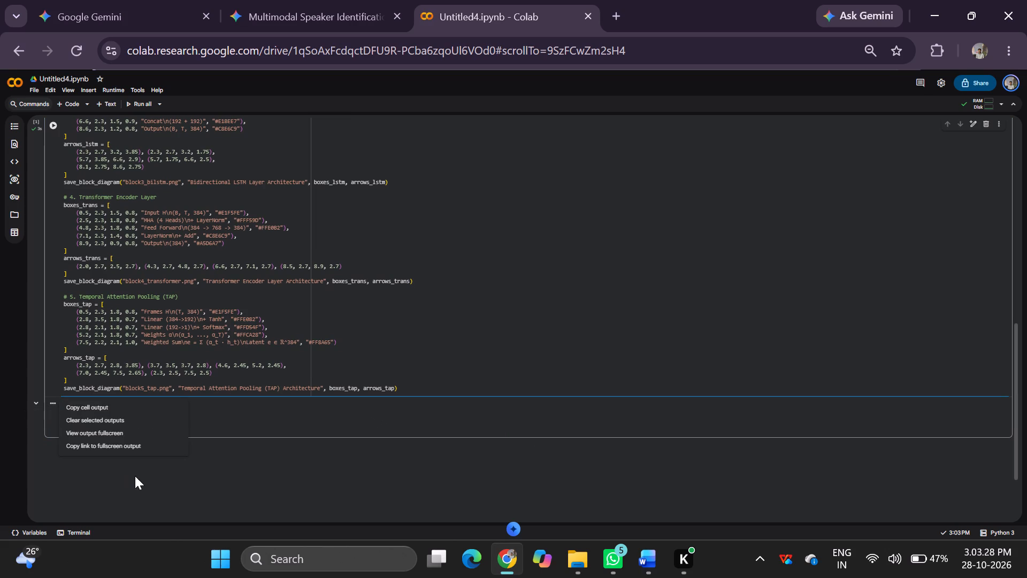
click(158, 481)
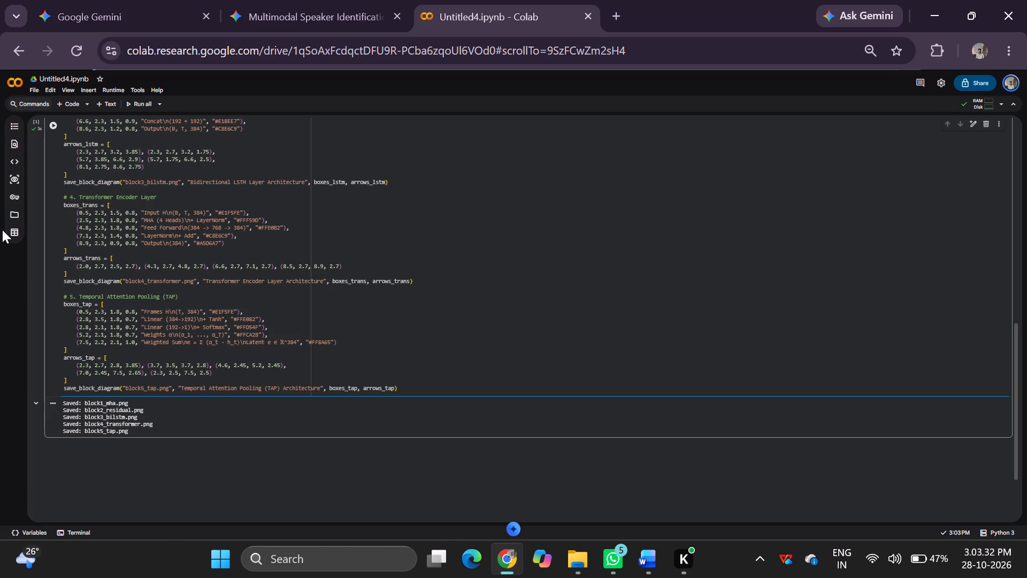
click(13, 129)
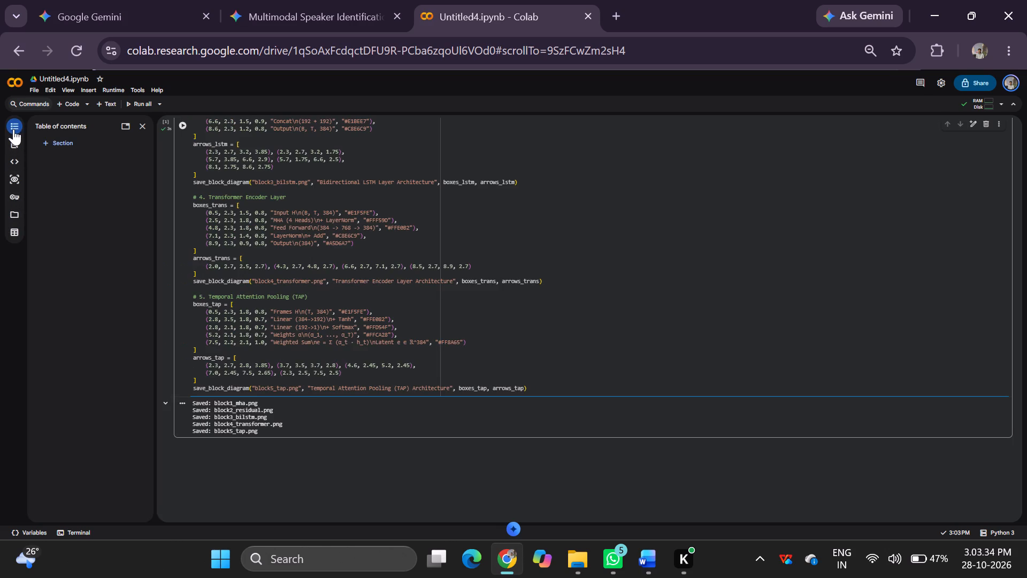
click(11, 139)
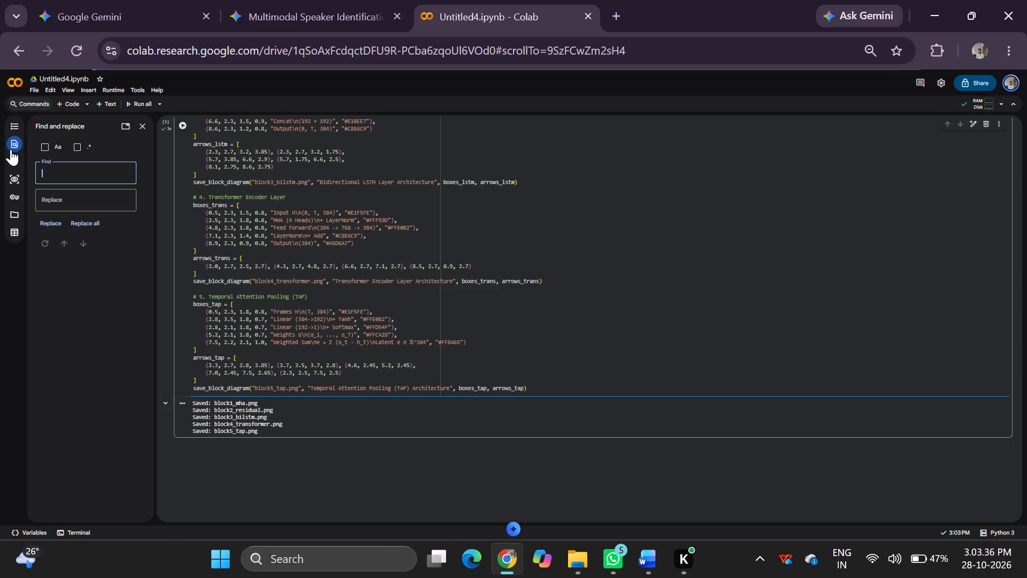
click(8, 210)
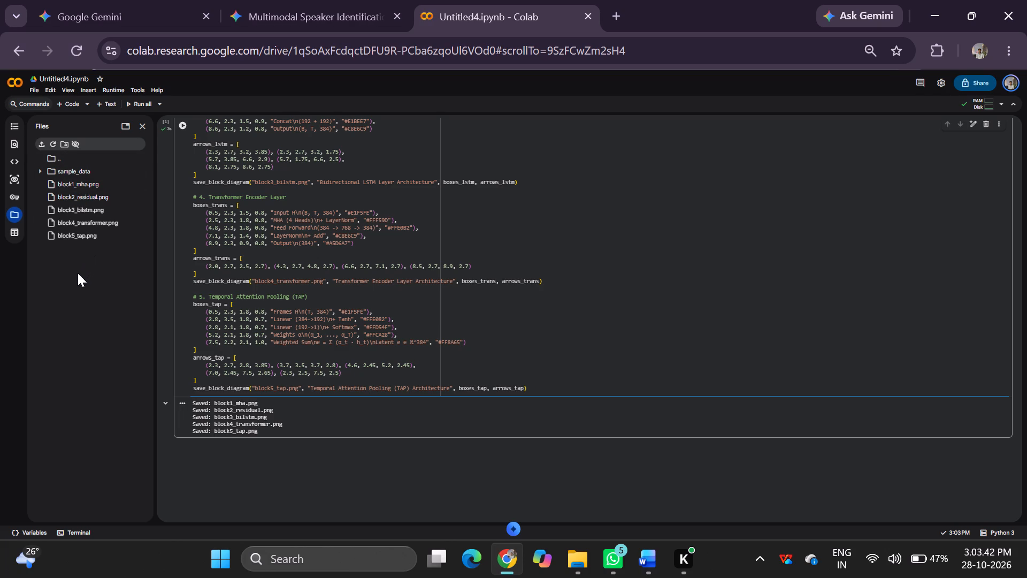
scroll(78, 273, down, 1)
Enlarge the page and preview block1_mha.png to examine the Multi-Head Self-Attention diagram.
key(ctrl+equal)
key(ctrl+equal)
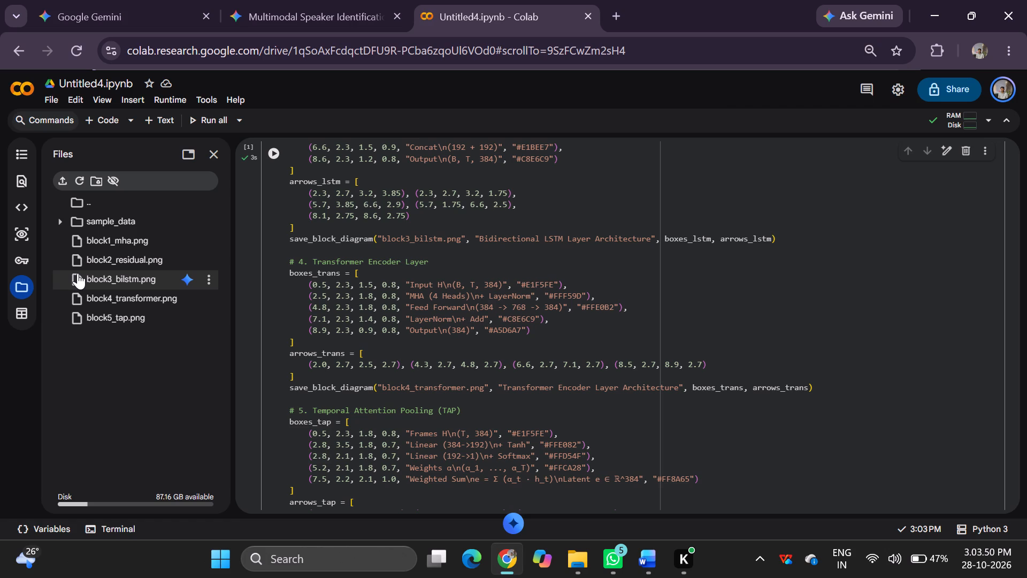
double_click(99, 242)
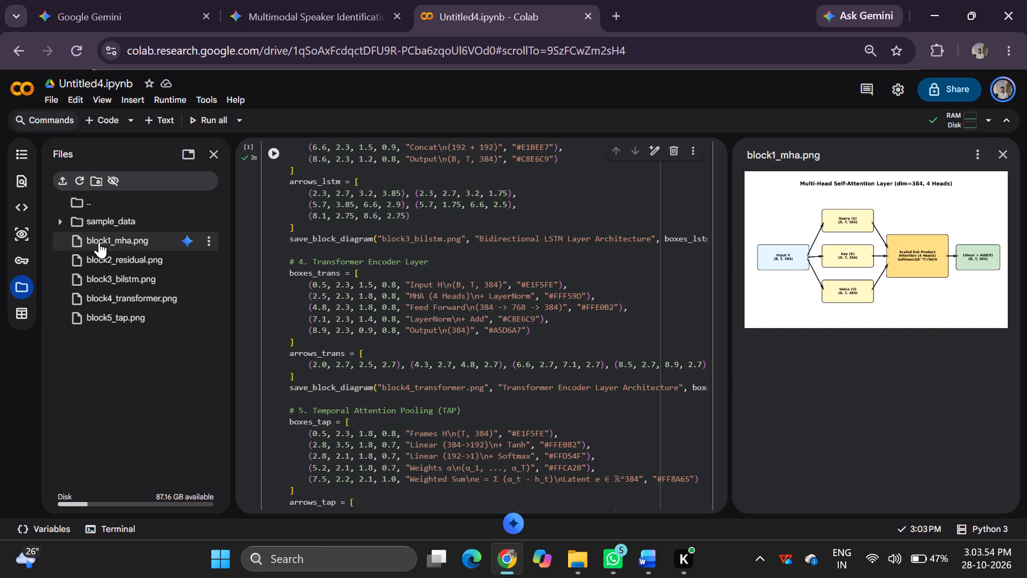
scroll(917, 266, left, 1)
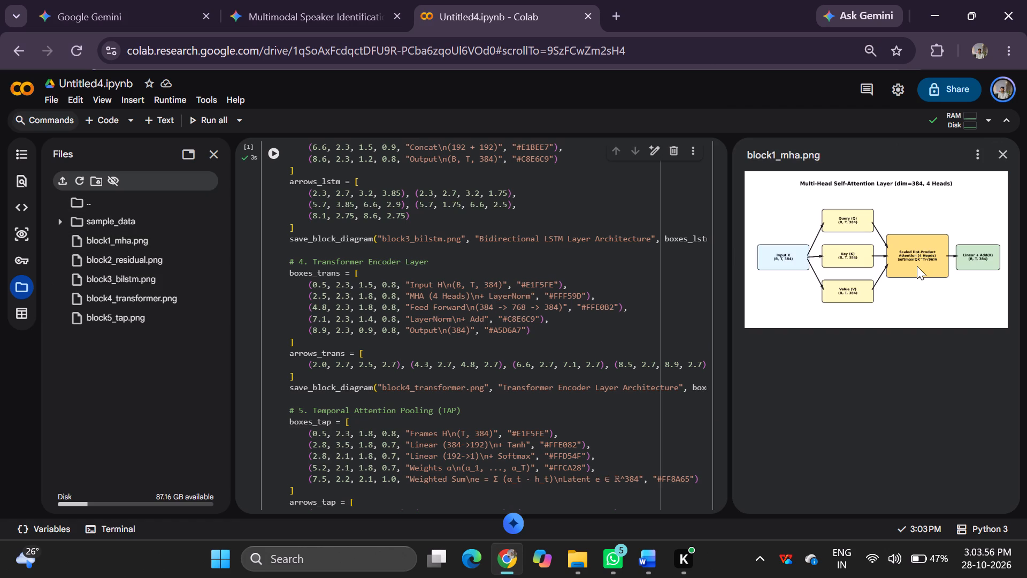
click(917, 266)
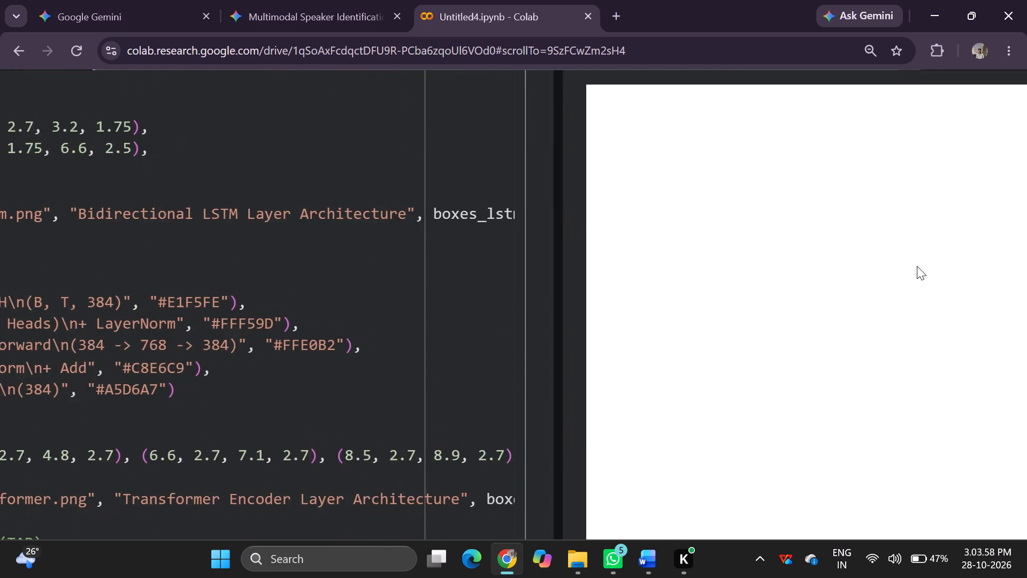
double_click(777, 307)
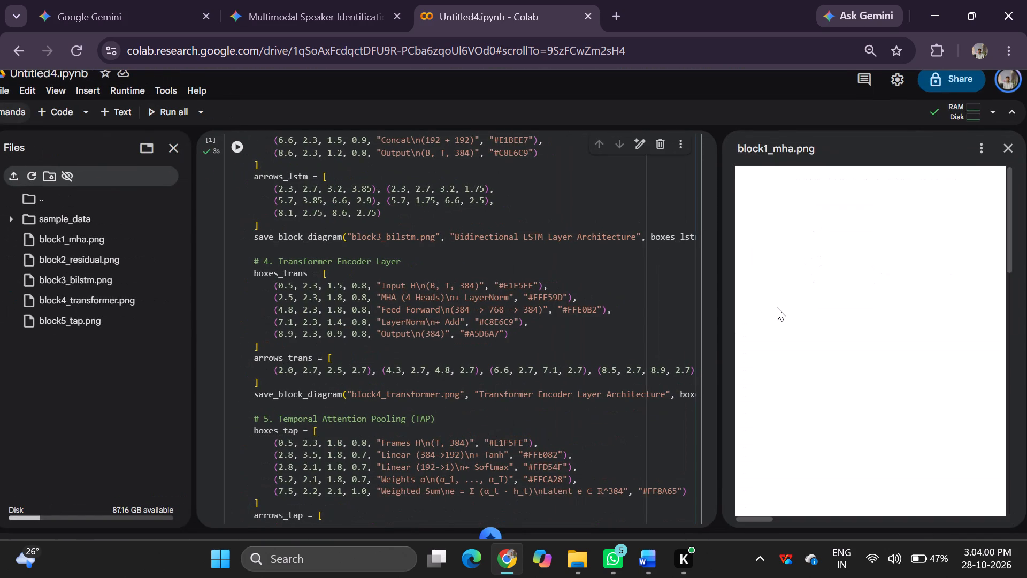
click(777, 307)
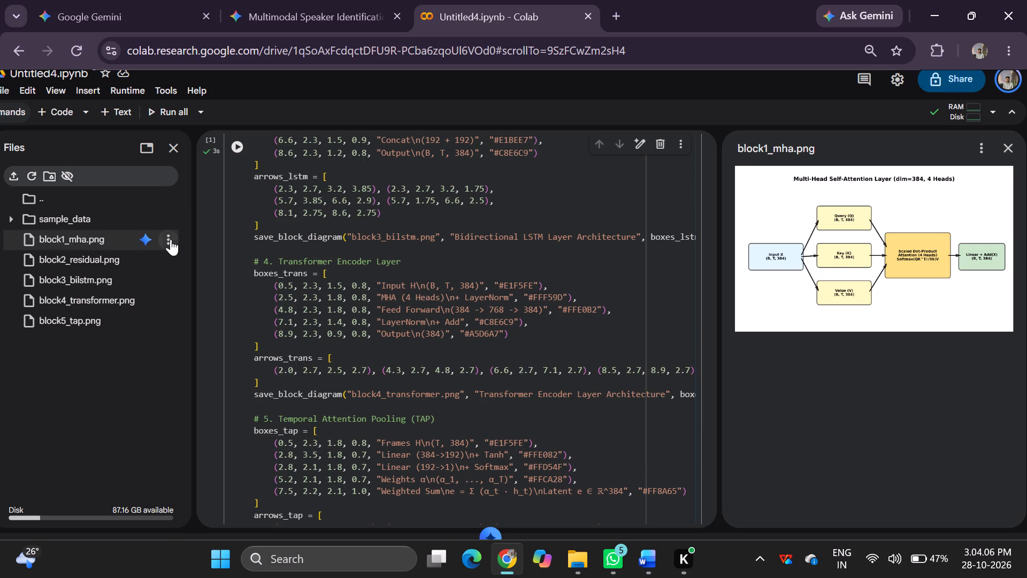
Download block1_mha.png, block2_residual.png, block3_bilstm.png, block4_transformer.png and block5_tap.png from the notebook's session files.
click(171, 239)
click(148, 242)
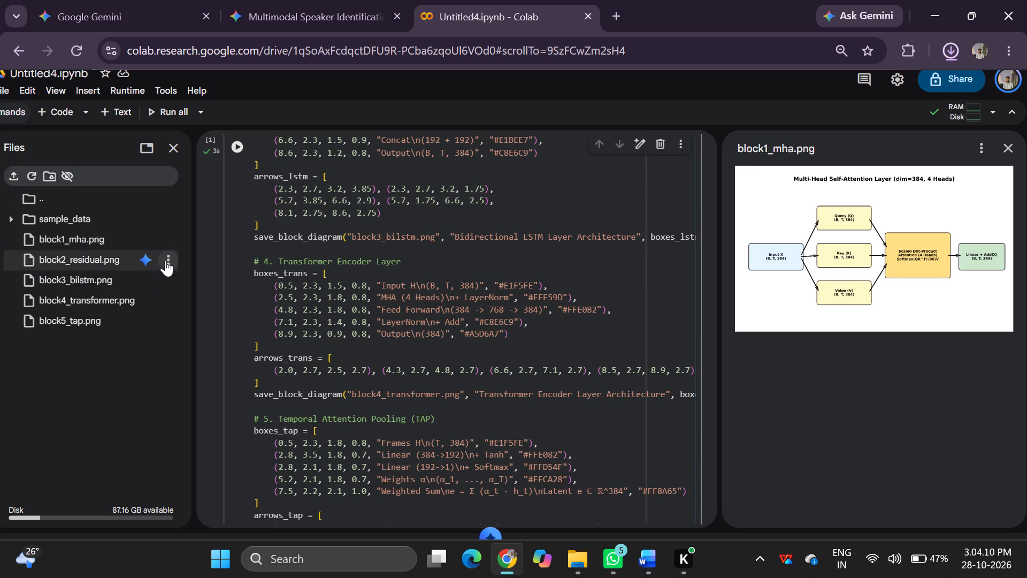
click(165, 260)
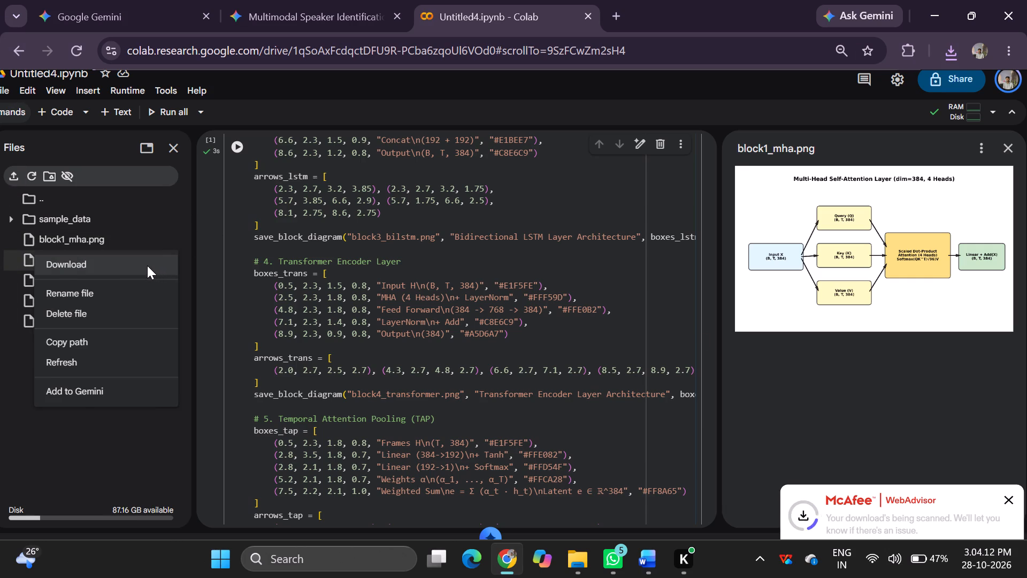
click(147, 265)
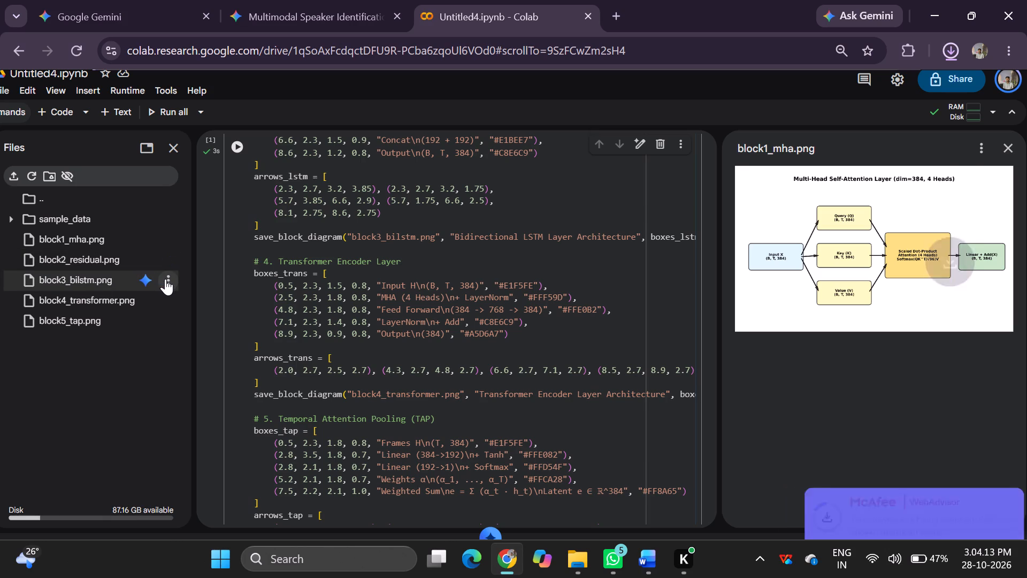
click(165, 279)
click(152, 288)
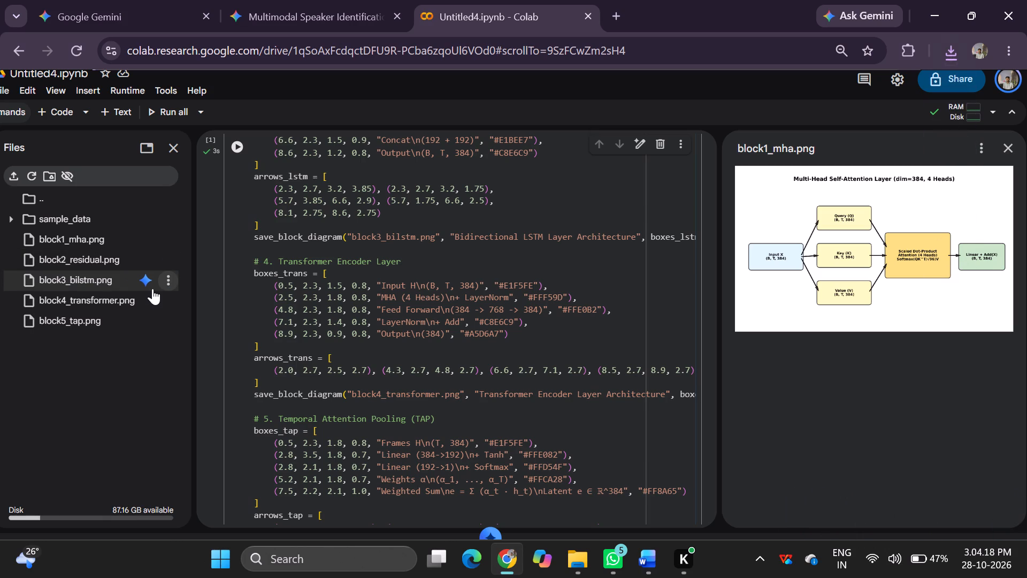
click(171, 303)
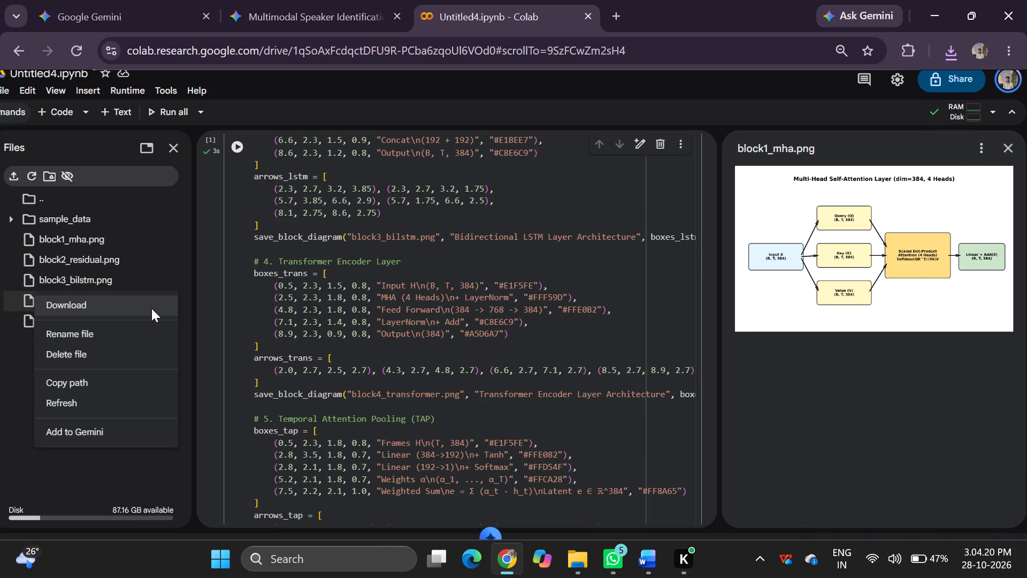
click(151, 308)
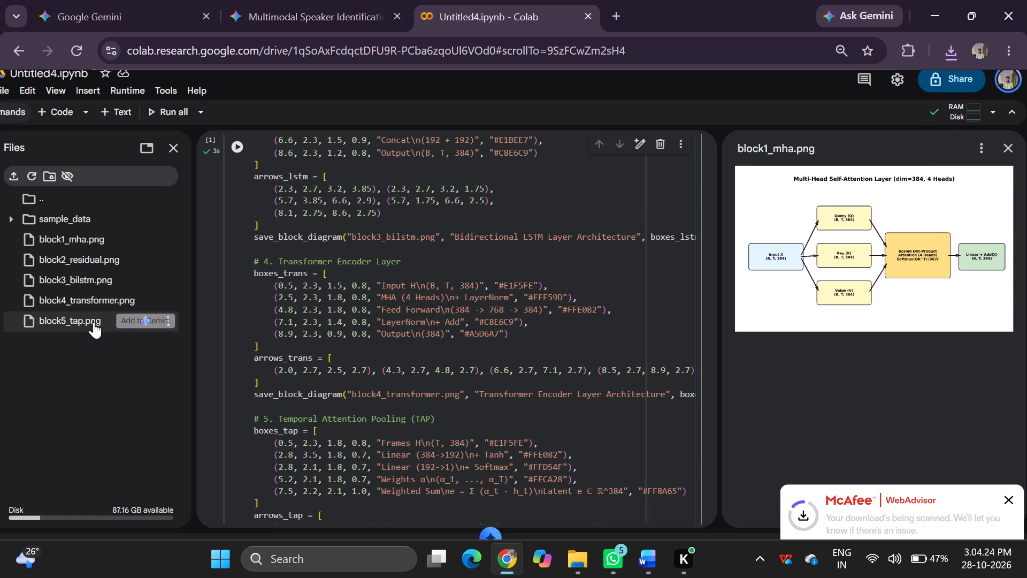
click(162, 324)
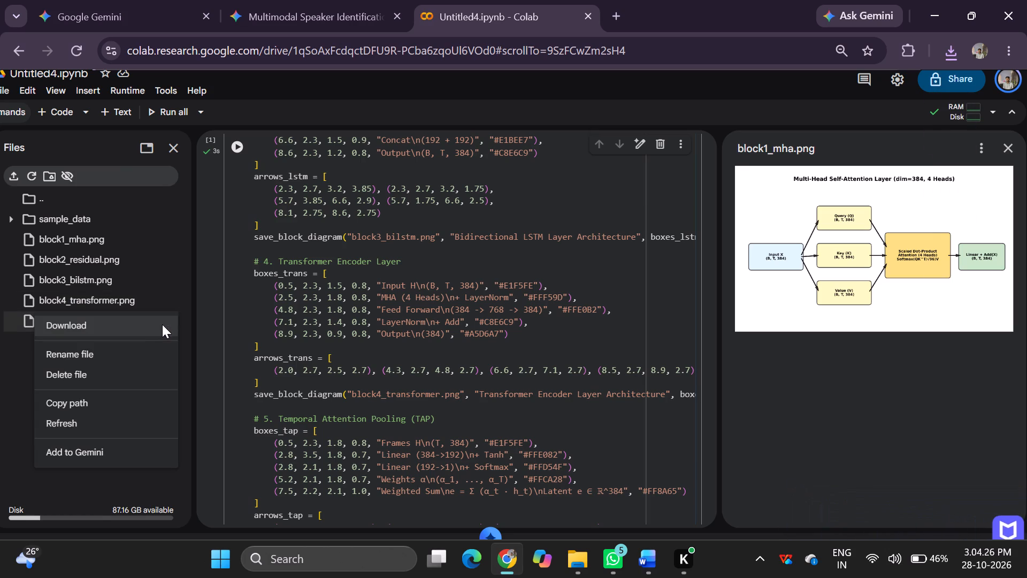
click(143, 326)
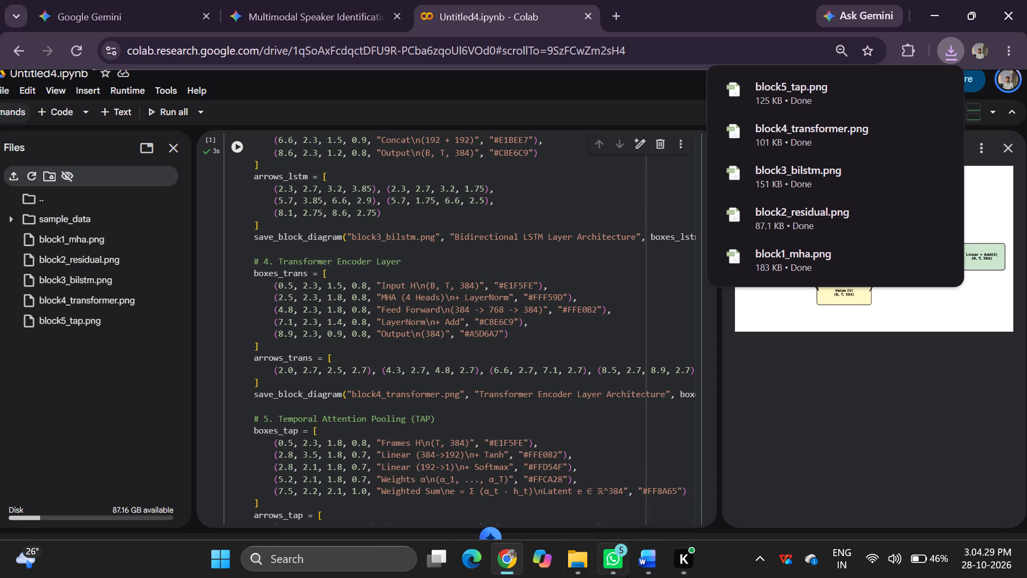
Switch to File Explorer's Downloads folder and open block1_mha at full size to check the diagram, closing the viewer when done.
click(644, 566)
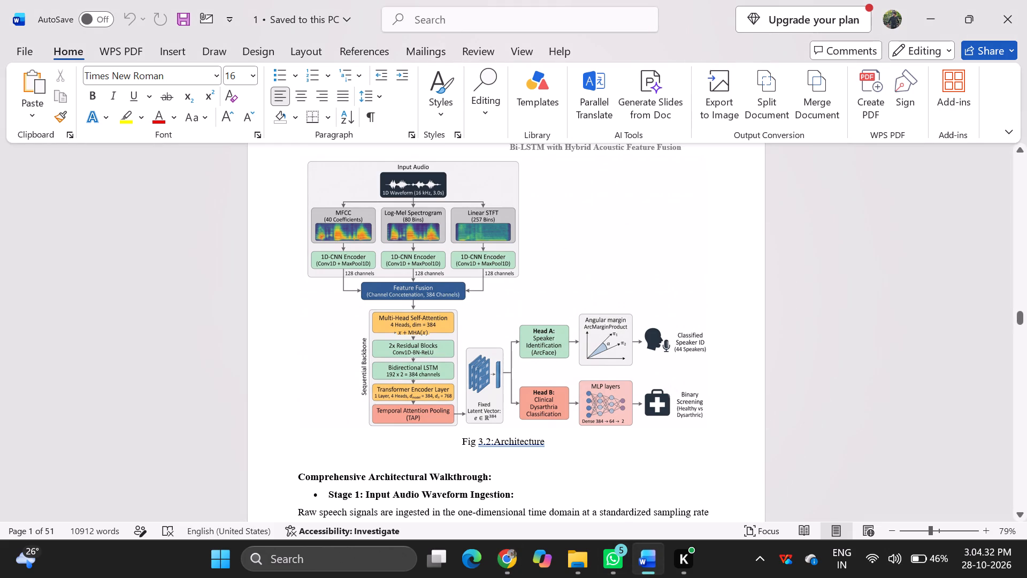
click(577, 568)
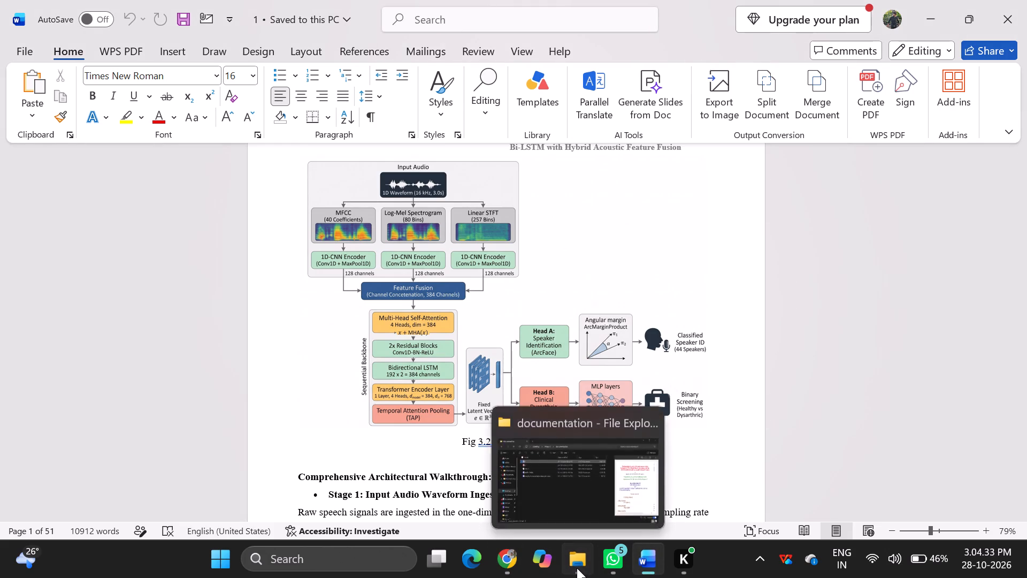
click(71, 355)
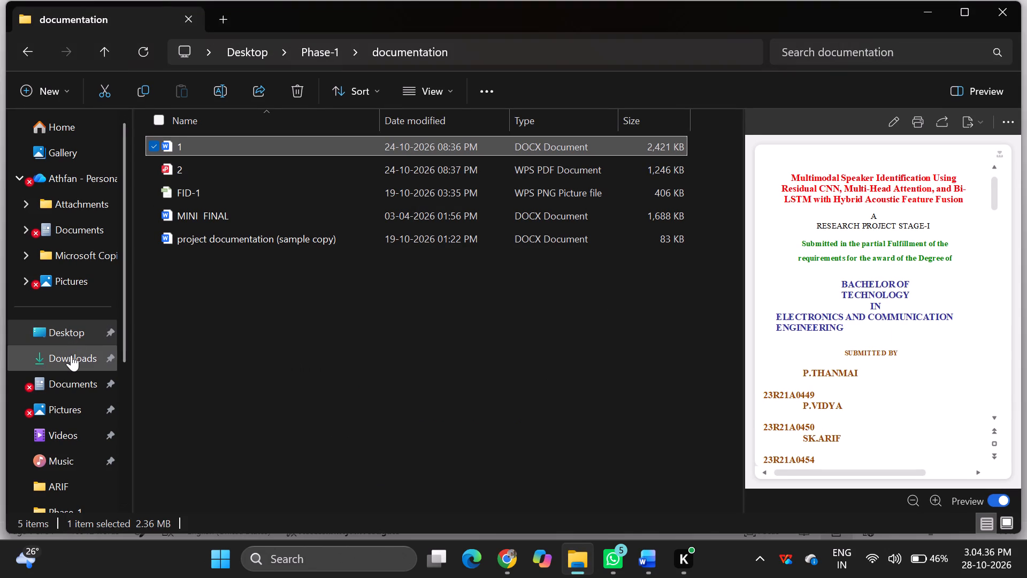
double_click(236, 251)
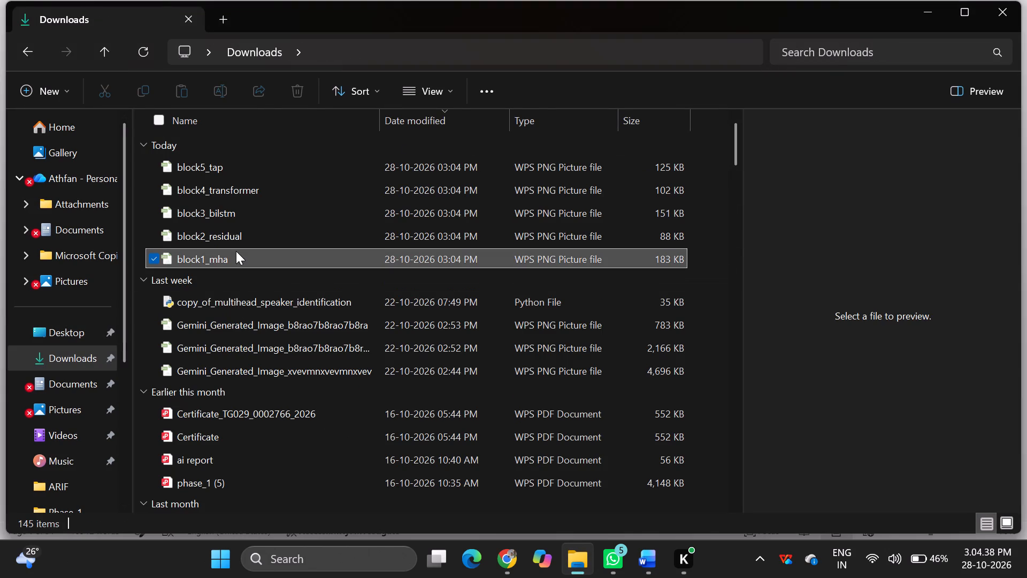
double_click(236, 251)
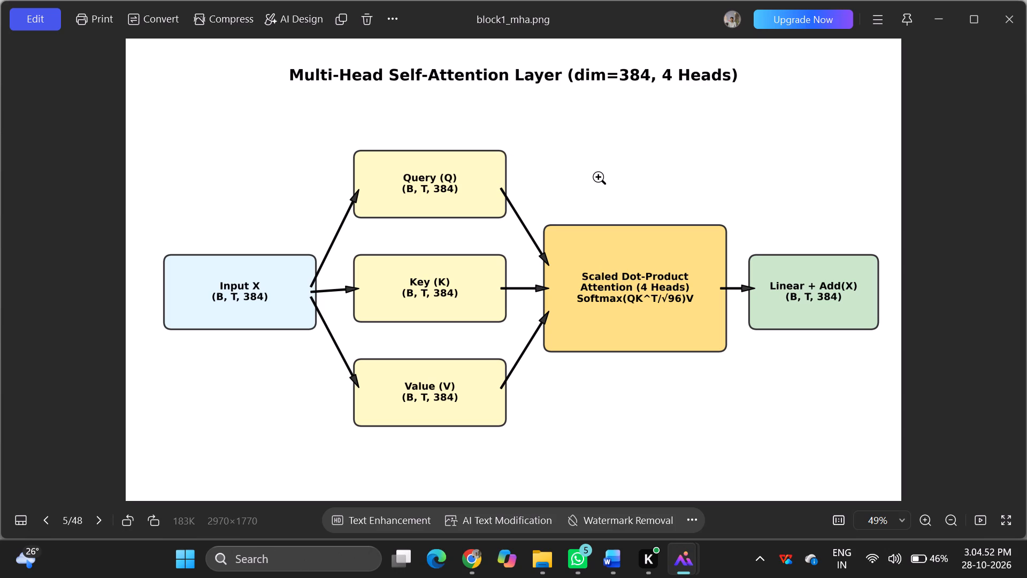
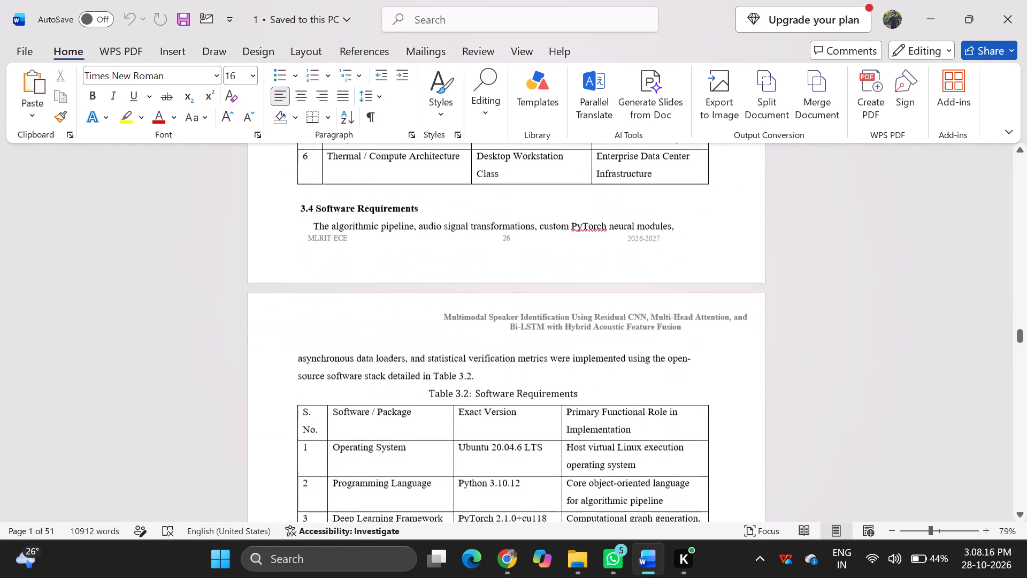
scroll(539, 340, down, 7)
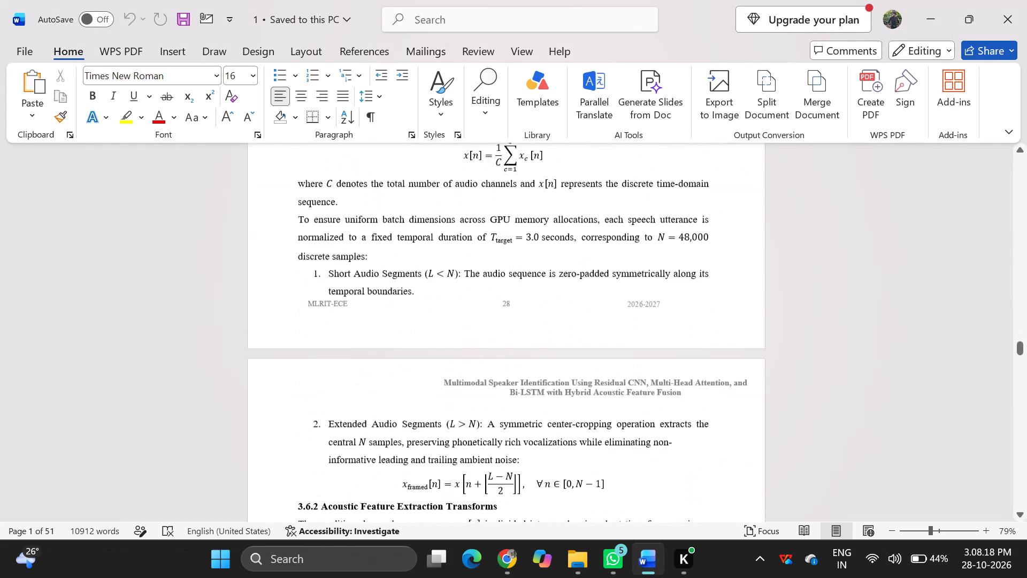
scroll(539, 340, down, 3)
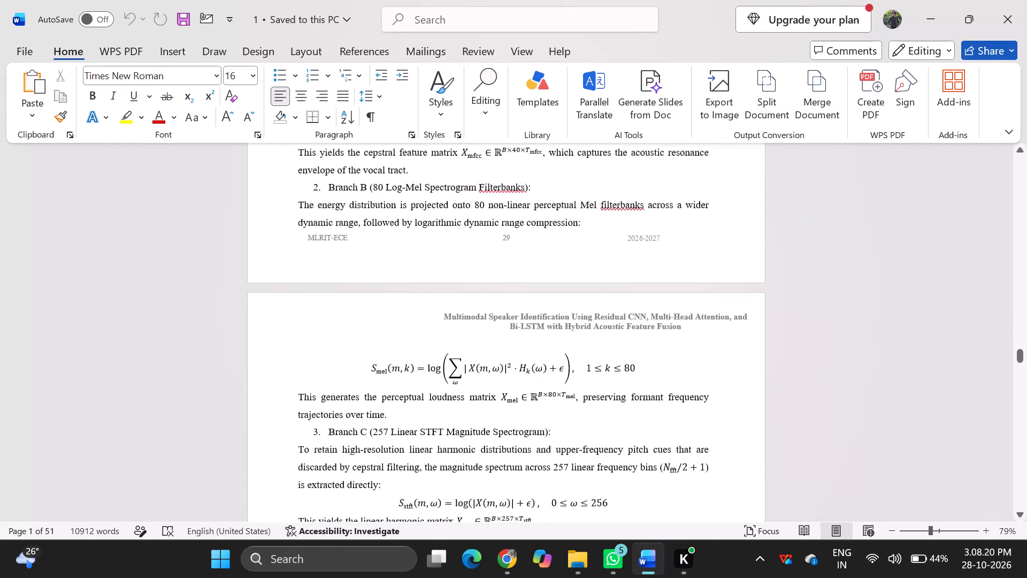
scroll(539, 340, down, 3)
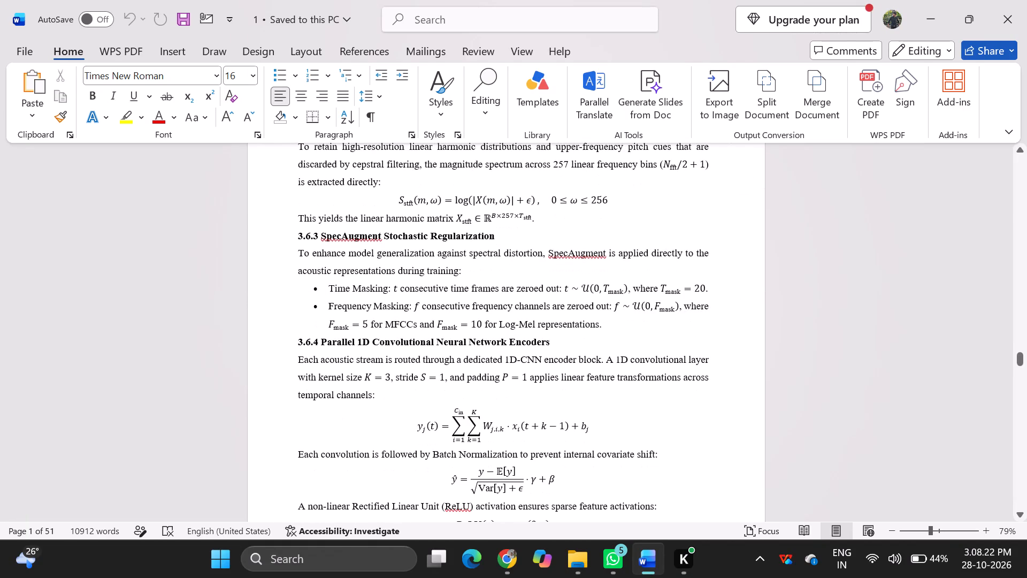
scroll(539, 340, down, 3)
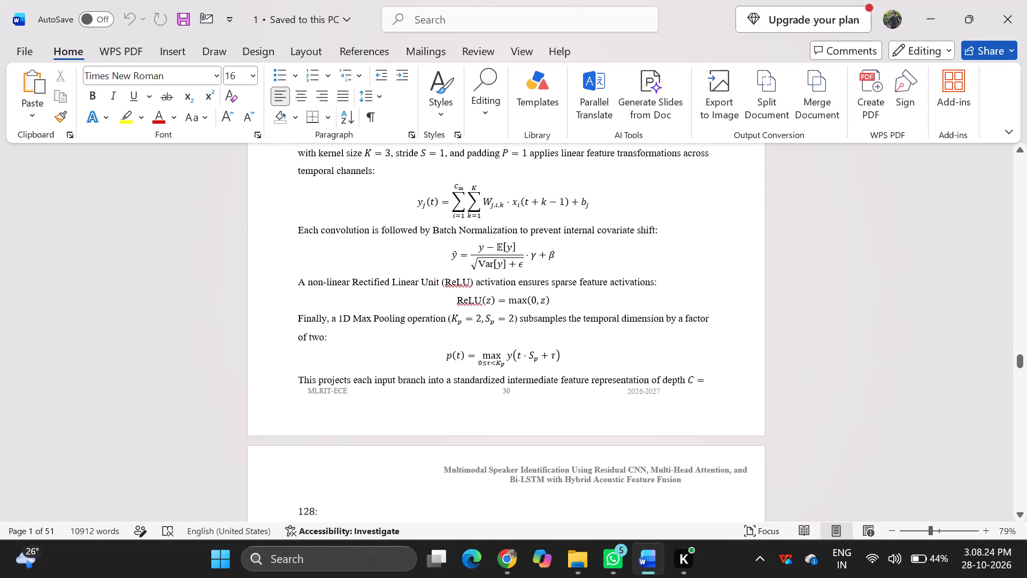
scroll(539, 340, down, 4)
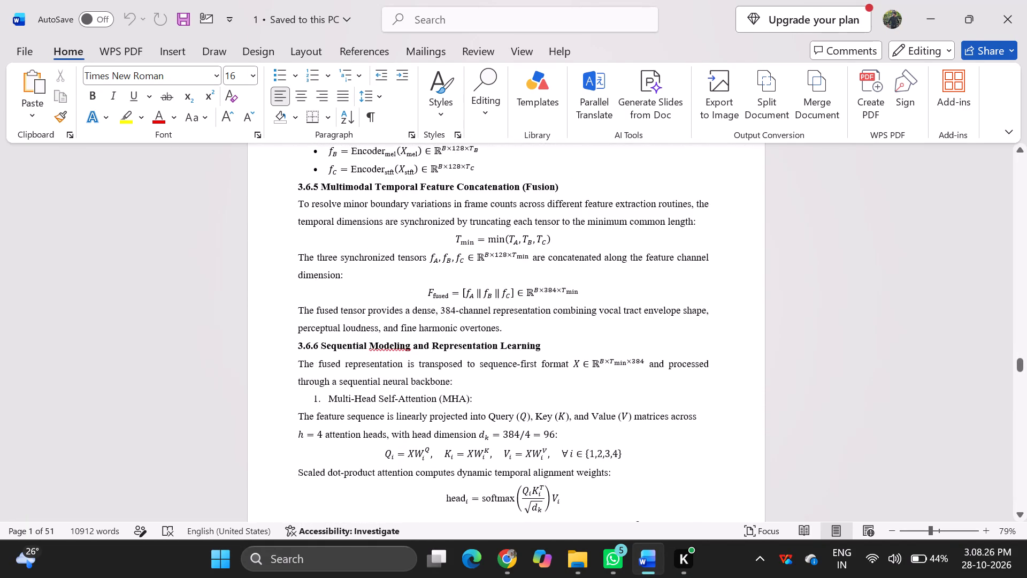
scroll(539, 340, down, 2)
scroll(484, 467, down, 1)
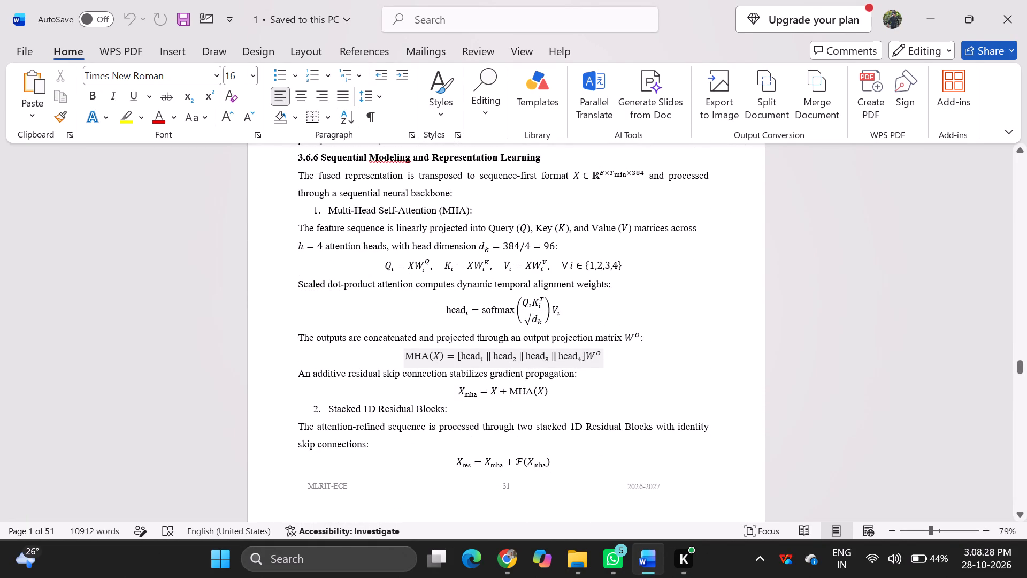
click(561, 389)
key(Return)
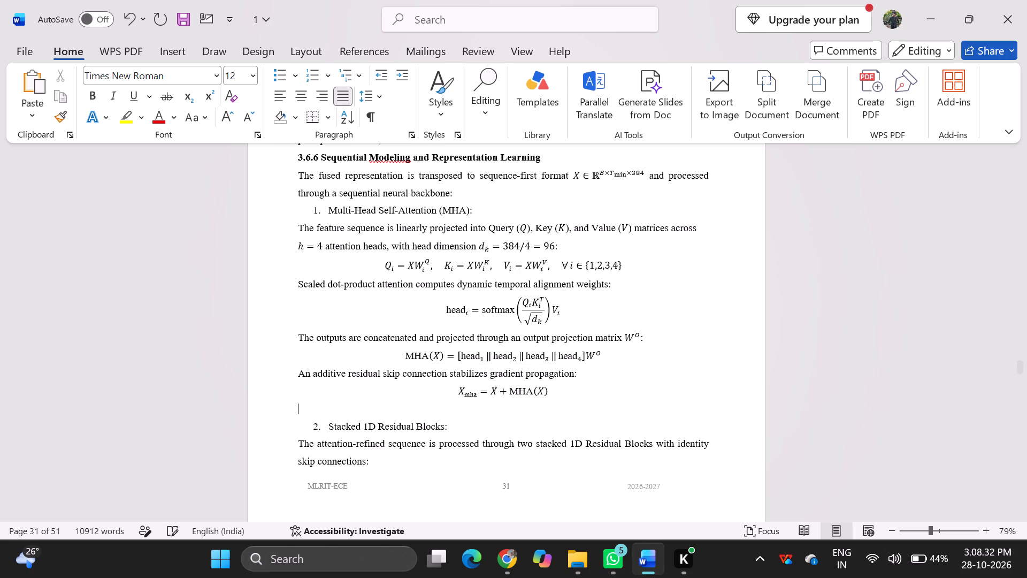
Insert the block1_mha picture from the Downloads folder on the empty line below the X_mha equation.
click(173, 47)
click(177, 100)
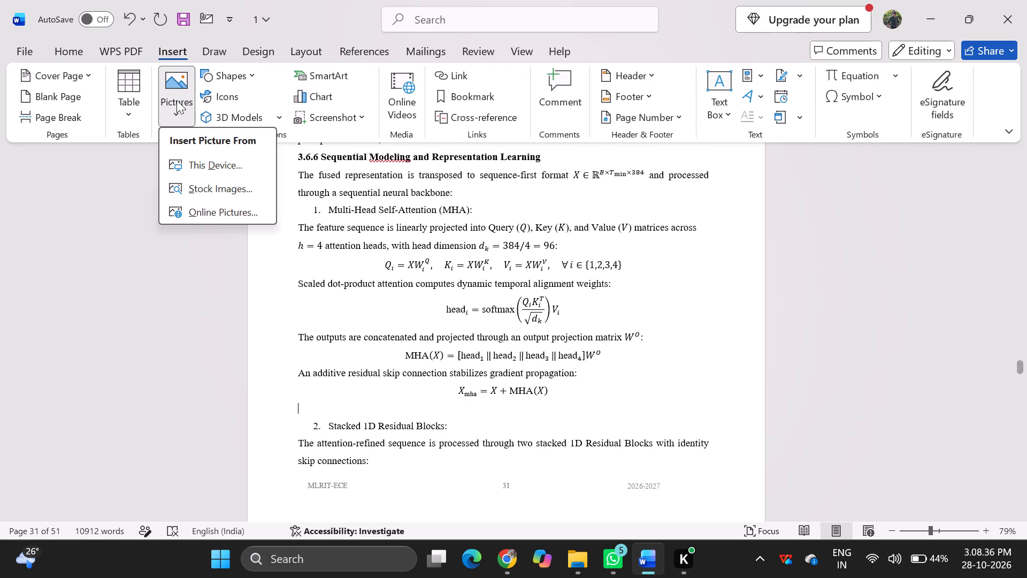
click(200, 162)
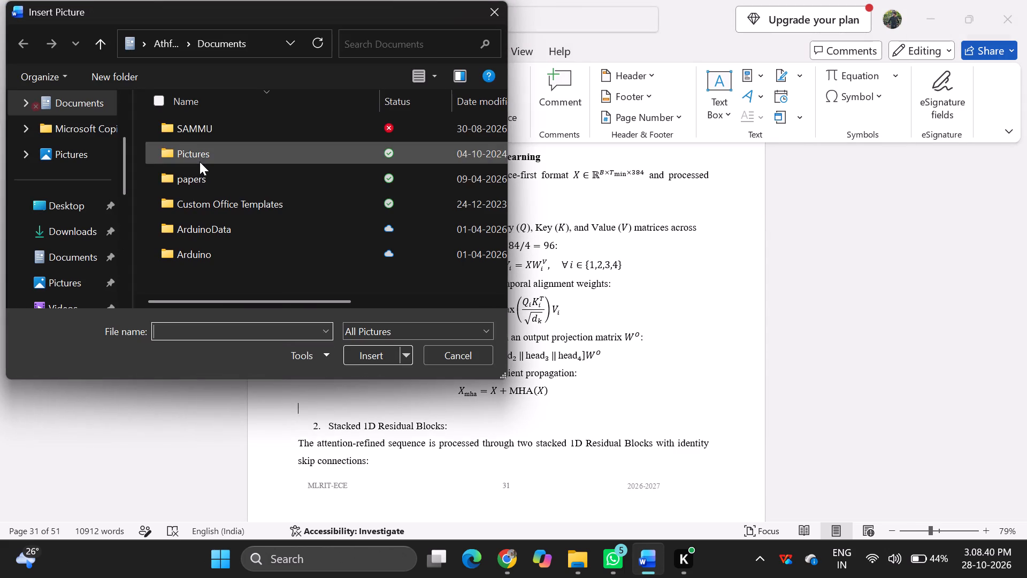
click(67, 238)
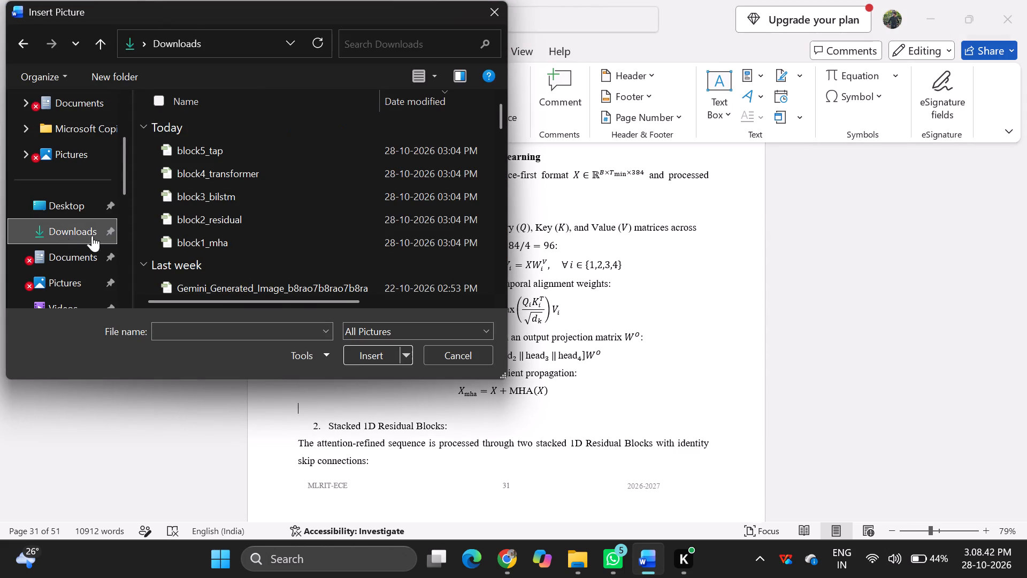
click(219, 237)
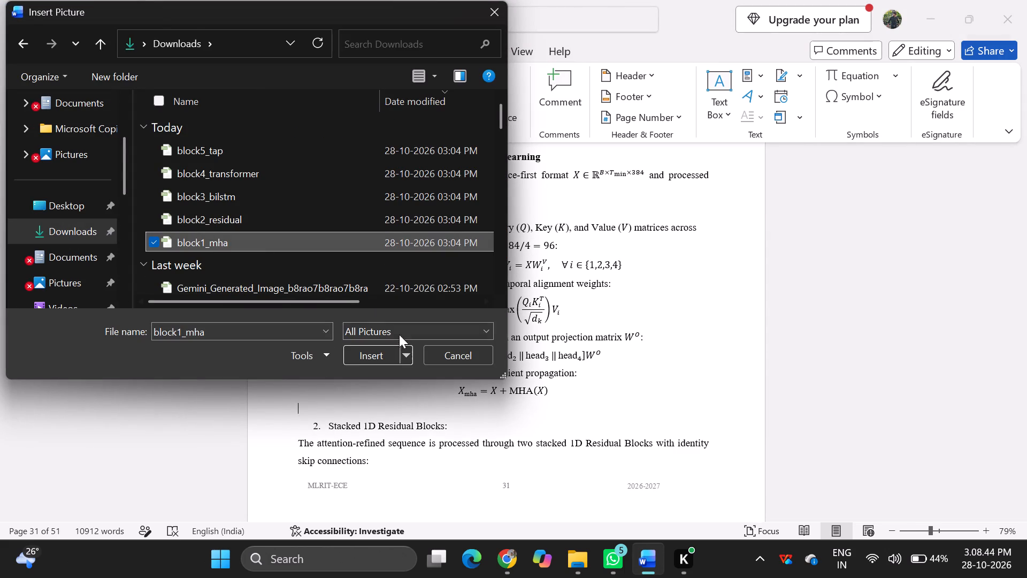
click(380, 359)
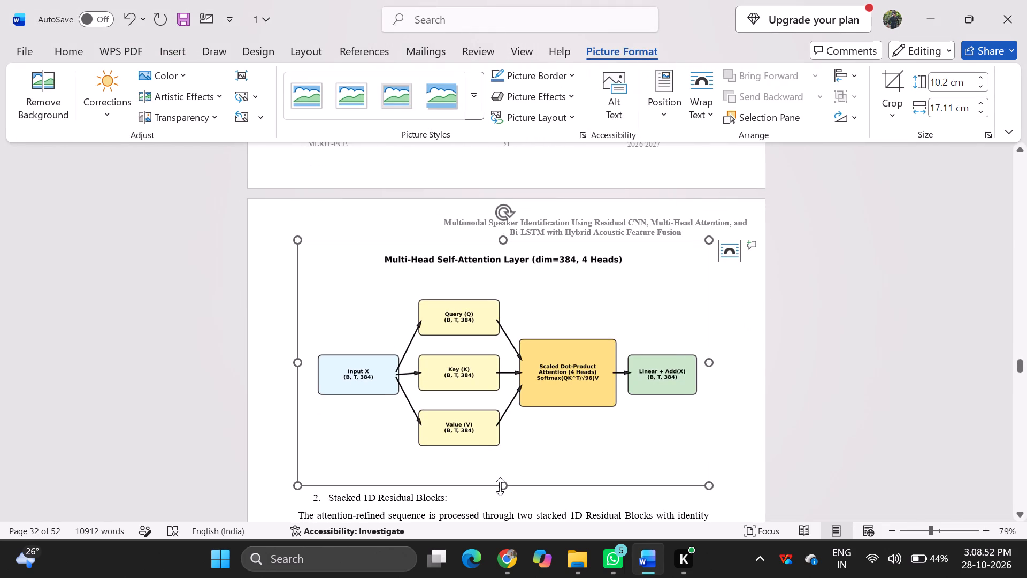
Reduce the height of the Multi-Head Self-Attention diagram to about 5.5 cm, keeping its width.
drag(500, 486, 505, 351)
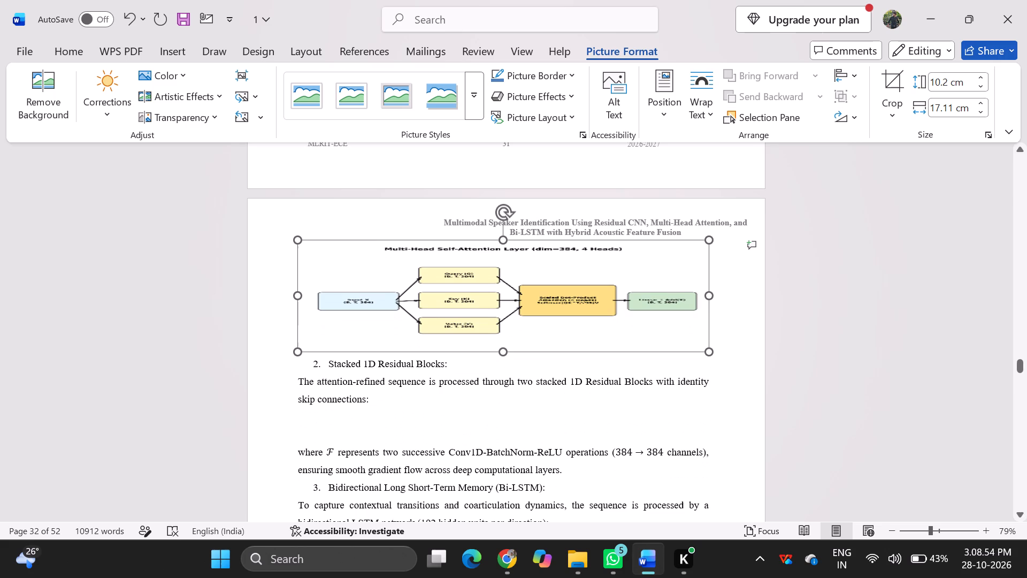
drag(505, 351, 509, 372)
Center the Multi-Head Self-Attention diagram horizontally on the page.
scroll(509, 372, up, 3)
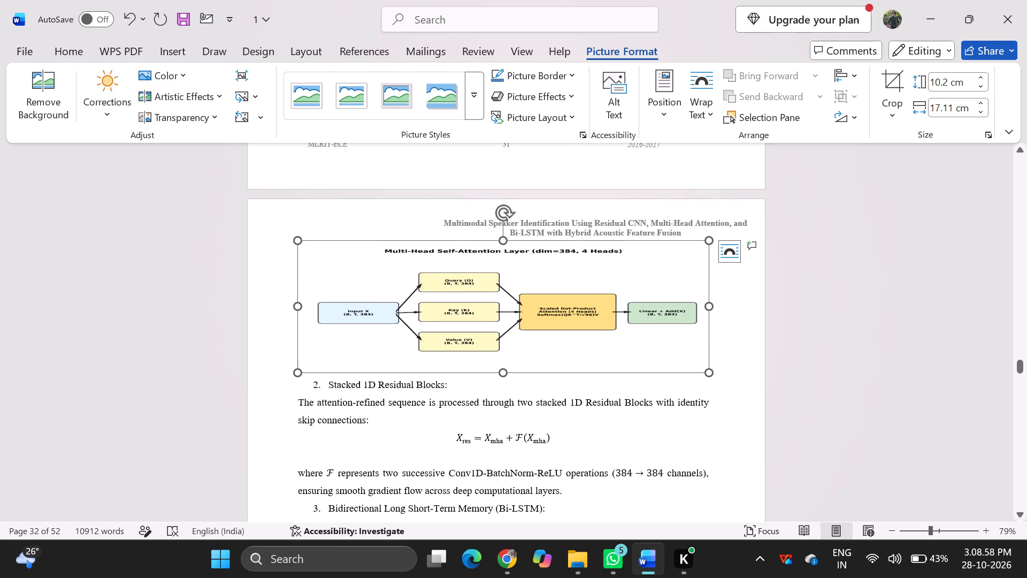
scroll(590, 156, up, 5)
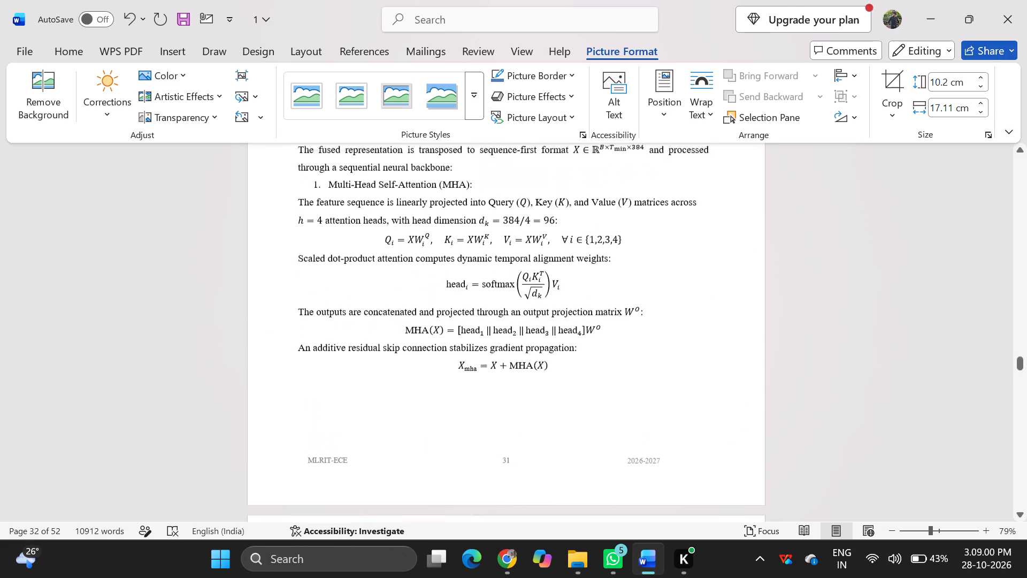
scroll(590, 156, up, 2)
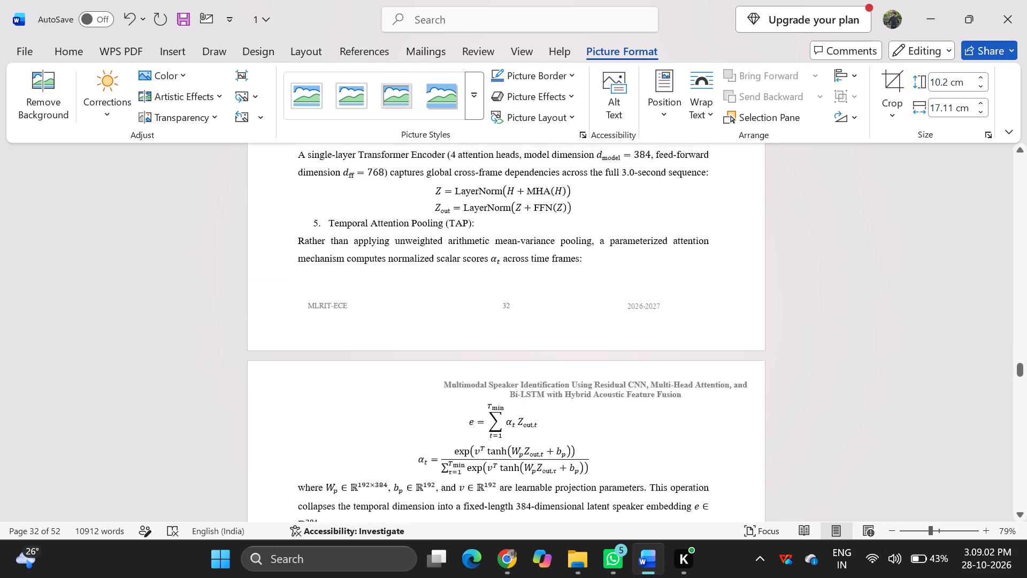
scroll(590, 156, up, 6)
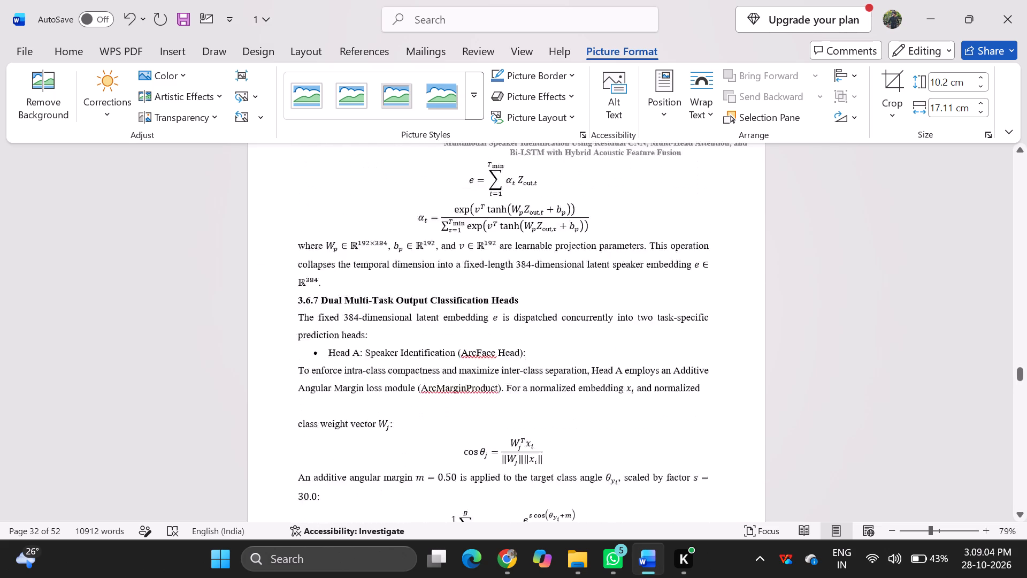
scroll(590, 156, up, 7)
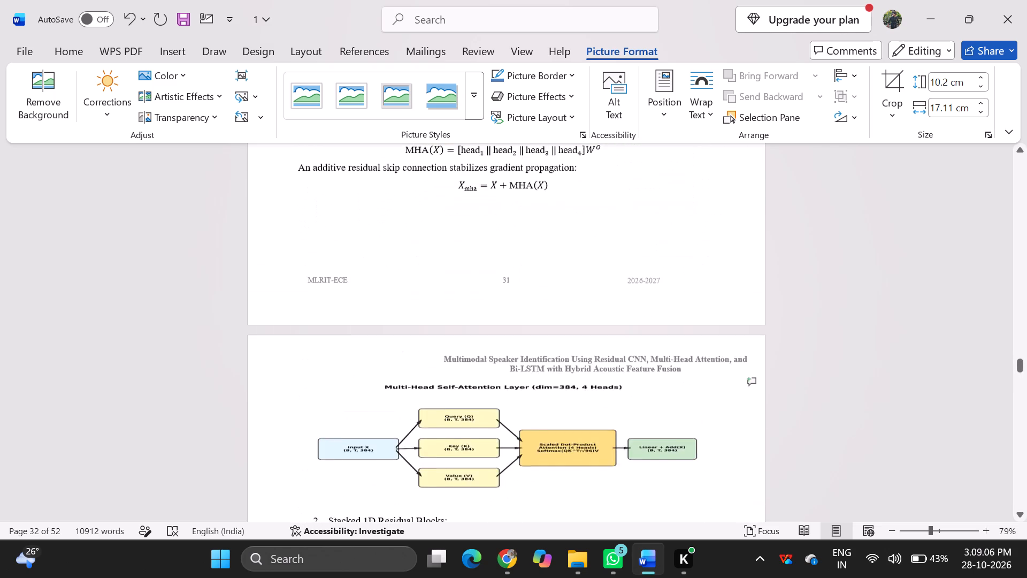
click(555, 227)
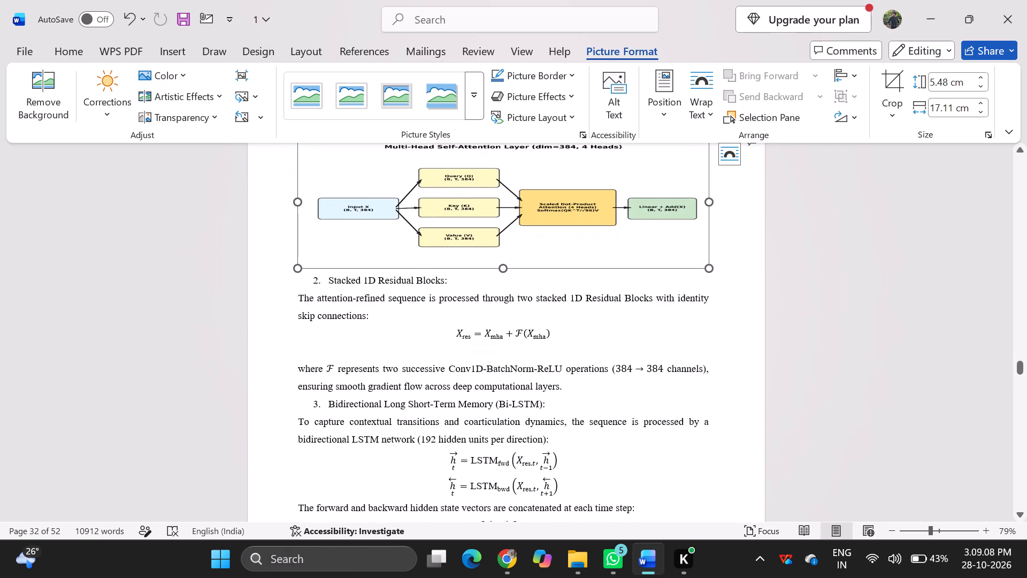
key(ctrl+e)
Resize the Multi-Head Self-Attention diagram to about 8.9 cm high and narrow it to roughly three quarters of the text width.
click(505, 268)
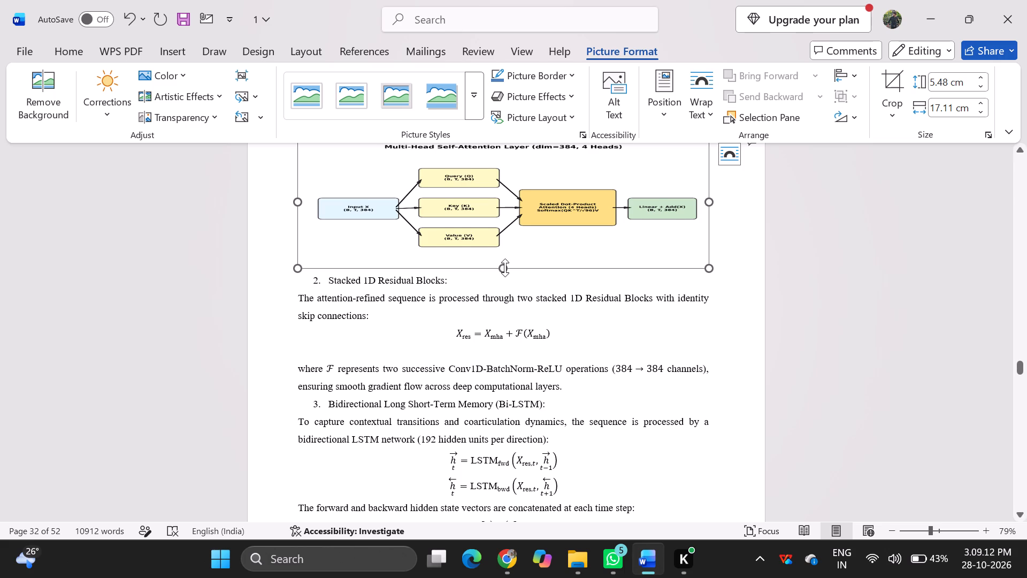
drag(505, 268, 515, 377)
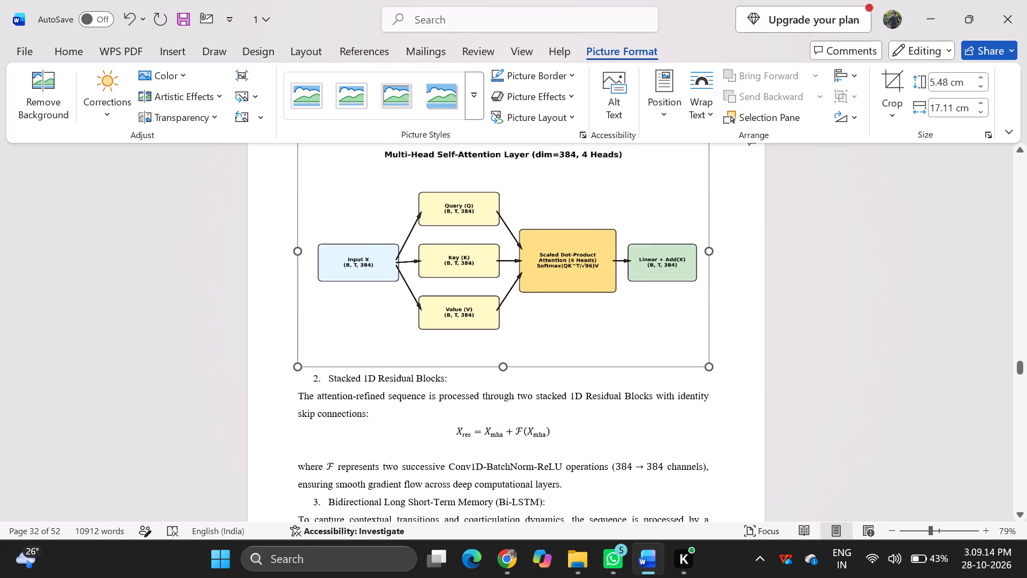
drag(515, 377, 524, 362)
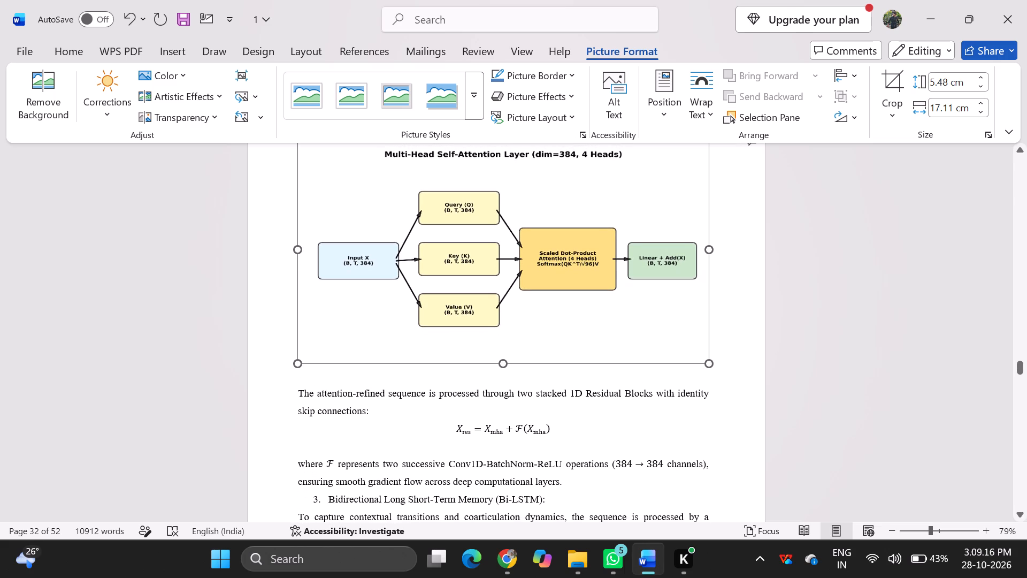
drag(524, 362, 526, 350)
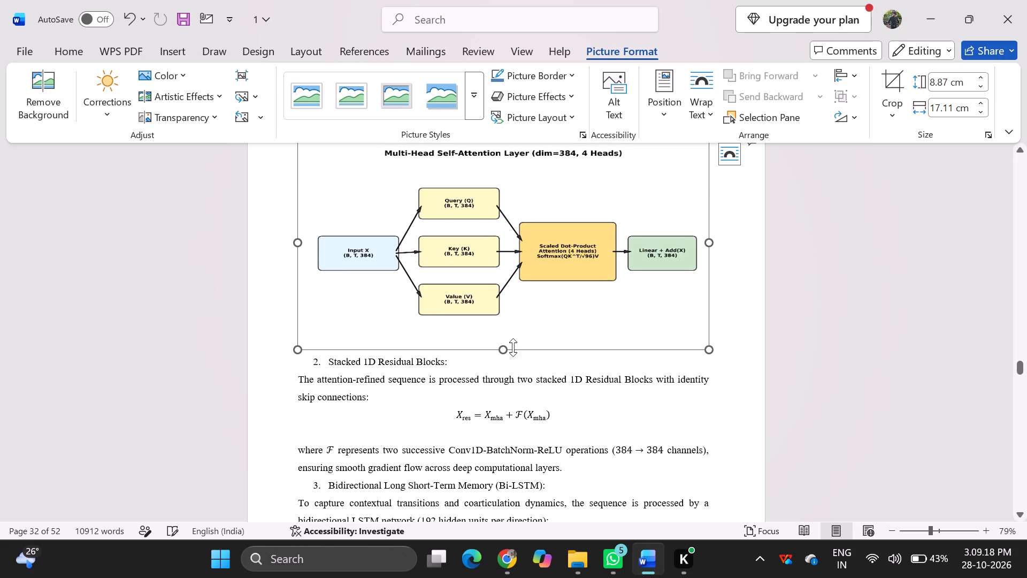
drag(298, 241, 349, 244)
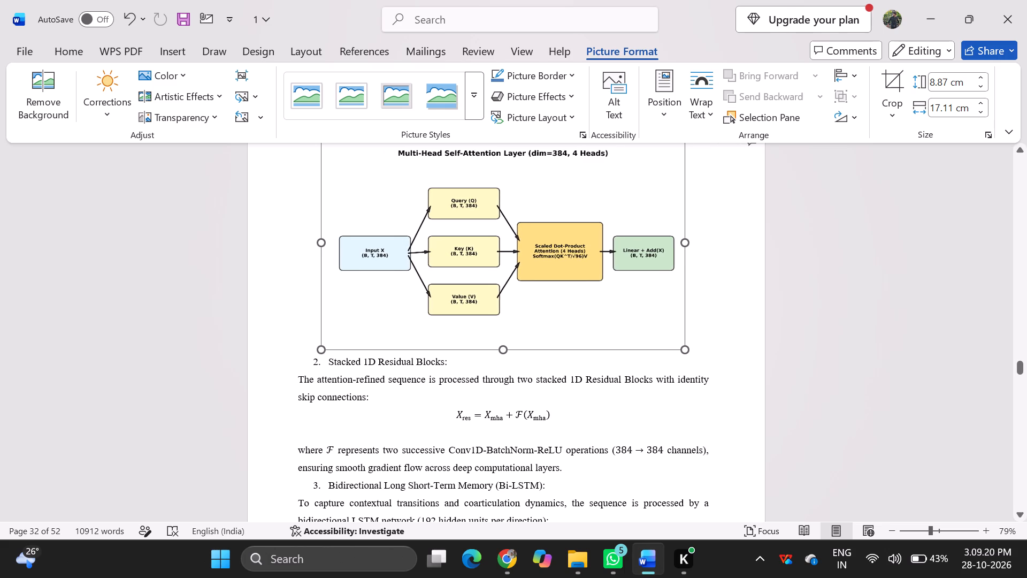
drag(349, 244, 392, 250)
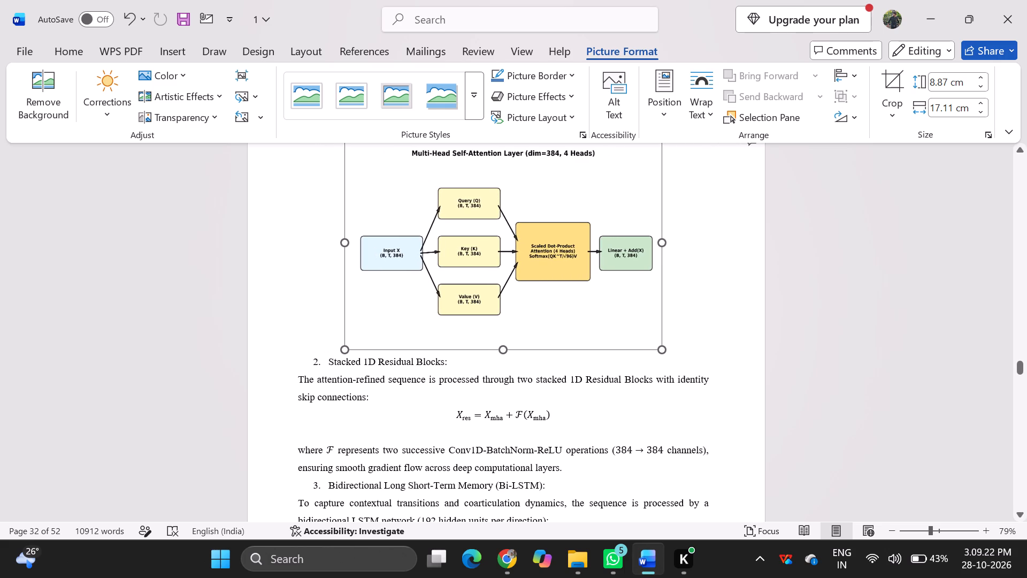
drag(392, 250, 403, 250)
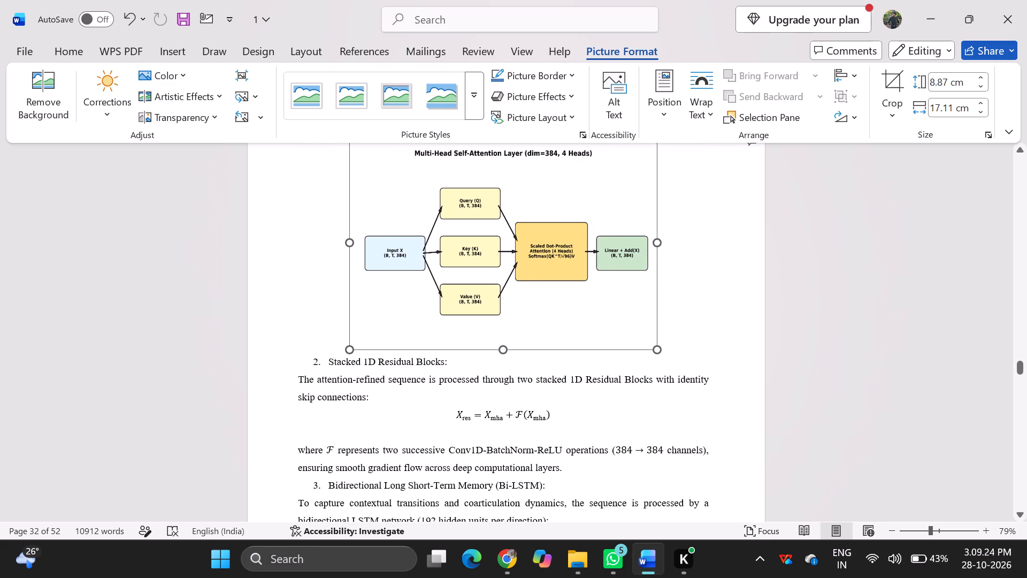
drag(403, 250, 403, 250)
click(698, 326)
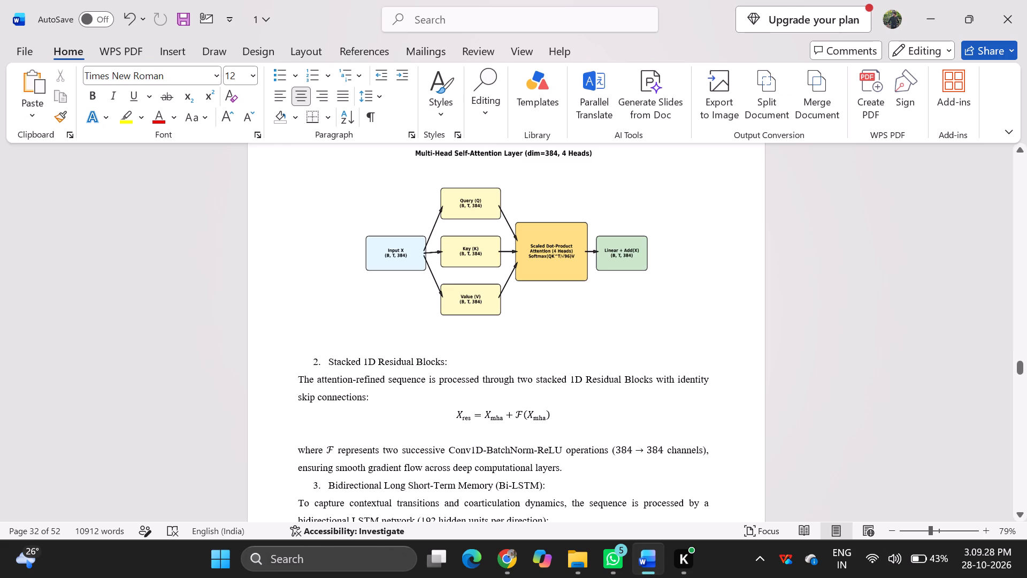
scroll(438, 349, up, 3)
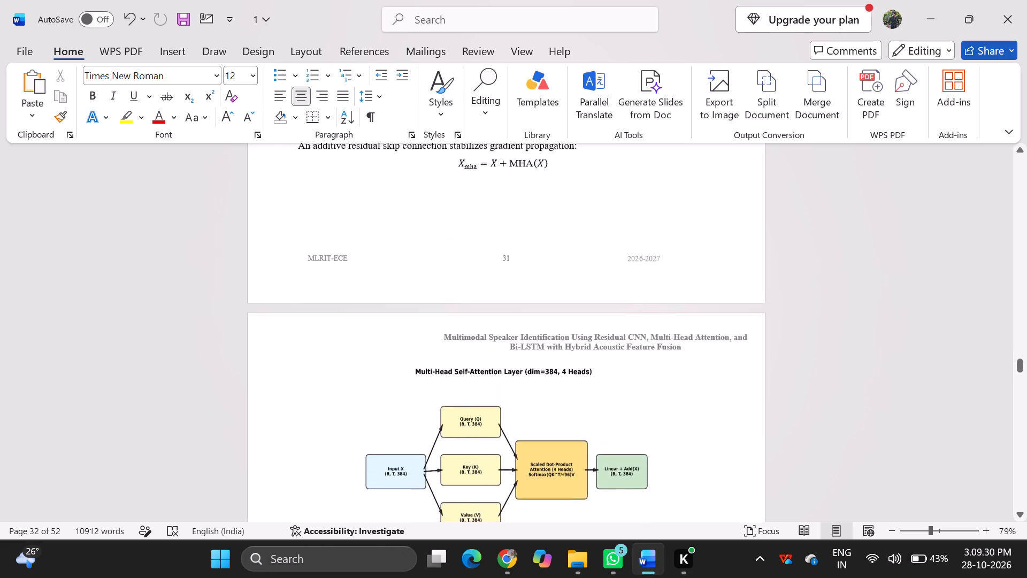
scroll(438, 349, up, 5)
scroll(438, 349, down, 1)
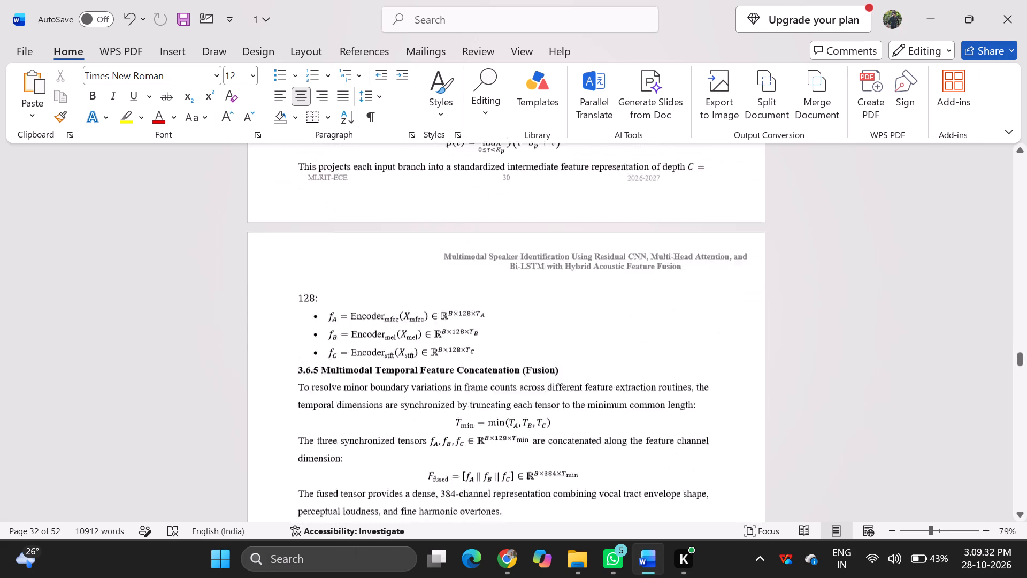
scroll(438, 349, down, 3)
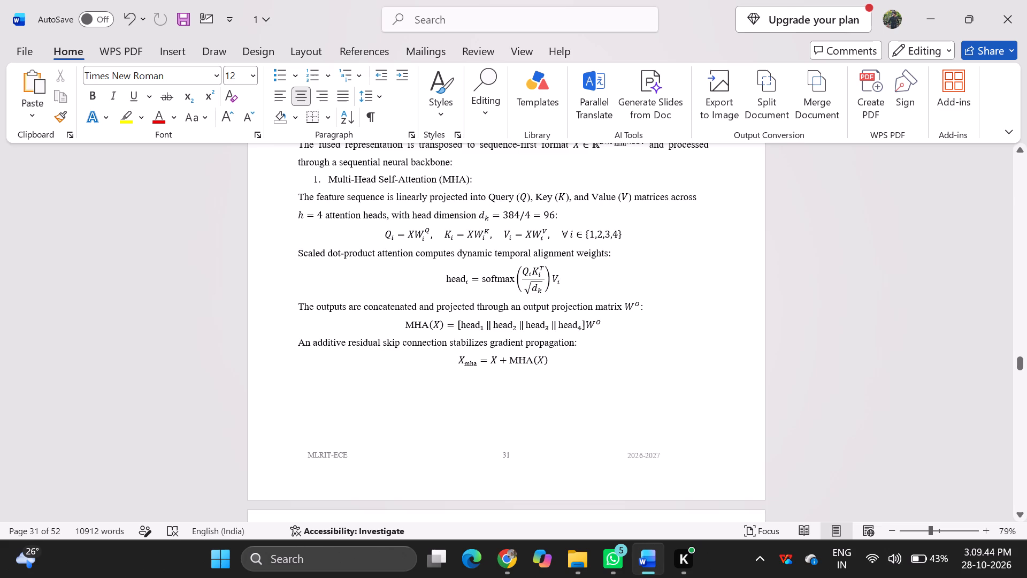
scroll(570, 369, up, 1)
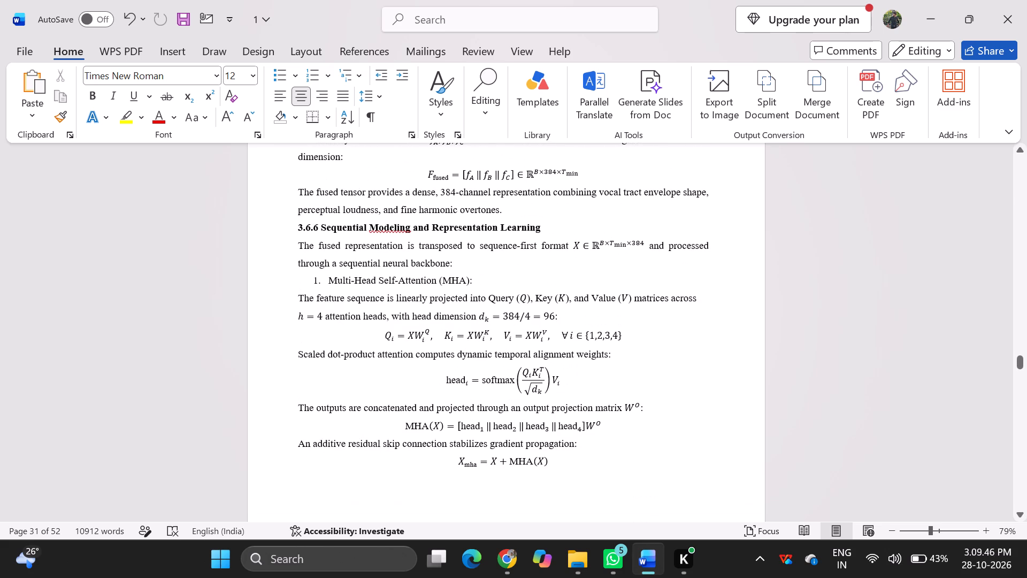
scroll(570, 369, up, 1)
scroll(570, 369, down, 5)
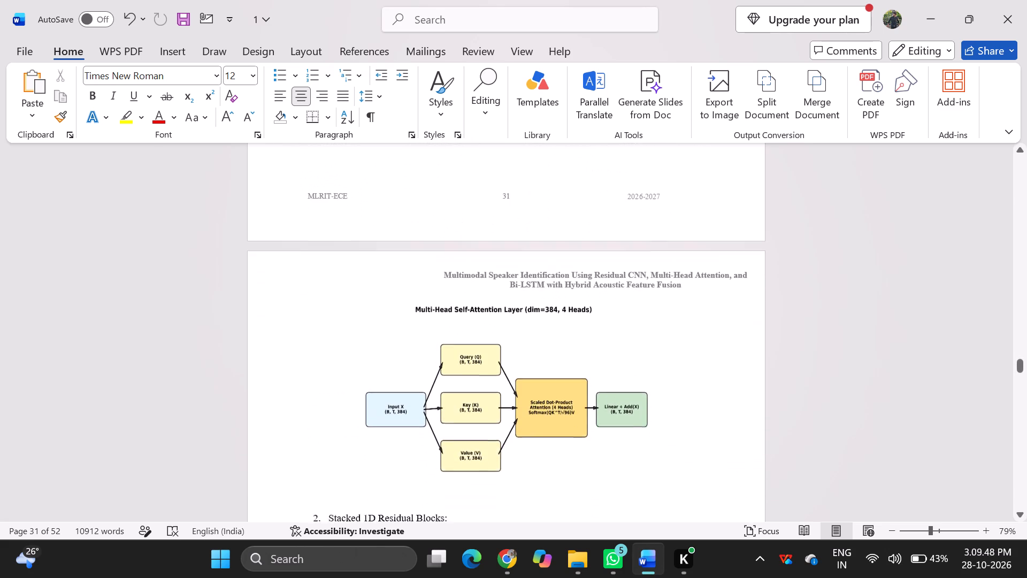
scroll(570, 369, down, 1)
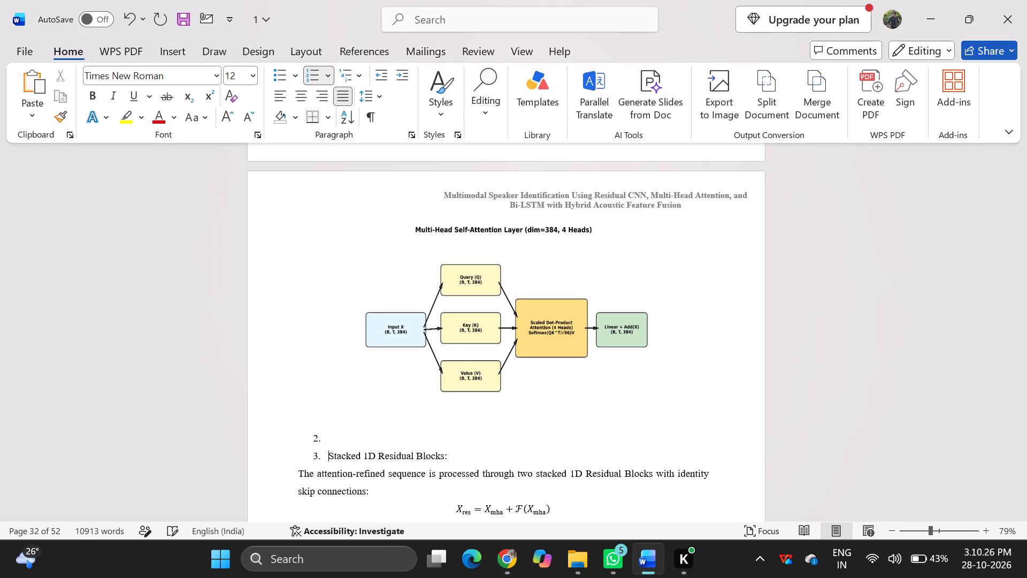
key(BackSpace)
key(ctrl+z)
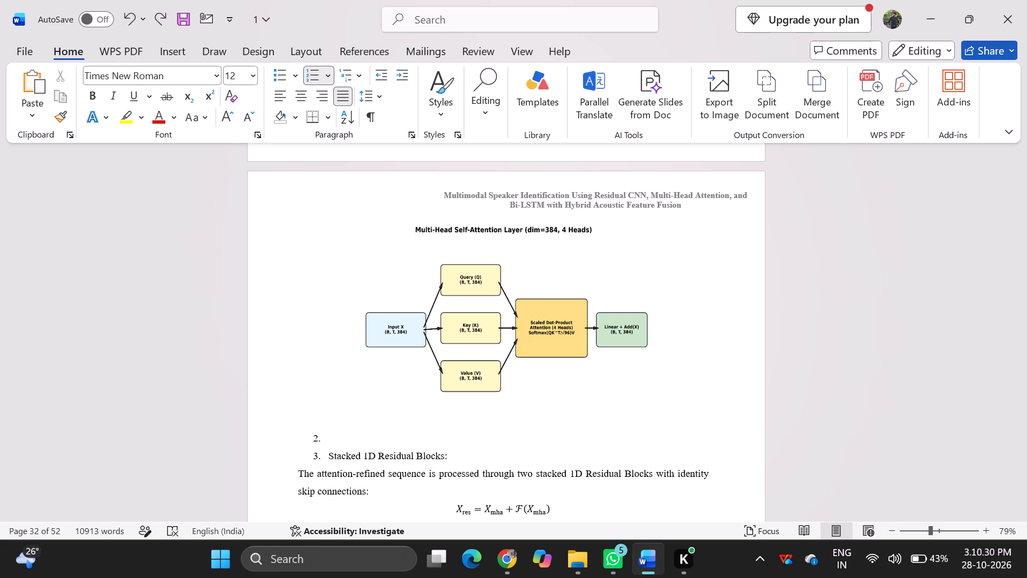
key(Up)
key(BackSpace)
key(ctrl+v)
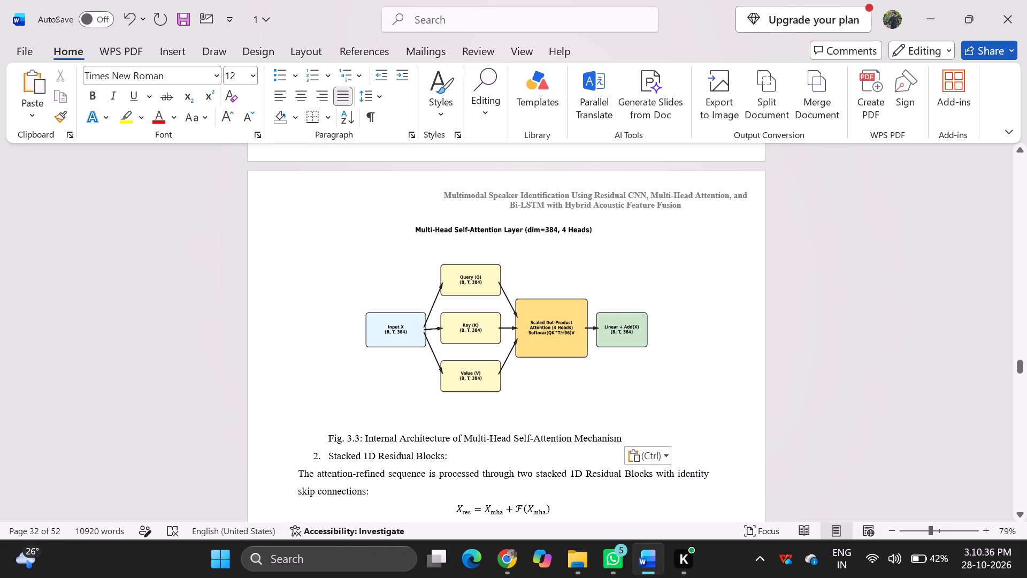
Center the "Fig. 3.3: Internal Architecture of Multi-Head Self-Attention Mechanism" caption beneath its diagram.
drag(328, 439, 615, 434)
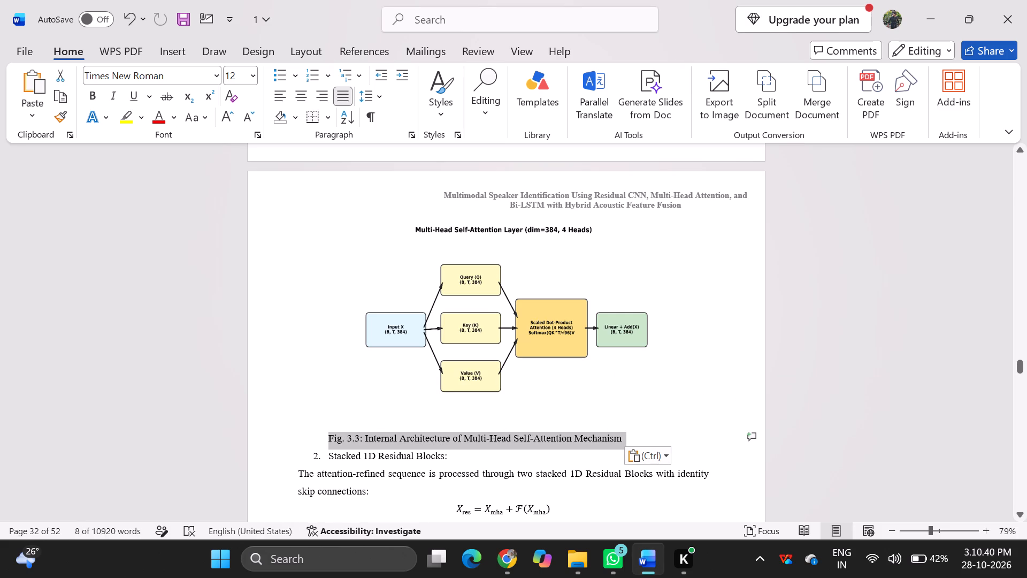
key(ctrl+e)
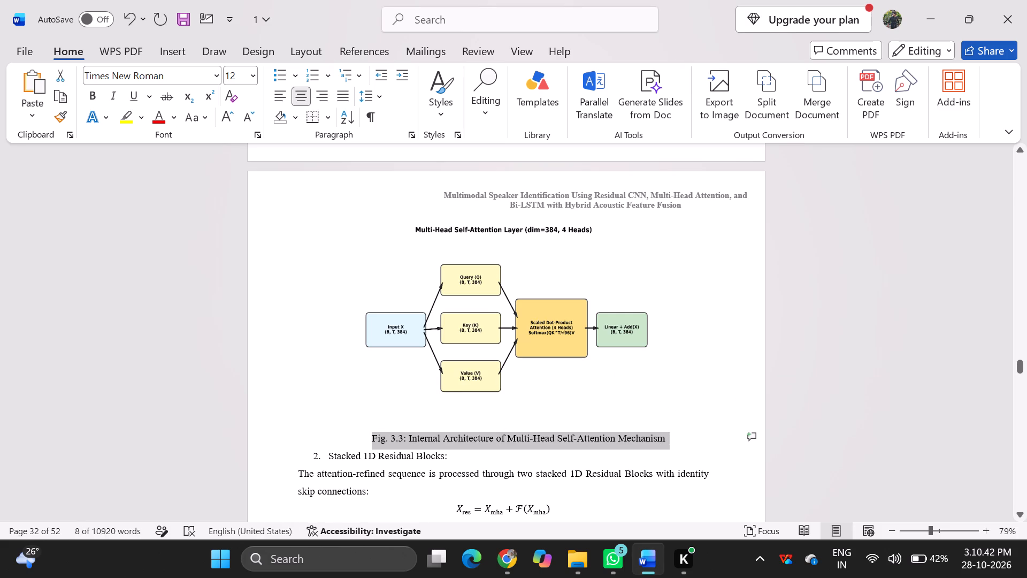
click(700, 397)
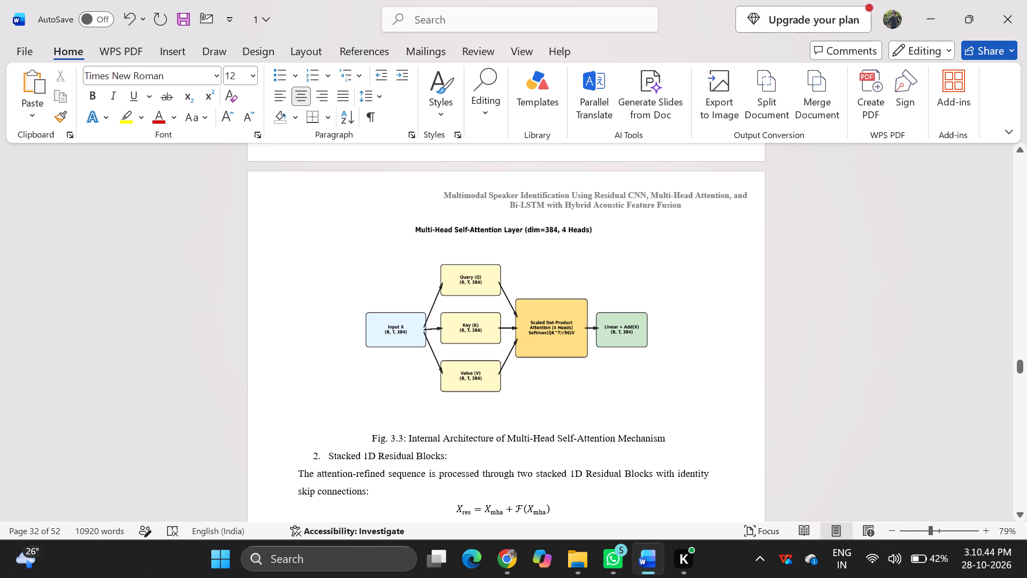
Review Chapter 3 backwards from section 3.6.6 to its opening page, checking the existing content, tables and figure captions.
scroll(542, 363, up, 4)
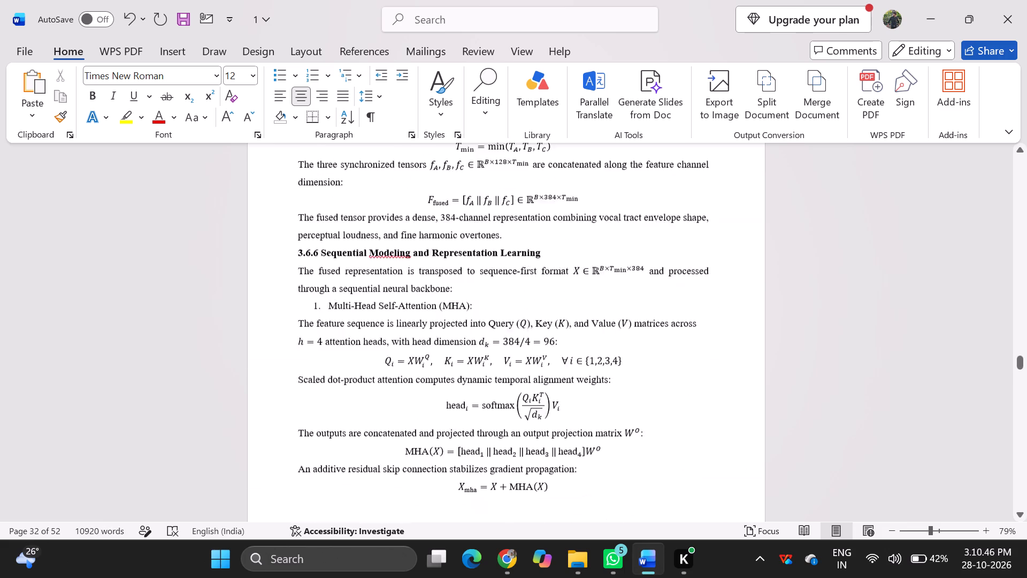
scroll(542, 363, up, 9)
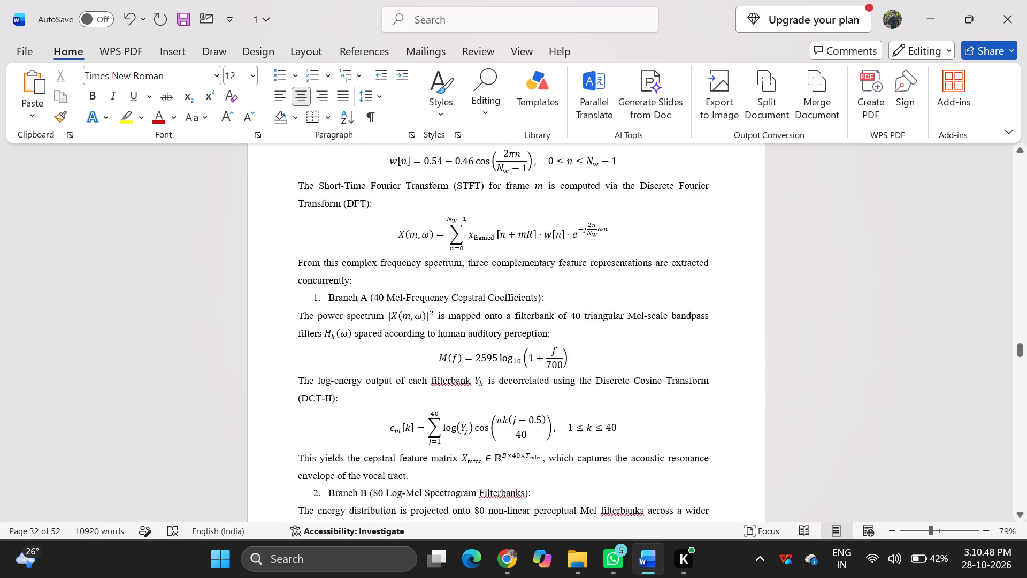
scroll(542, 363, up, 5)
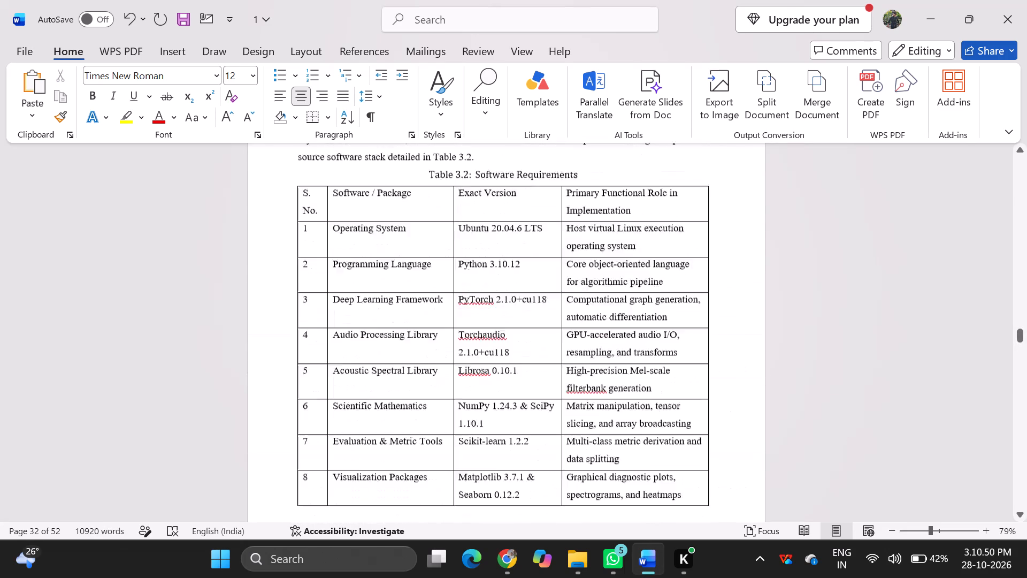
scroll(542, 363, up, 2)
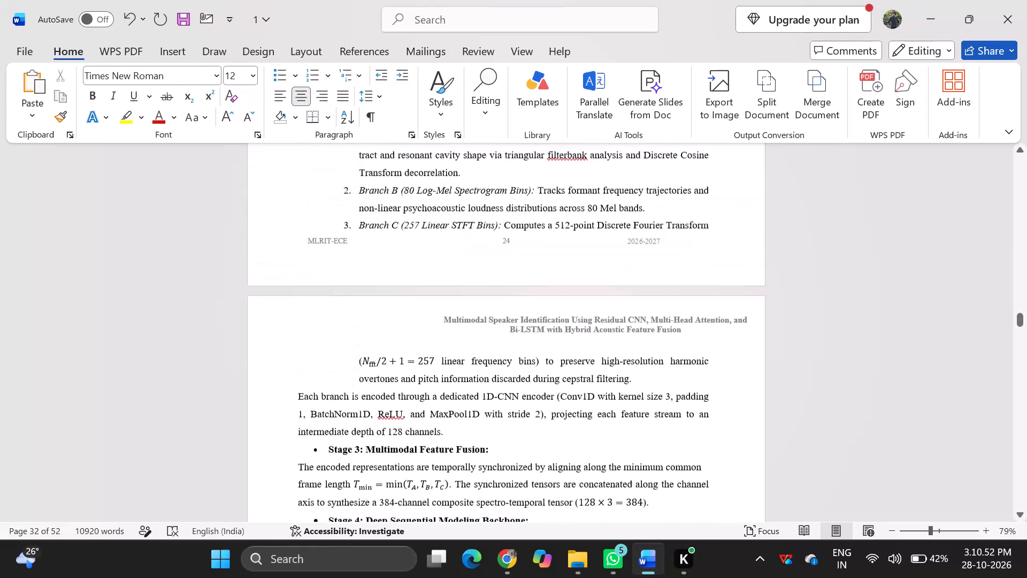
scroll(542, 363, up, 2)
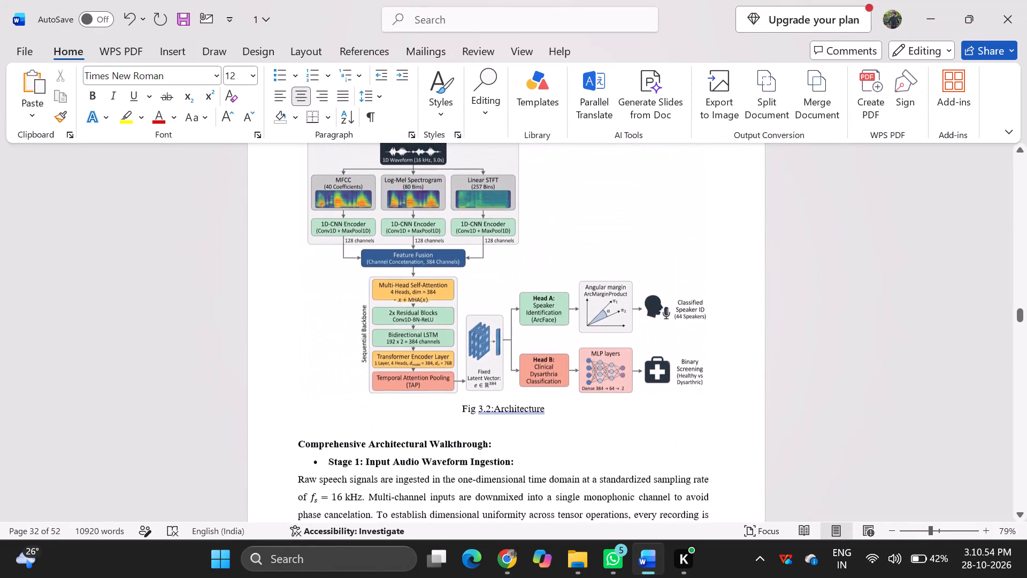
scroll(542, 363, up, 4)
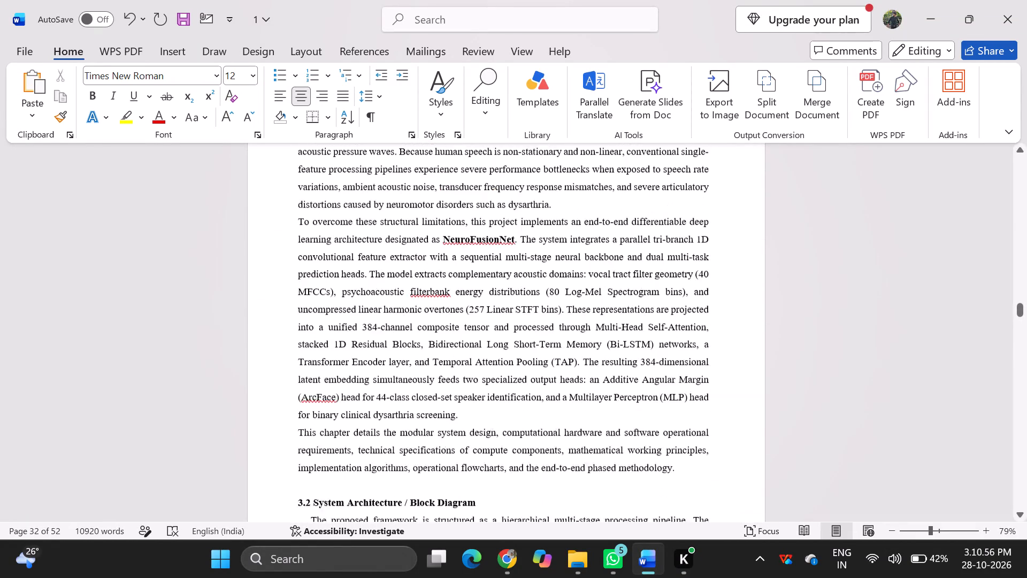
scroll(542, 363, up, 2)
scroll(542, 363, down, 3)
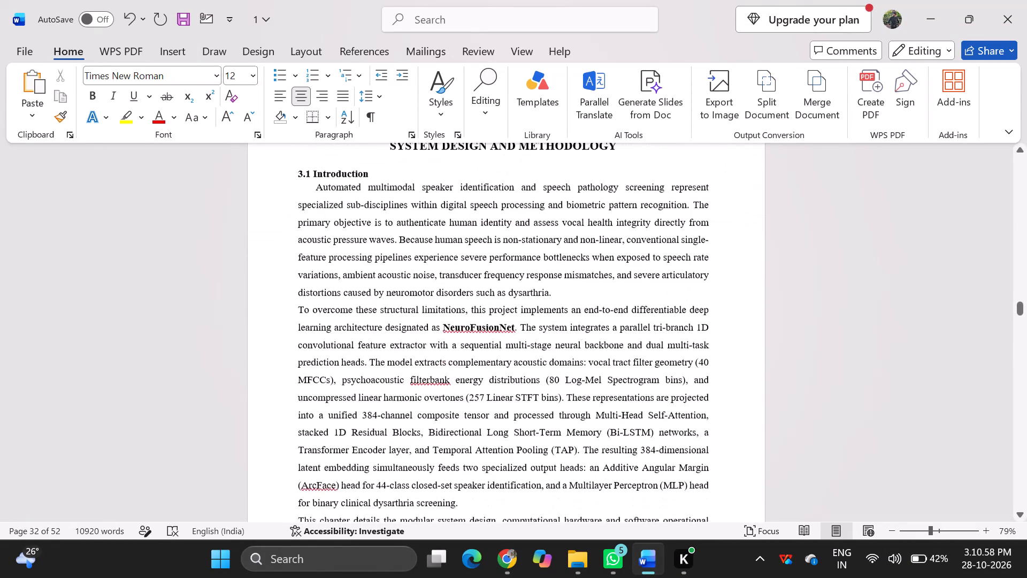
scroll(542, 363, up, 2)
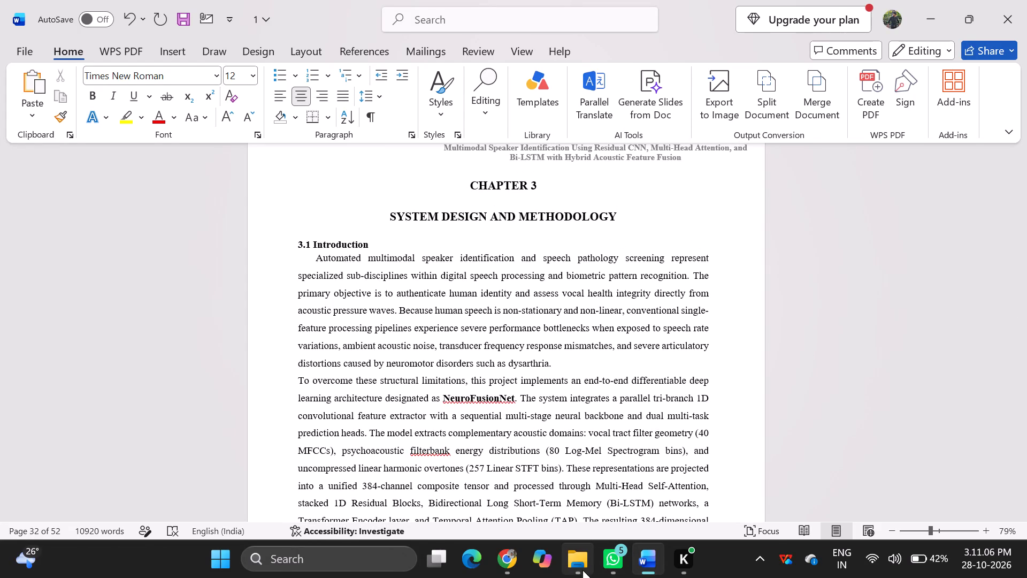
Switch to File Explorer and open the MINI FINAL document from the documentation folder inside Desktop's Phase-1 folder.
click(576, 560)
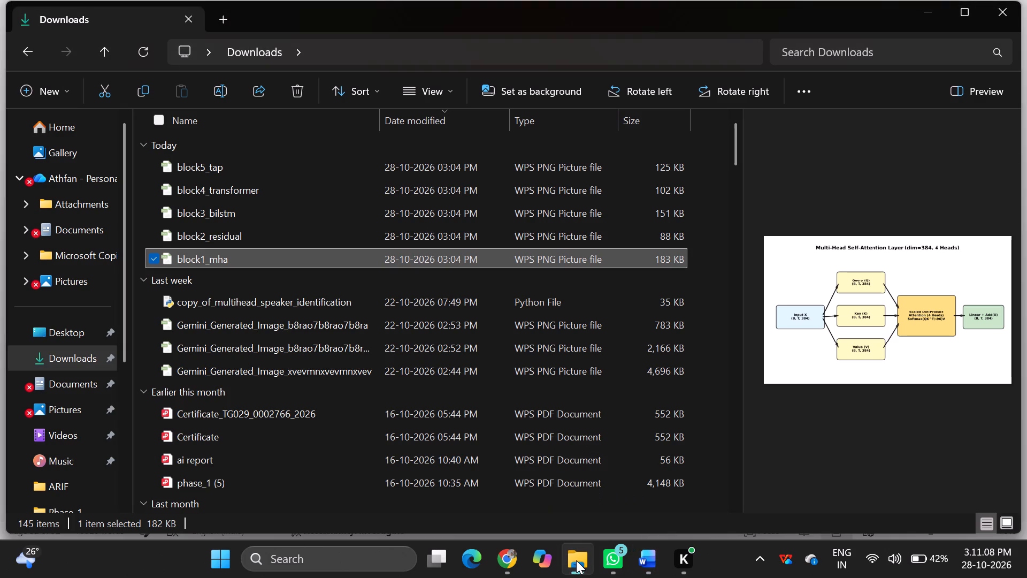
click(70, 324)
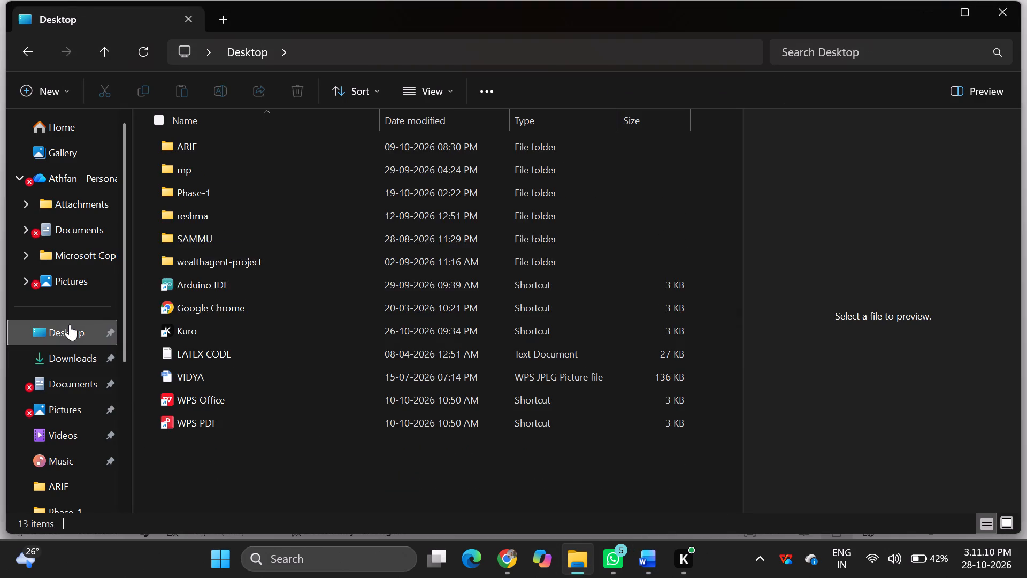
double_click(217, 196)
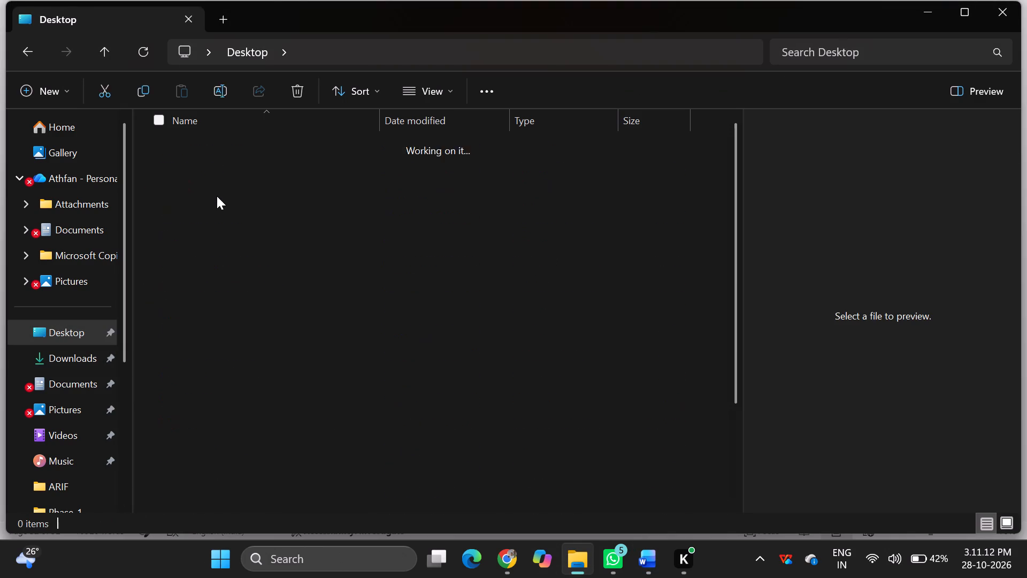
double_click(245, 147)
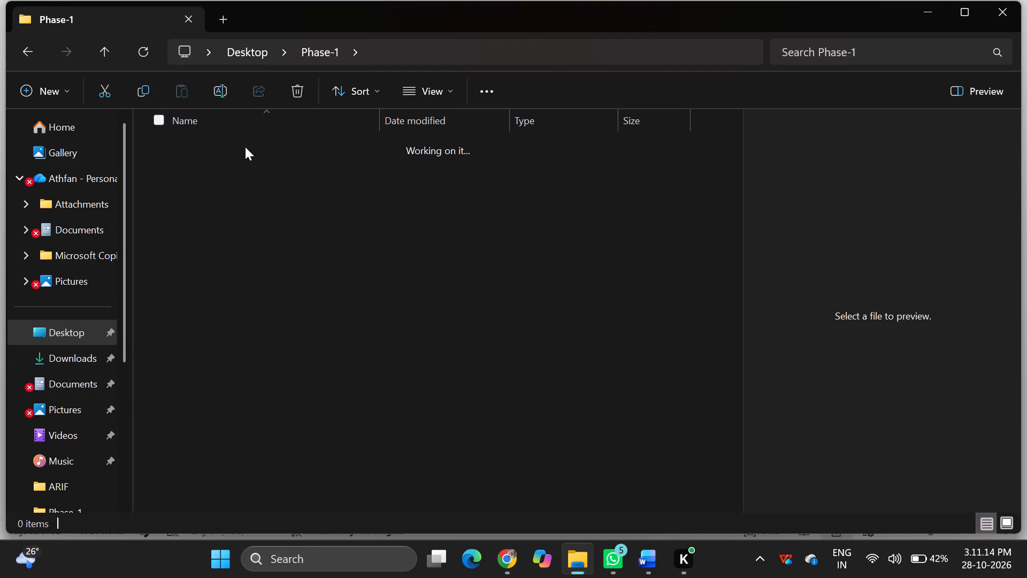
drag(267, 179, 273, 329)
click(273, 329)
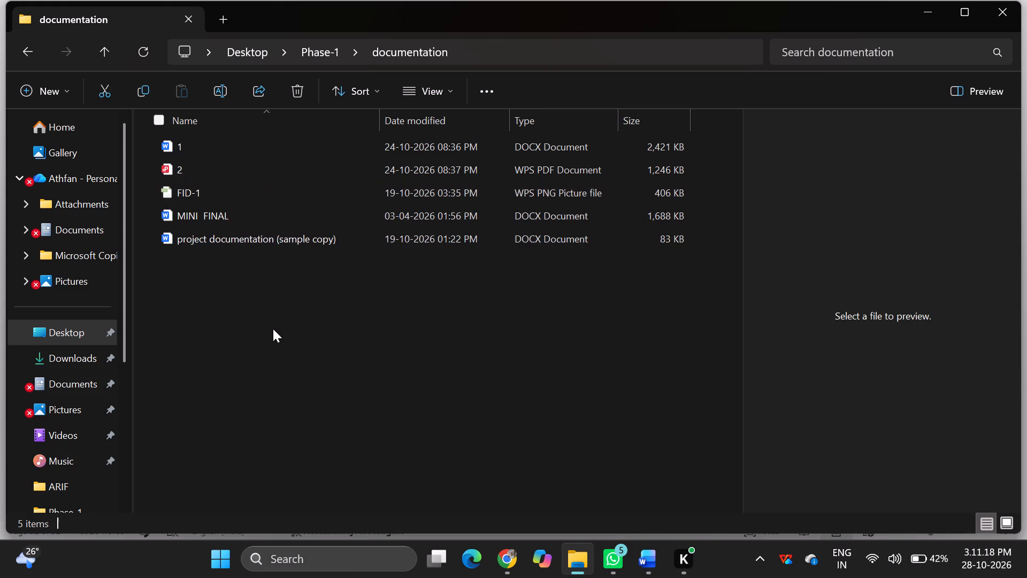
click(265, 226)
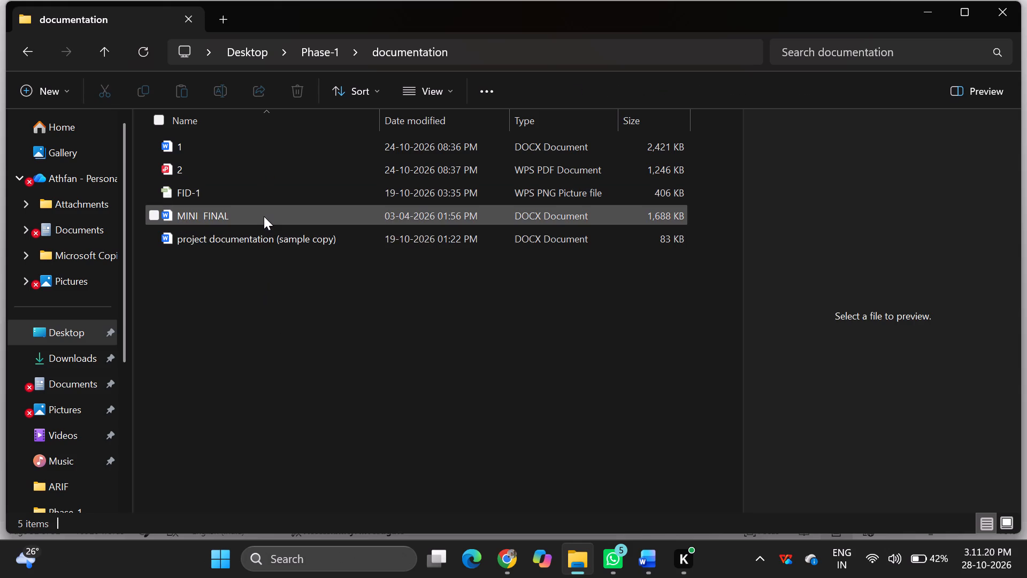
double_click(264, 216)
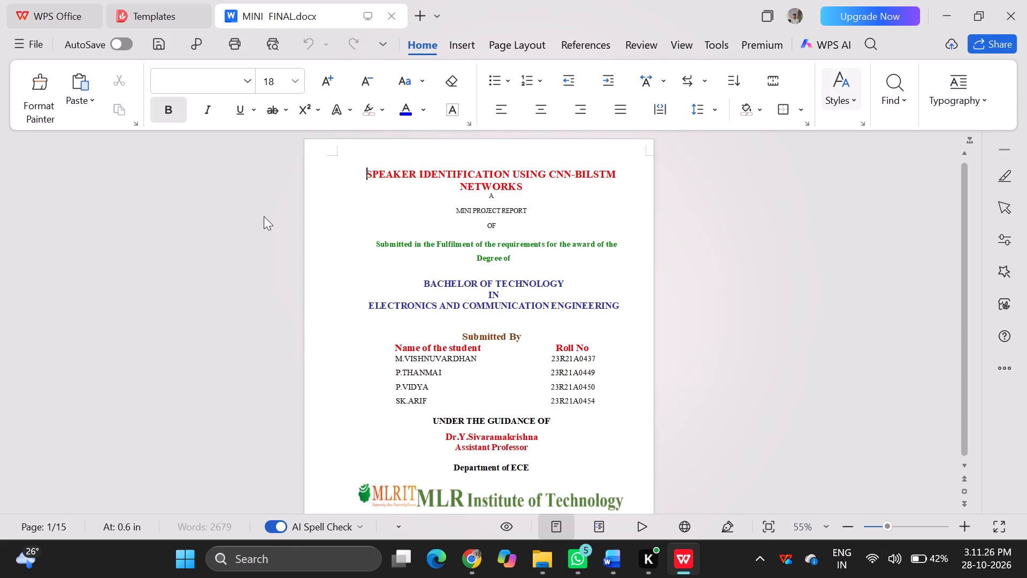
Review the mini project report from its title page through the list of figures and Chapter 1, examining how figures are numbered and captioned.
scroll(428, 390, down, 3)
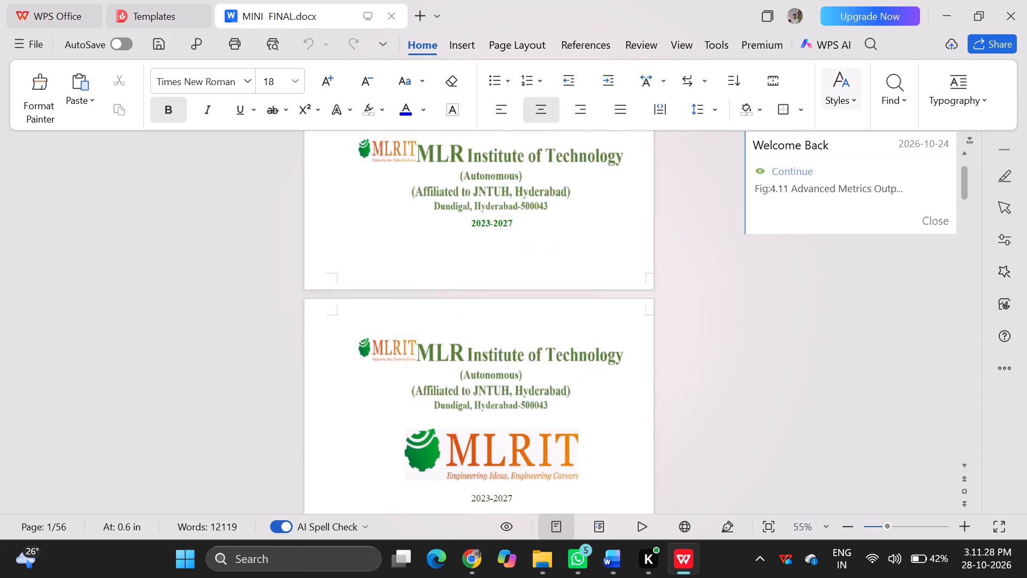
scroll(428, 390, down, 9)
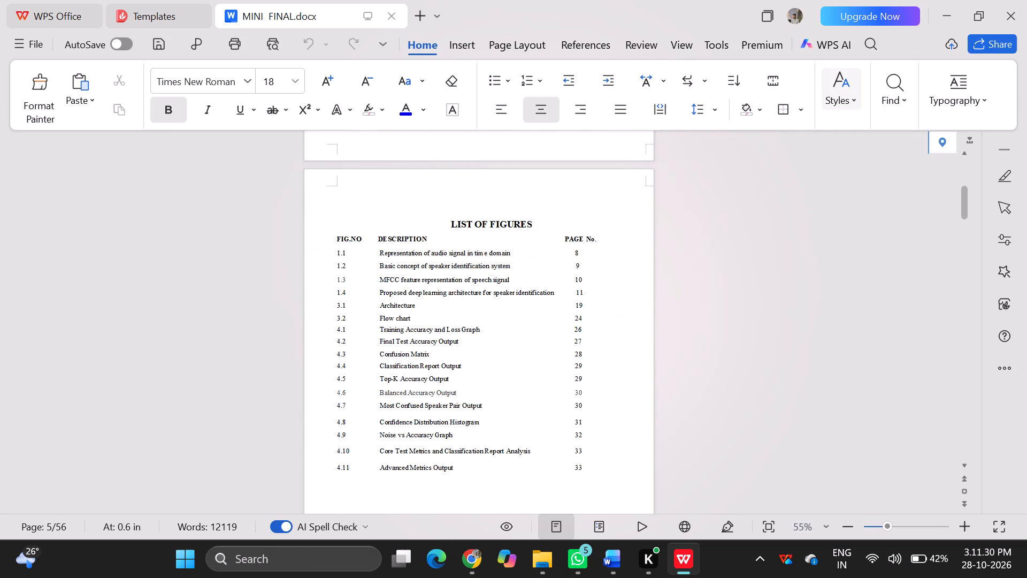
scroll(428, 390, down, 10)
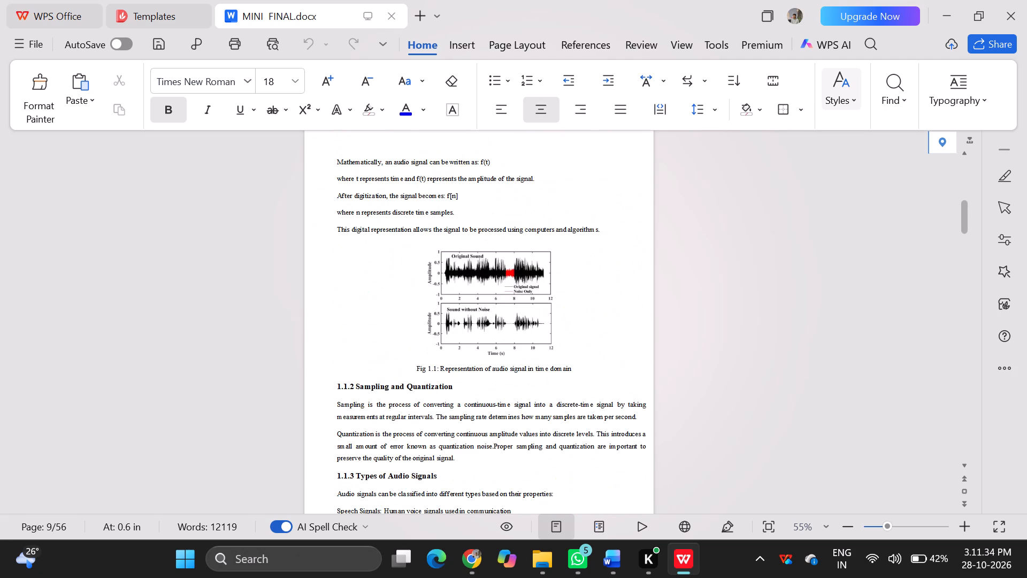
scroll(428, 390, down, 3)
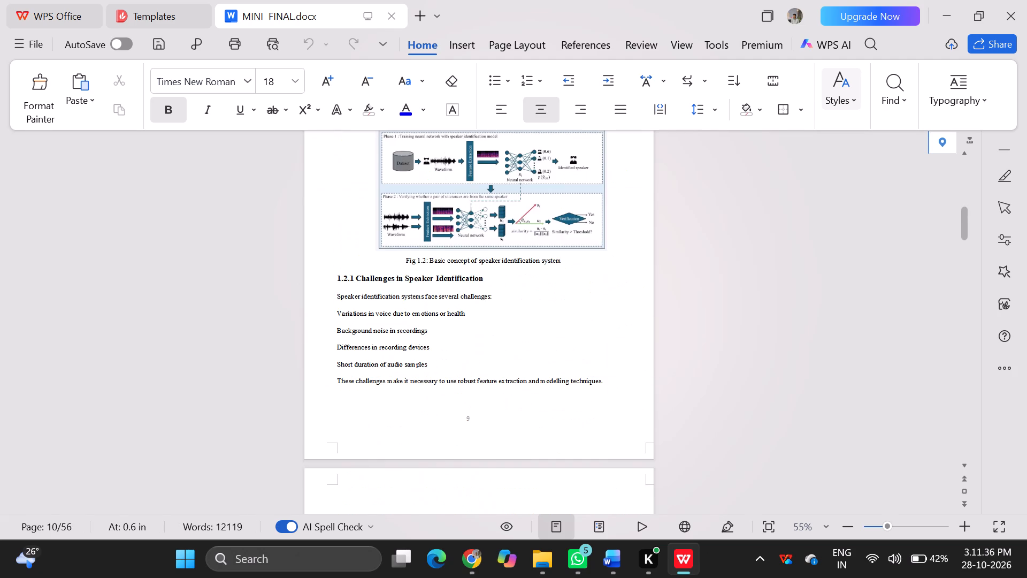
scroll(428, 390, down, 3)
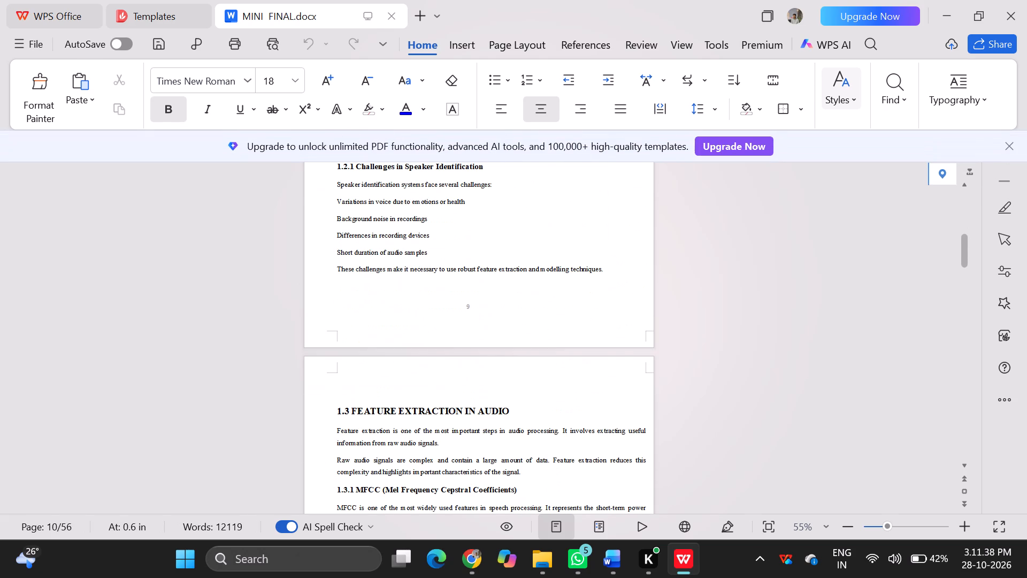
scroll(428, 390, down, 3)
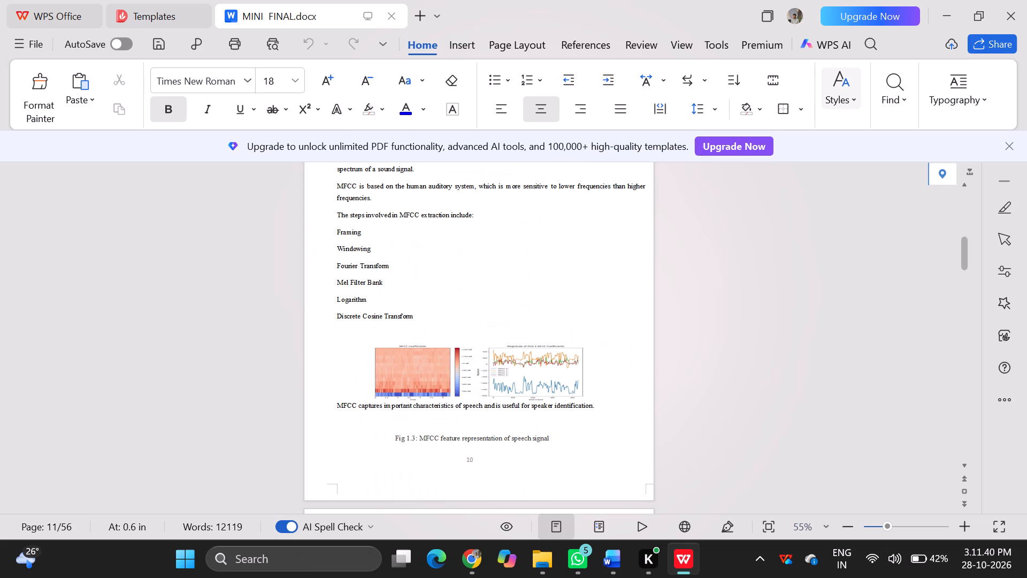
scroll(428, 390, down, 5)
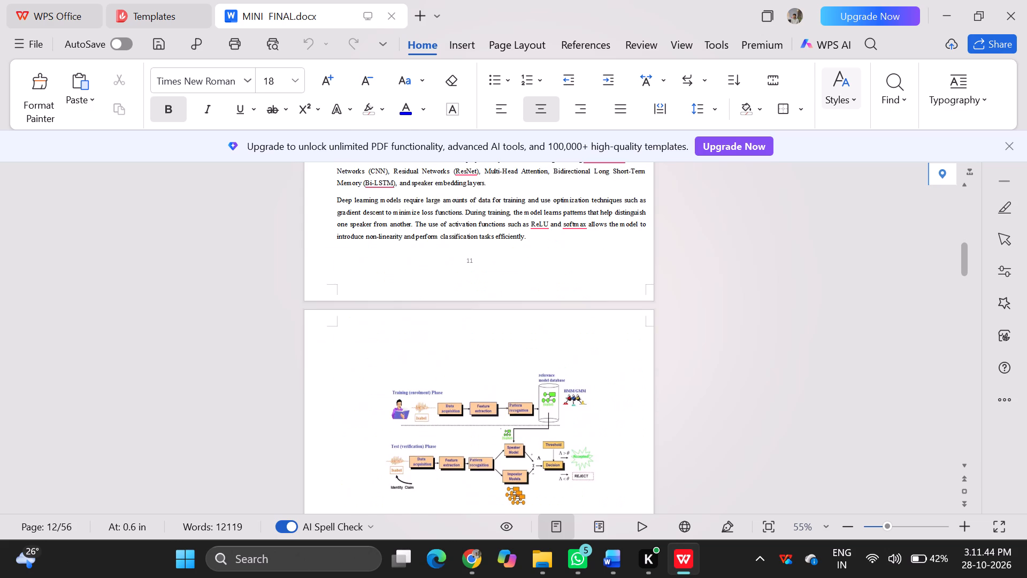
scroll(428, 390, down, 2)
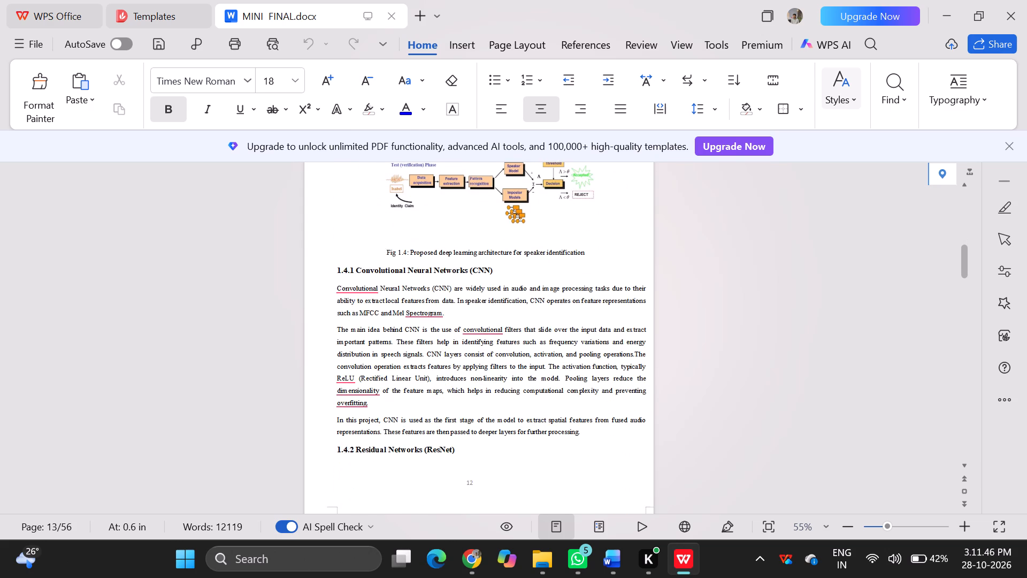
scroll(428, 390, down, 5)
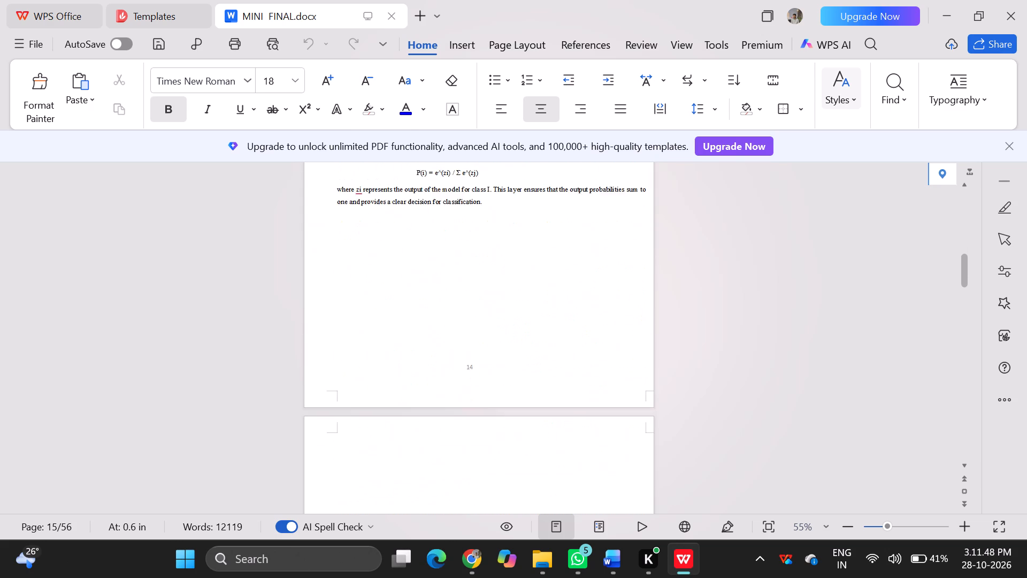
Read on through Chapter 2 into the Chapter 3 methodology, examining the architecture diagram's figure number and caption.
scroll(428, 390, down, 5)
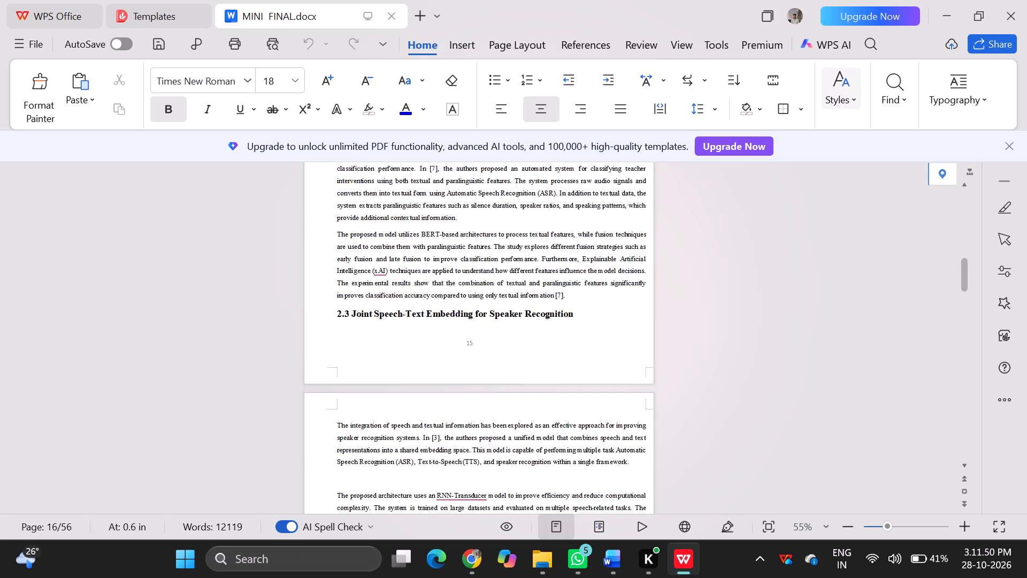
scroll(428, 390, down, 4)
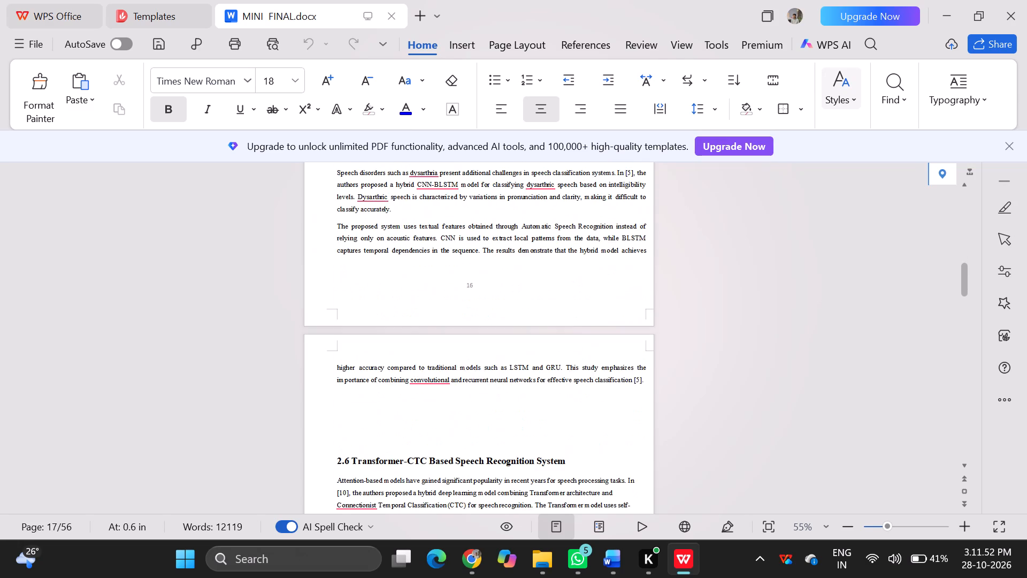
scroll(428, 390, down, 3)
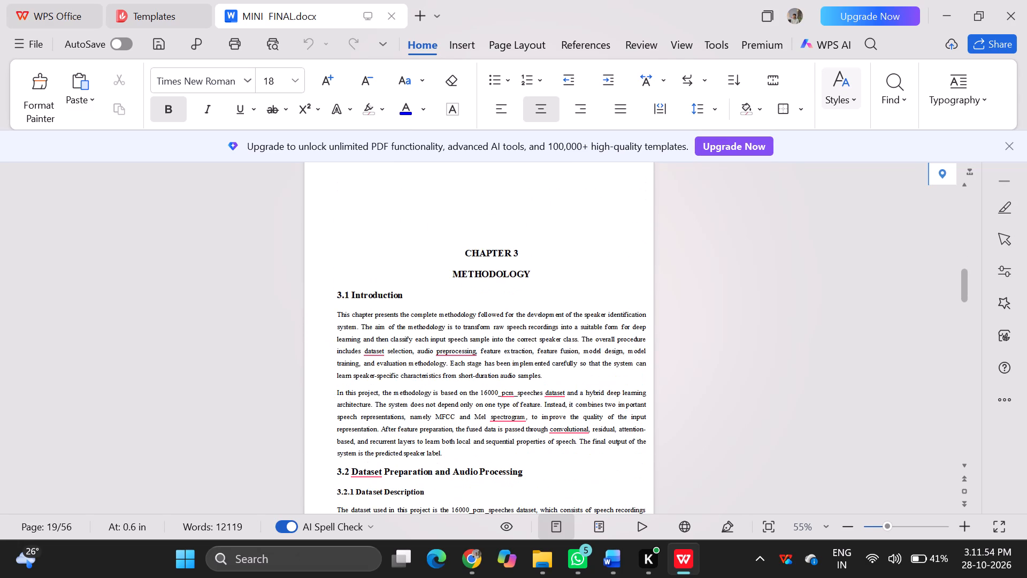
scroll(428, 390, down, 3)
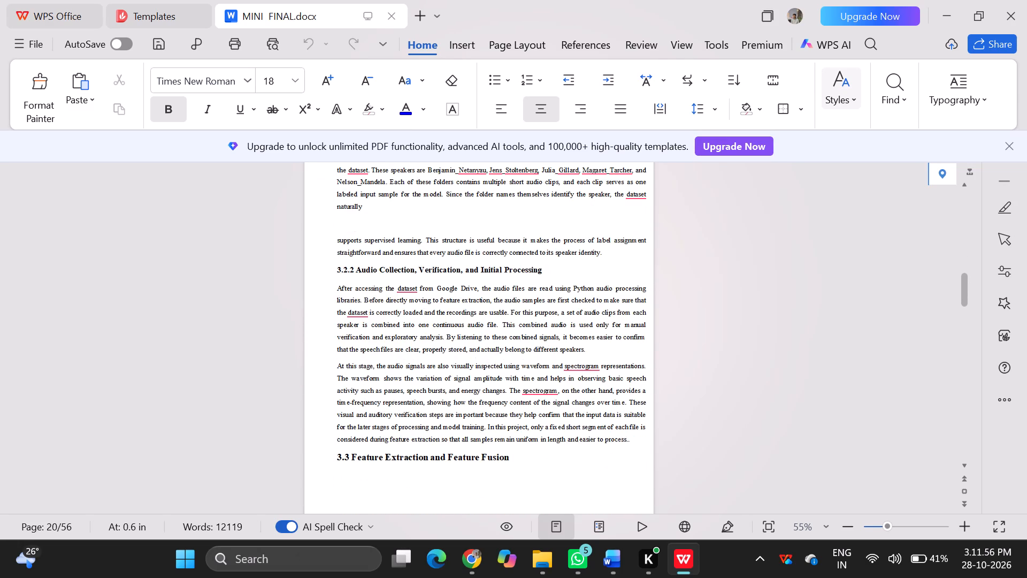
scroll(428, 390, down, 2)
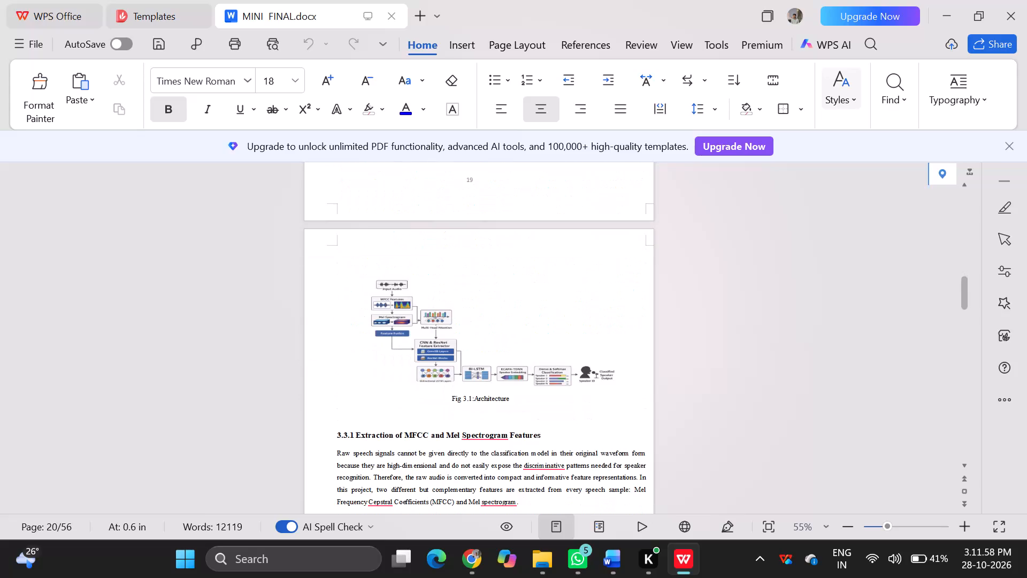
scroll(428, 390, down, 2)
Switch to the Word report and look back from Chapter 3 to the List of Tables and Chapter 1 opening.
click(612, 562)
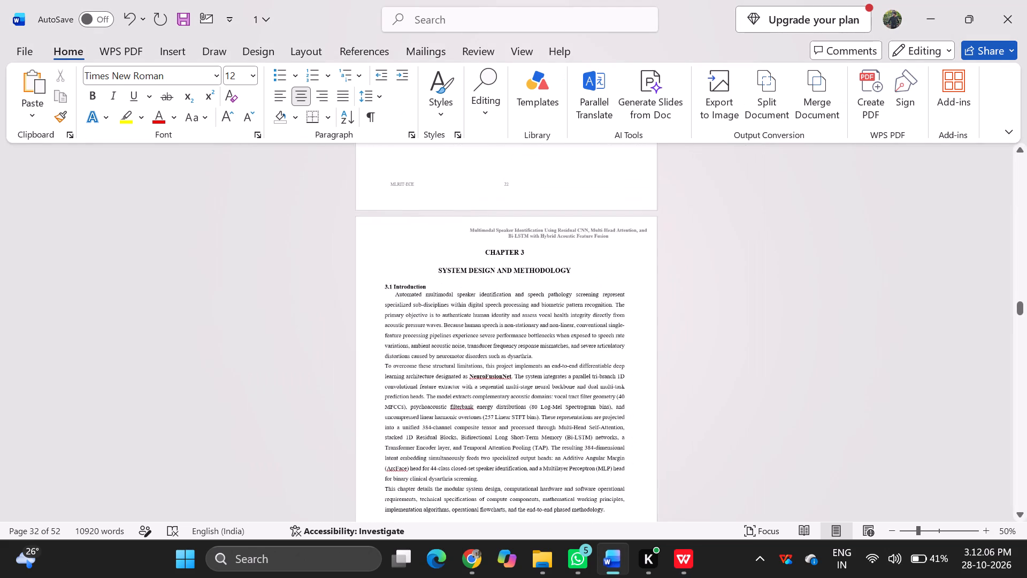
ctrl+scroll(593, 346, down, 1)
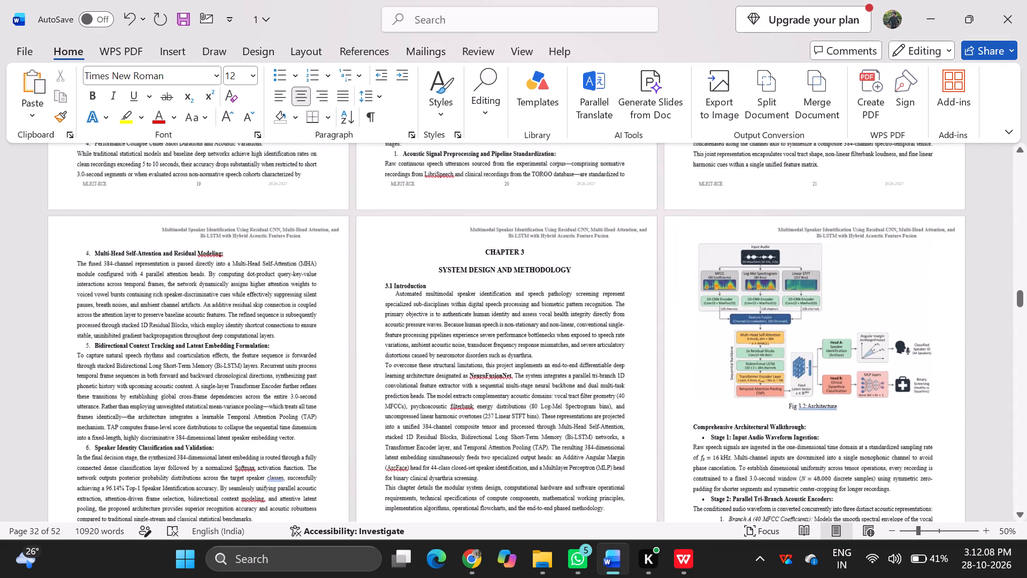
scroll(593, 346, up, 10)
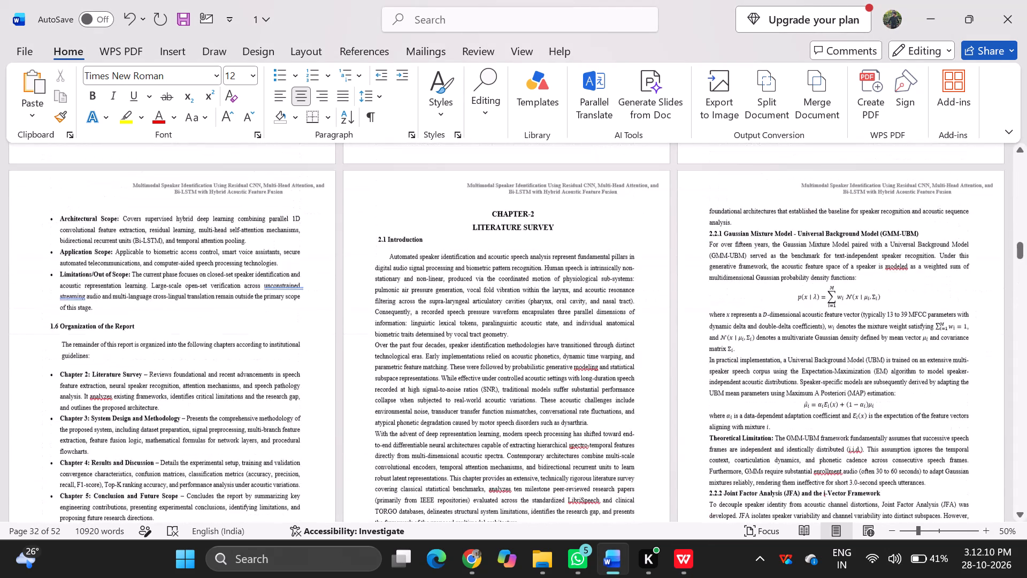
scroll(593, 346, up, 2)
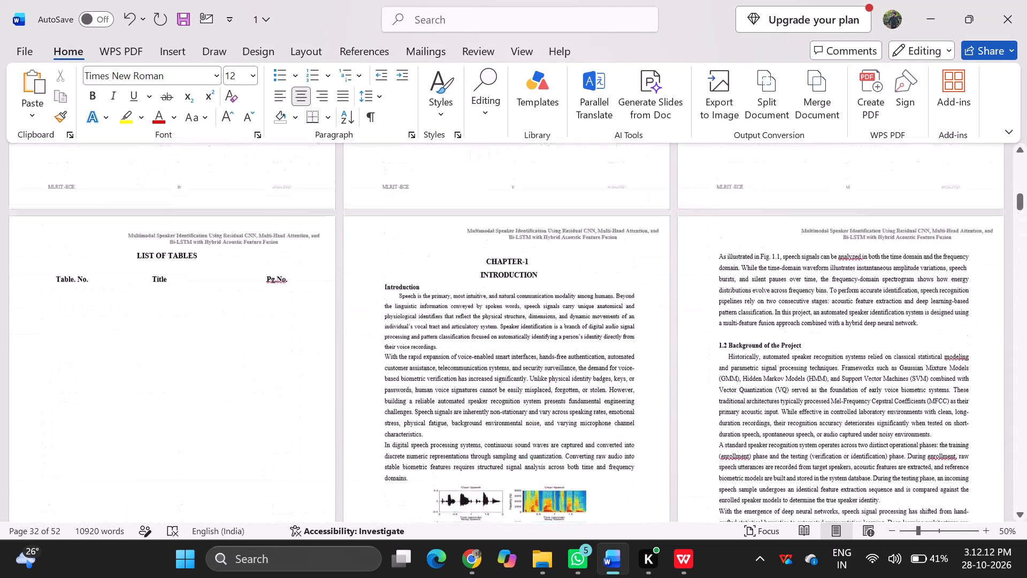
scroll(593, 346, up, 1)
Check the figure captions from Chapter 1 through the Literature Survey to the architecture diagram in section 3.2.
scroll(593, 346, down, 4)
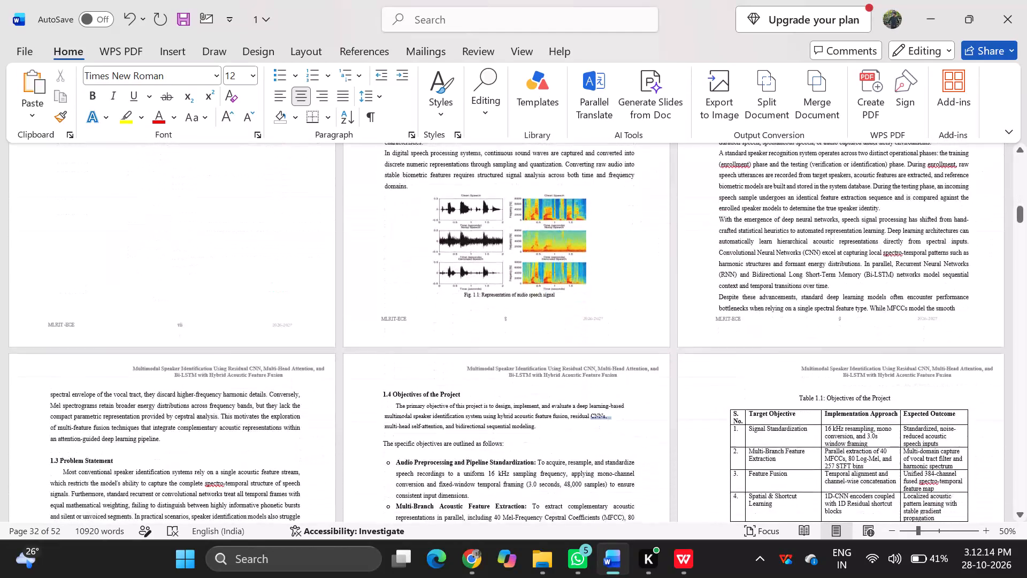
scroll(593, 346, down, 3)
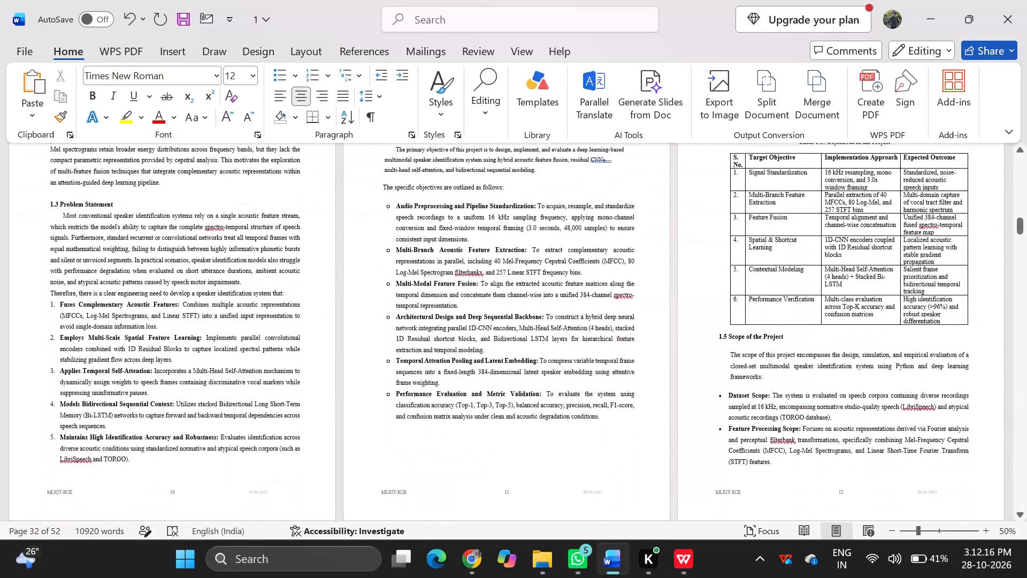
scroll(593, 346, down, 2)
scroll(593, 346, up, 1)
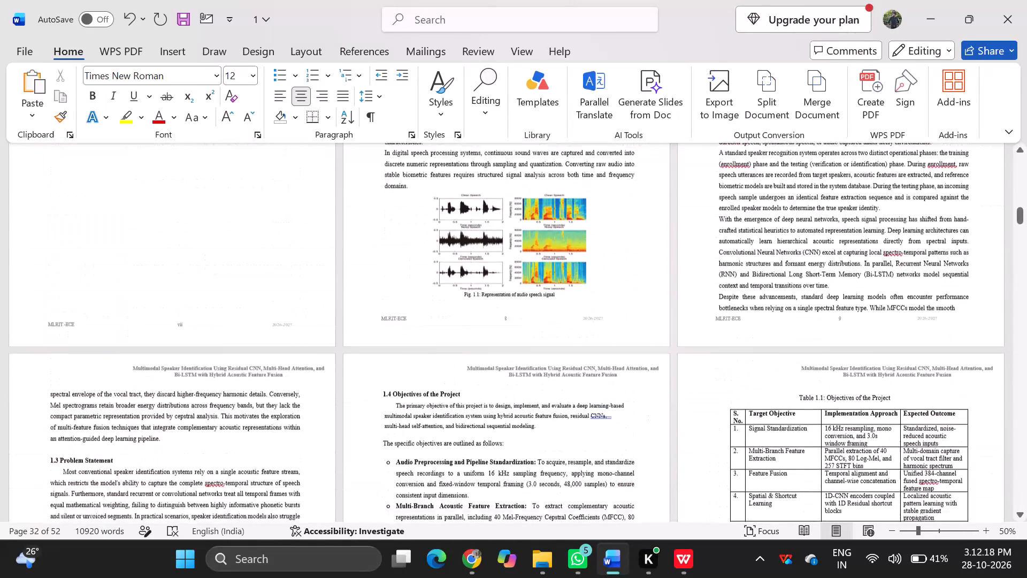
scroll(593, 346, down, 7)
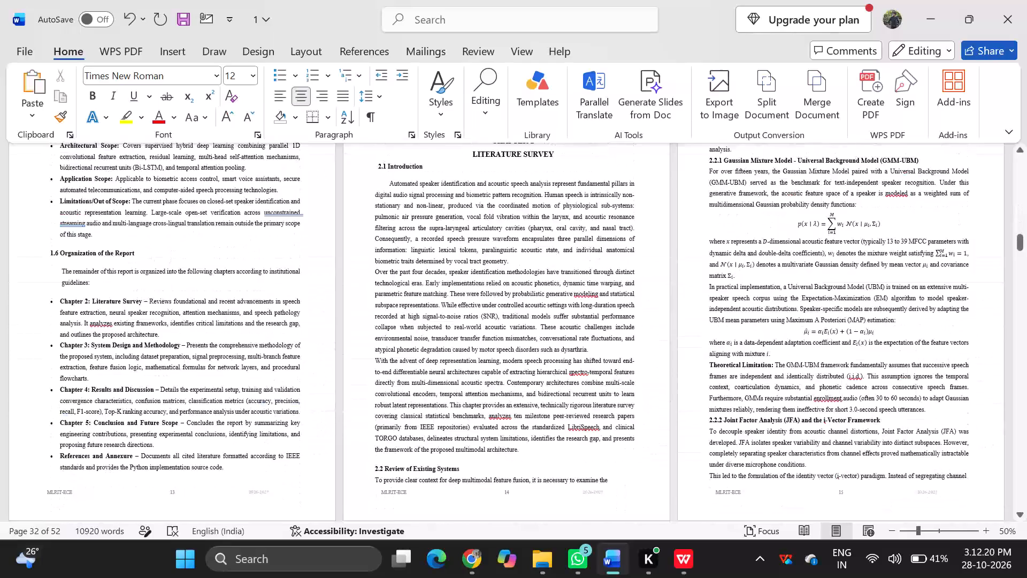
scroll(593, 346, down, 3)
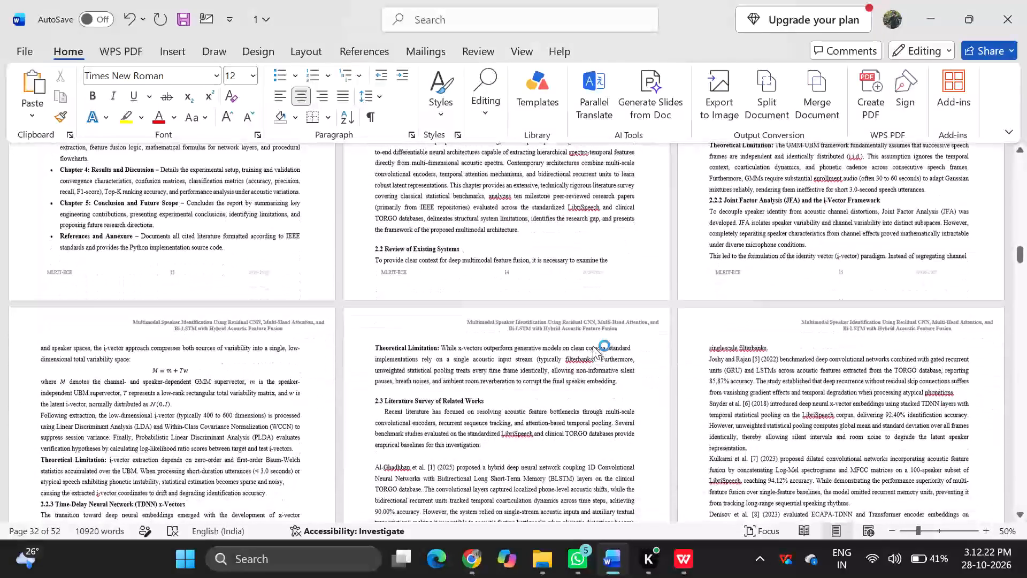
scroll(593, 346, down, 4)
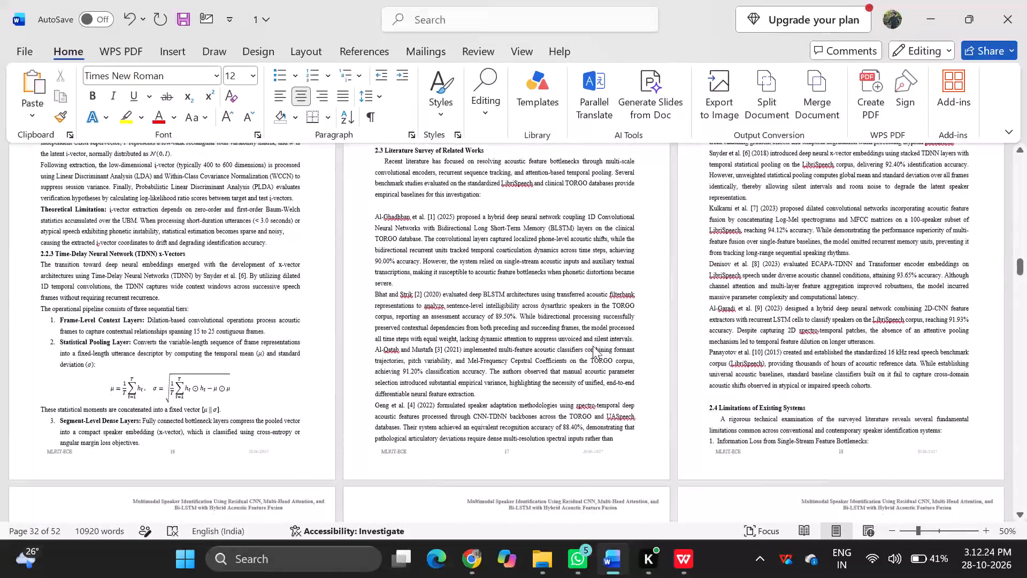
scroll(593, 346, down, 4)
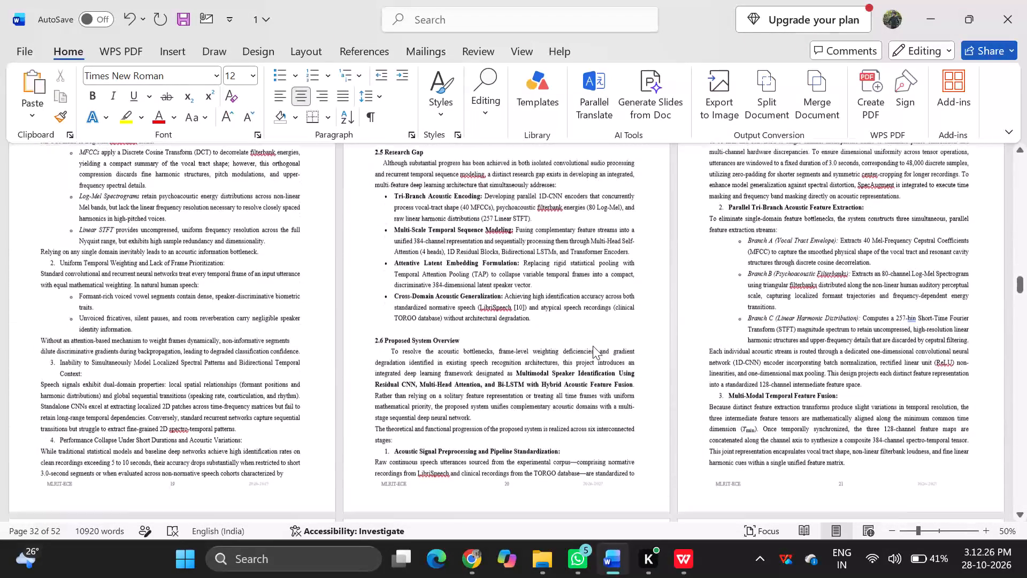
scroll(593, 346, down, 4)
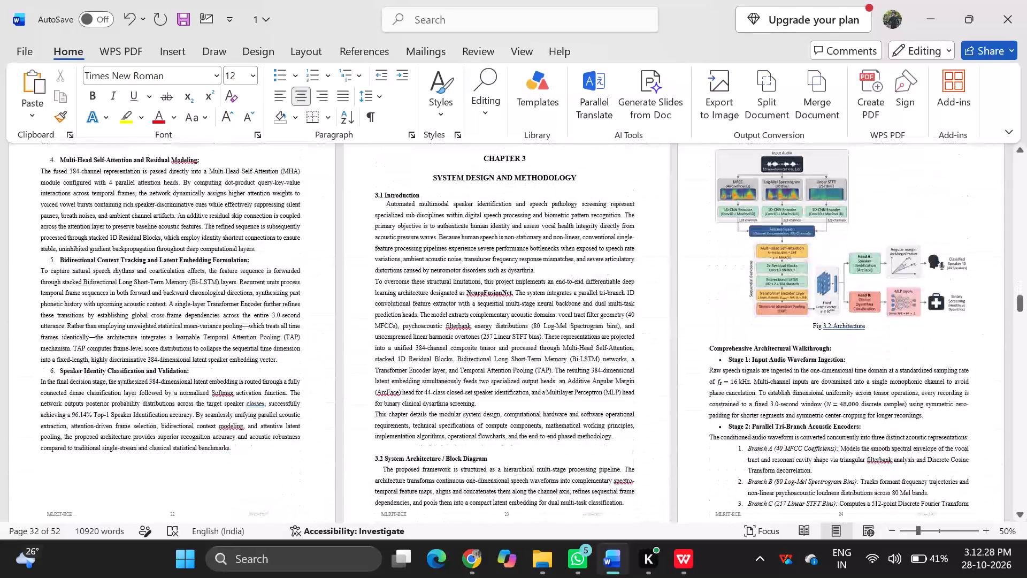
Renumber the architecture diagram's caption in section 3.2 as Fig 3.1.
click(831, 324)
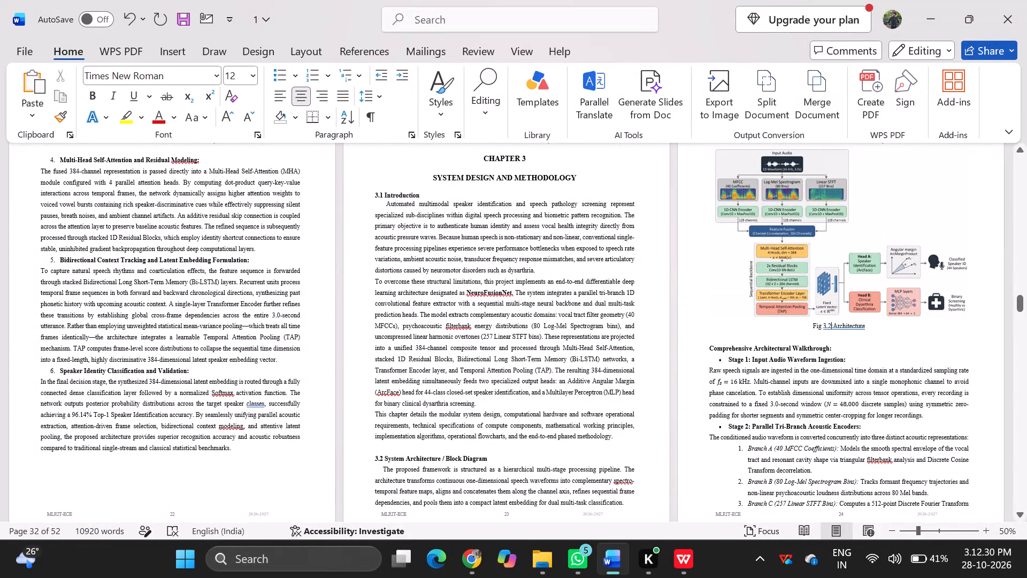
key(BackSpace)
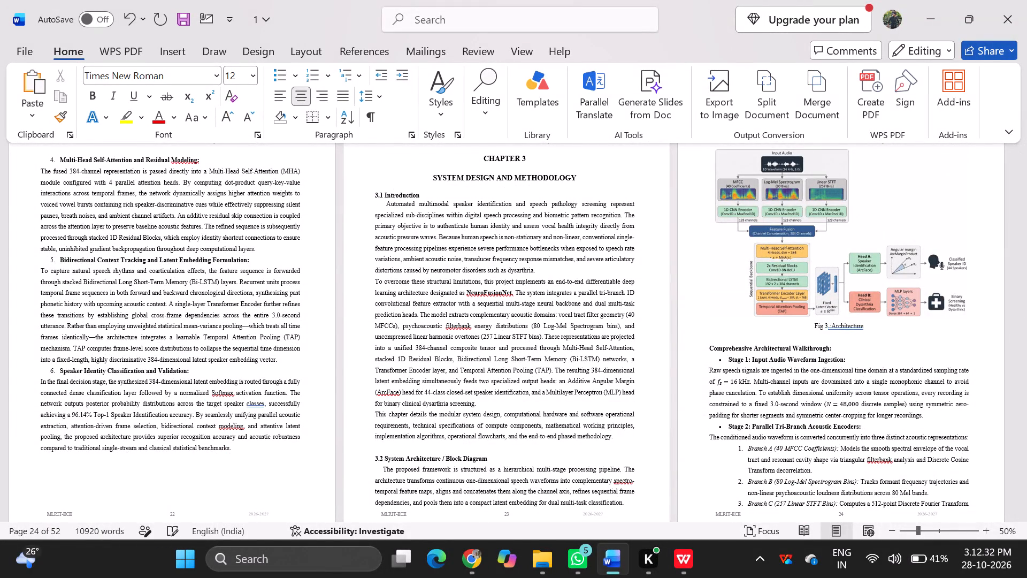
key(1)
Renumber the Multi-Head Self-Attention diagram's caption in section 3.6.6 as Fig. 3.2.
scroll(838, 374, down, 1)
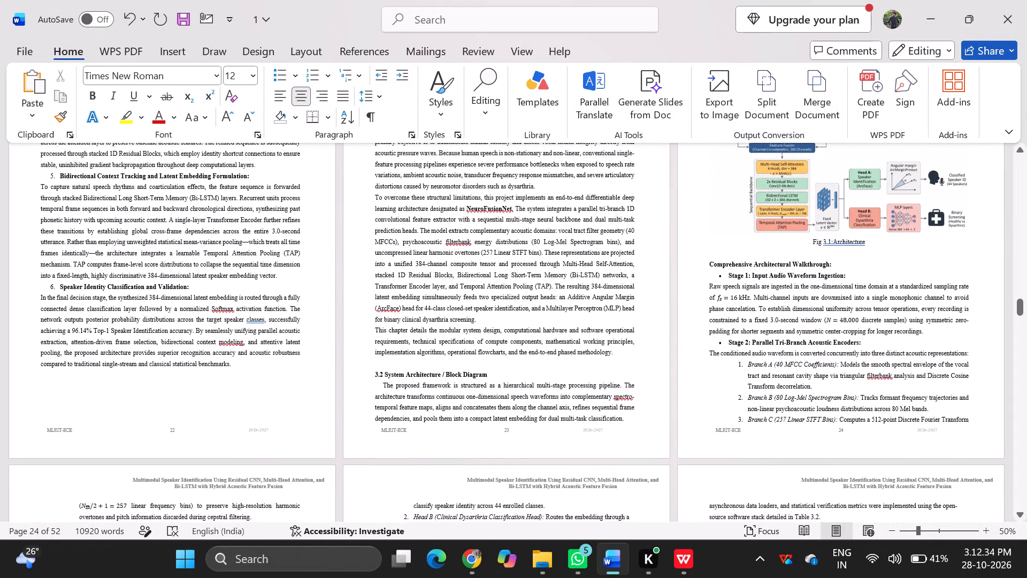
scroll(838, 374, down, 2)
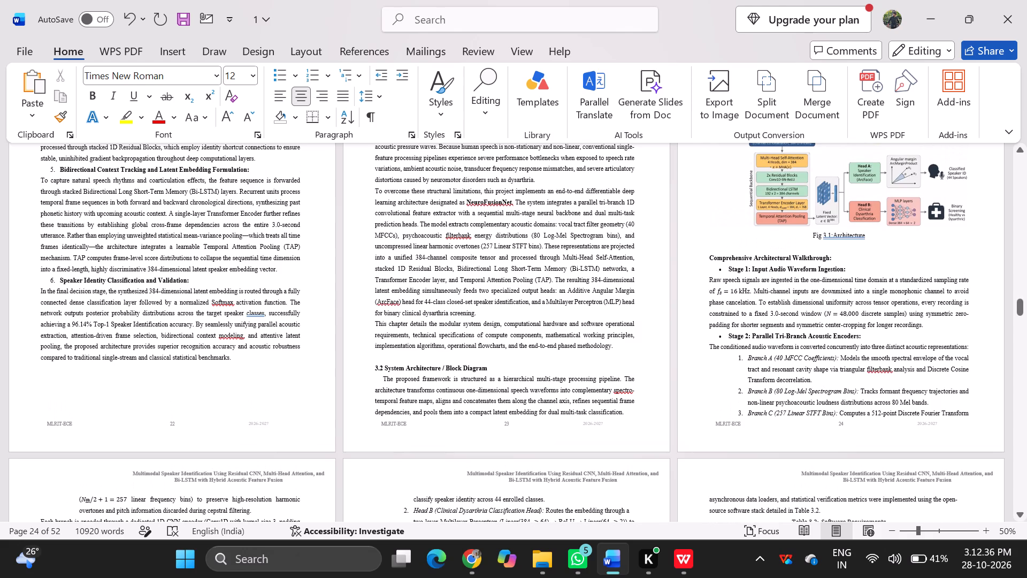
scroll(838, 374, down, 1)
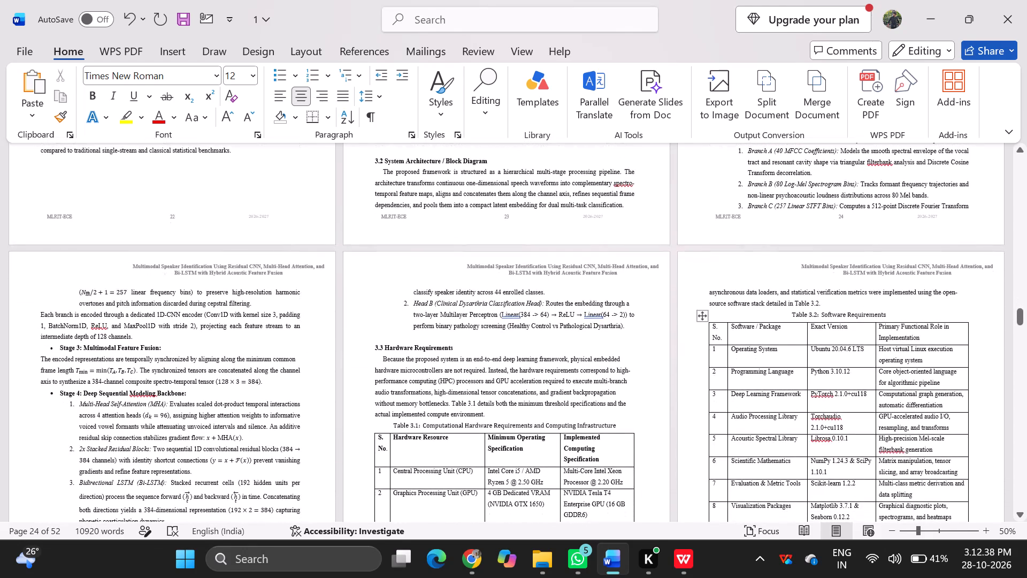
scroll(838, 374, down, 2)
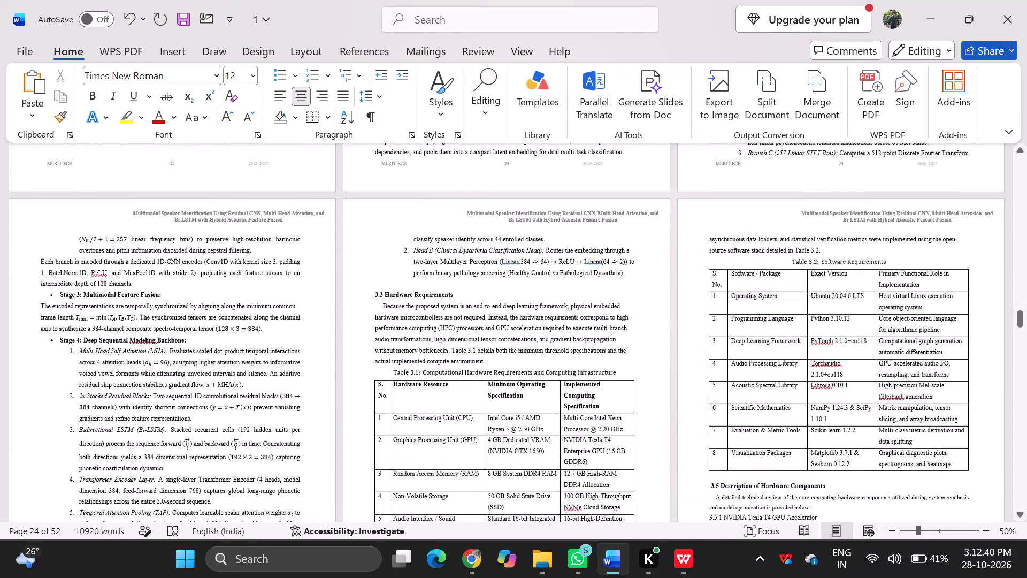
scroll(838, 374, down, 2)
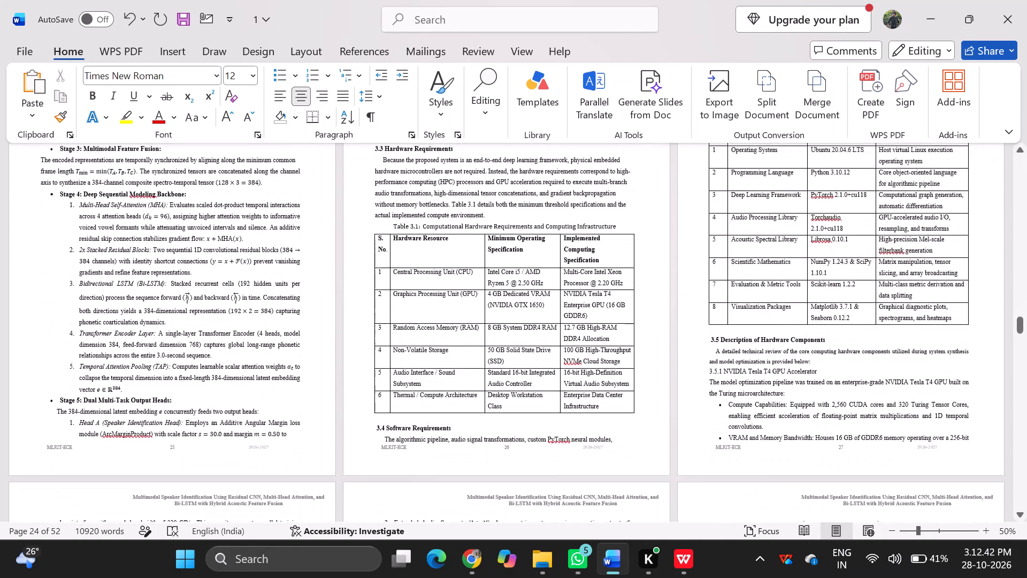
scroll(838, 374, down, 5)
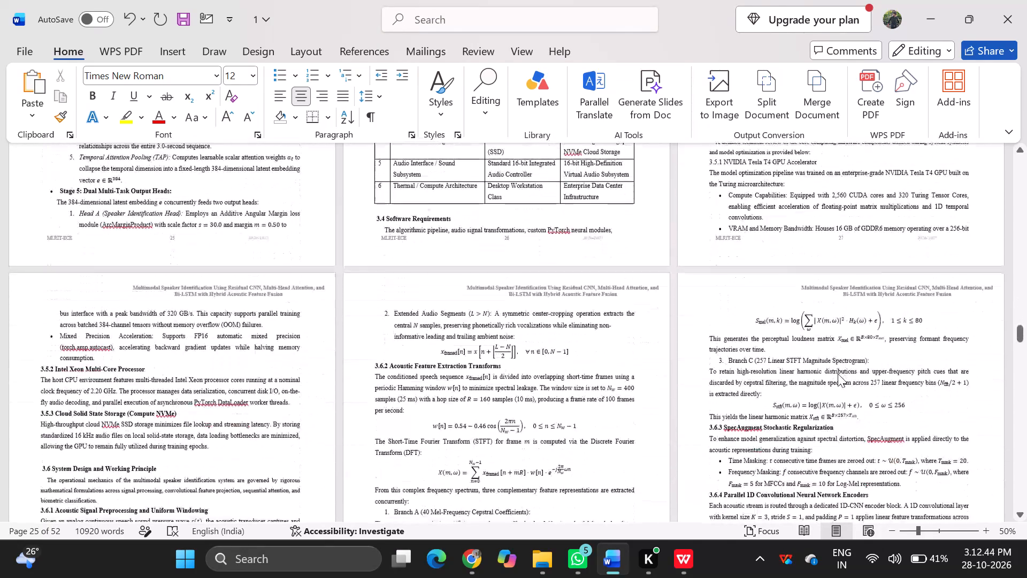
scroll(838, 374, down, 4)
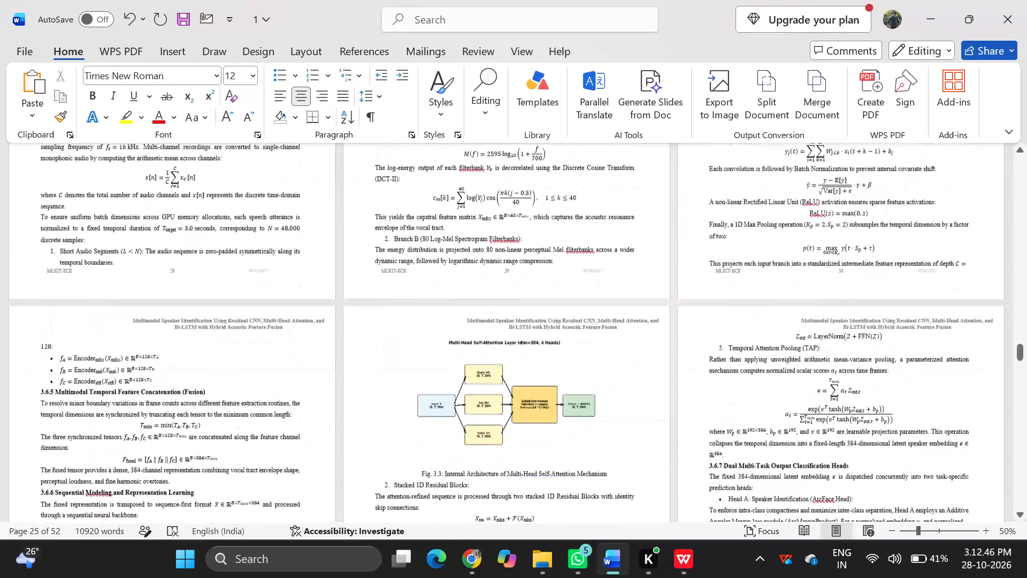
scroll(838, 374, down, 1)
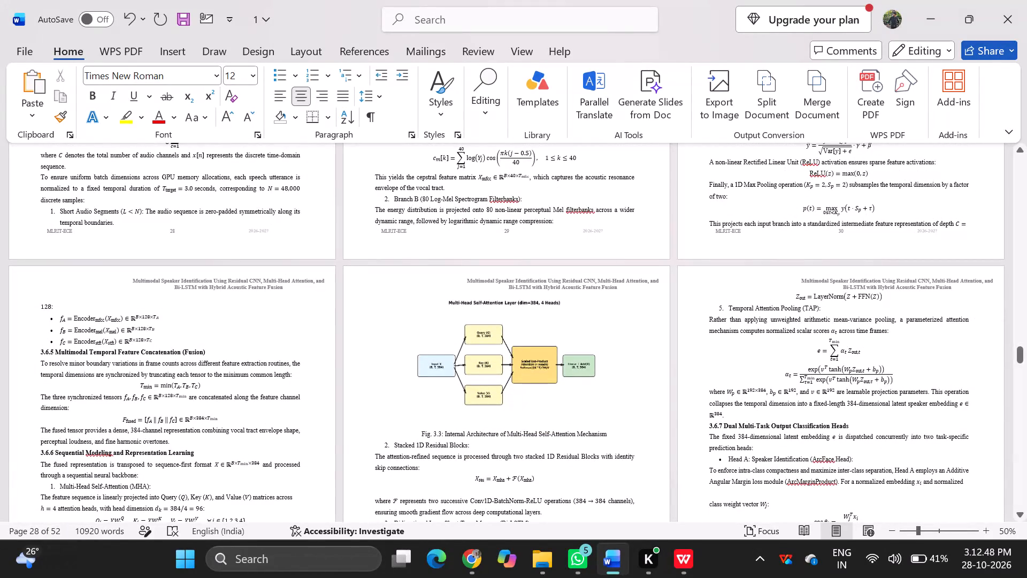
click(439, 434)
key(Right)
key(BackSpace)
key(2)
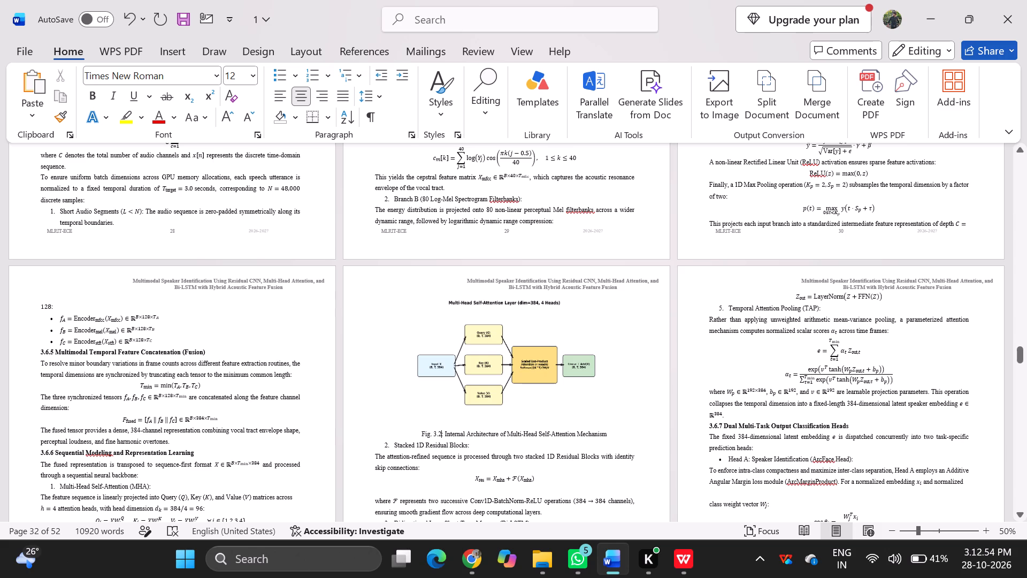
Try to remove the word "Internal" from the Fig. 3.2 Multi-Head Self-Attention caption.
drag(444, 431, 455, 432)
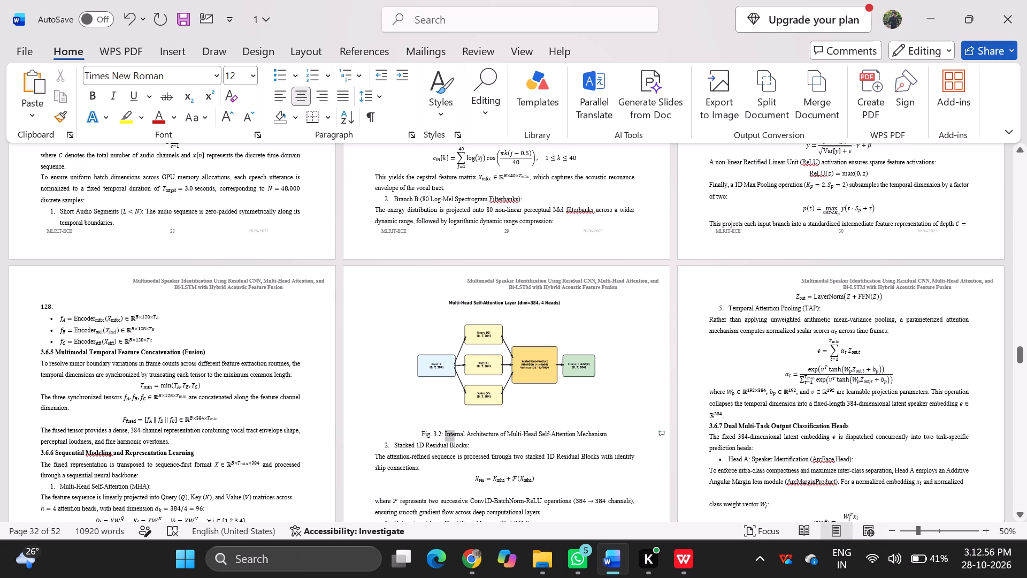
drag(455, 432, 463, 433)
key(BackSpace)
click(463, 433)
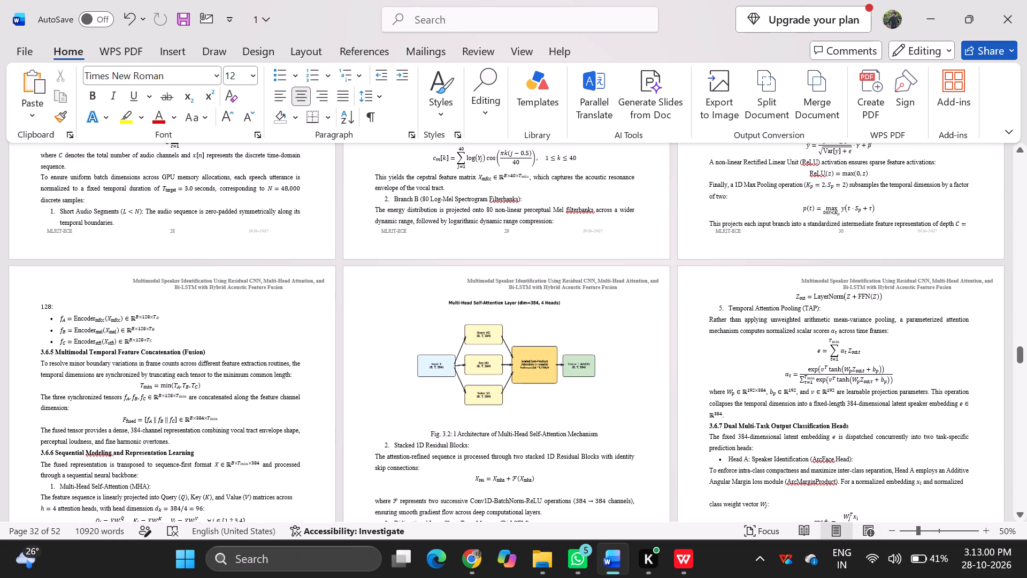
key(Right)
key(BackSpace)
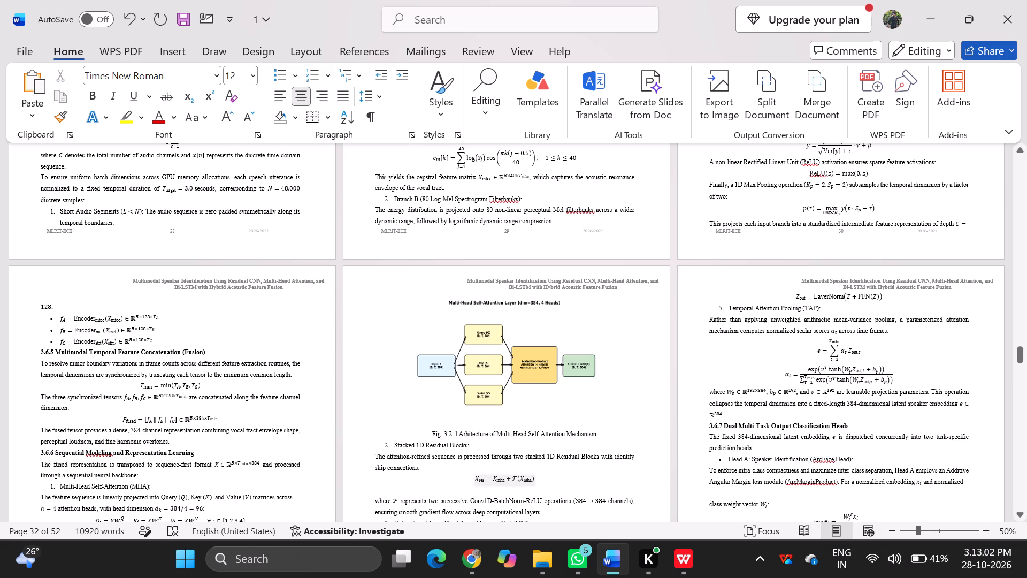
Add an empty paragraph after the Stacked 1D Residual Blocks text, above the Bidirectional Long Short-Term Memory item.
scroll(536, 478, down, 1)
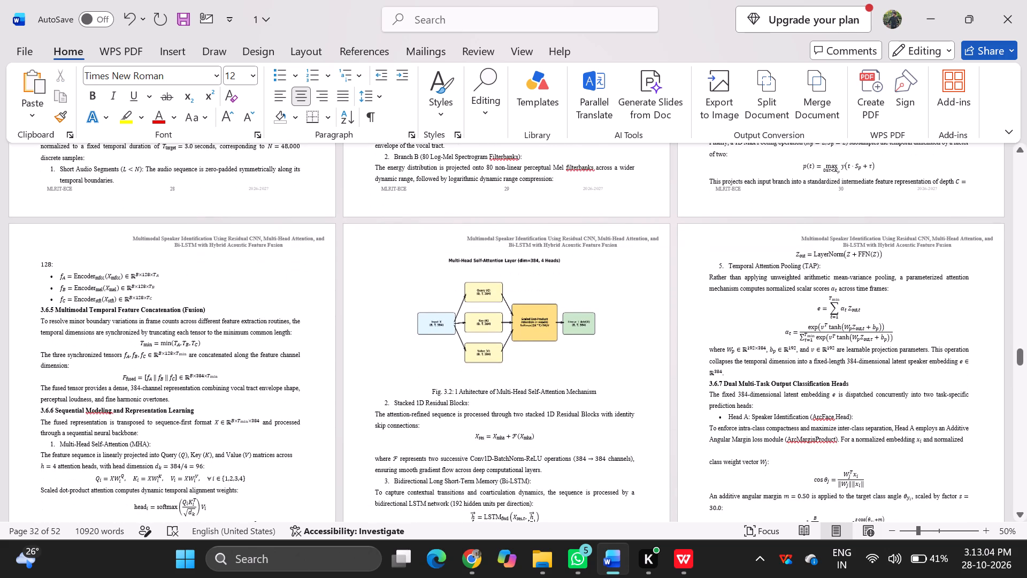
scroll(536, 478, down, 1)
ctrl+scroll(536, 478, up, 1)
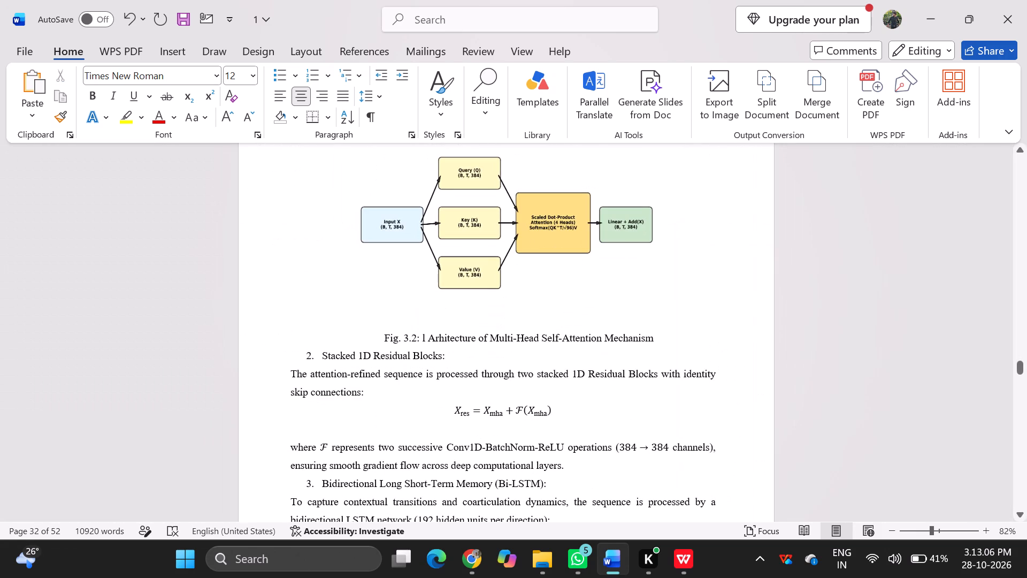
scroll(536, 478, down, 1)
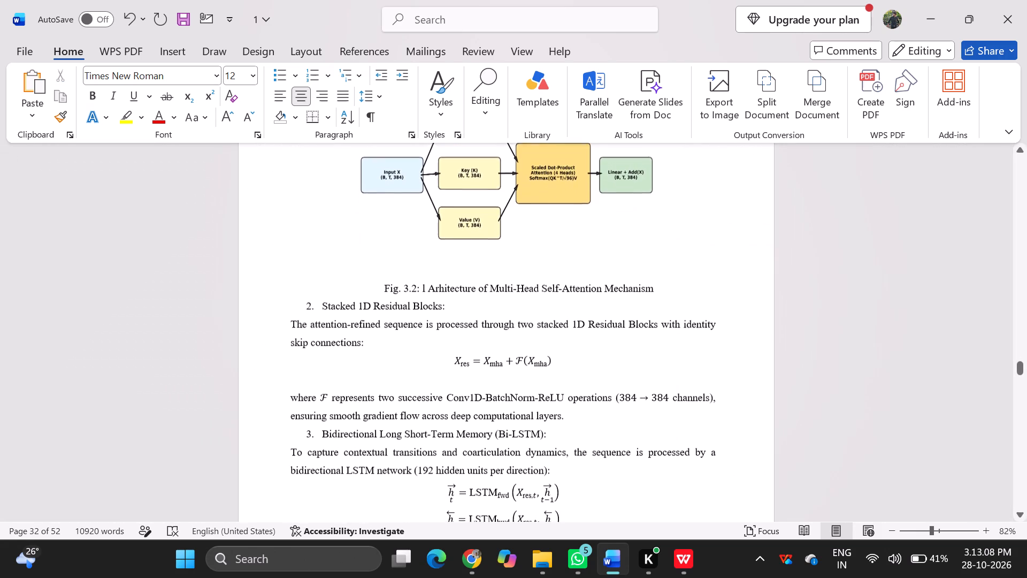
scroll(536, 478, down, 3)
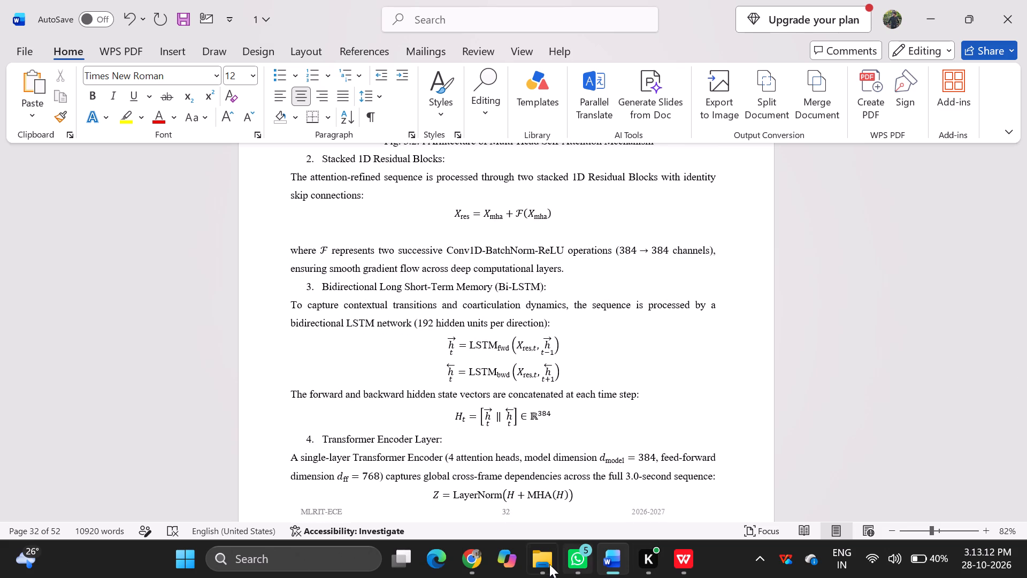
click(572, 271)
key(Return)
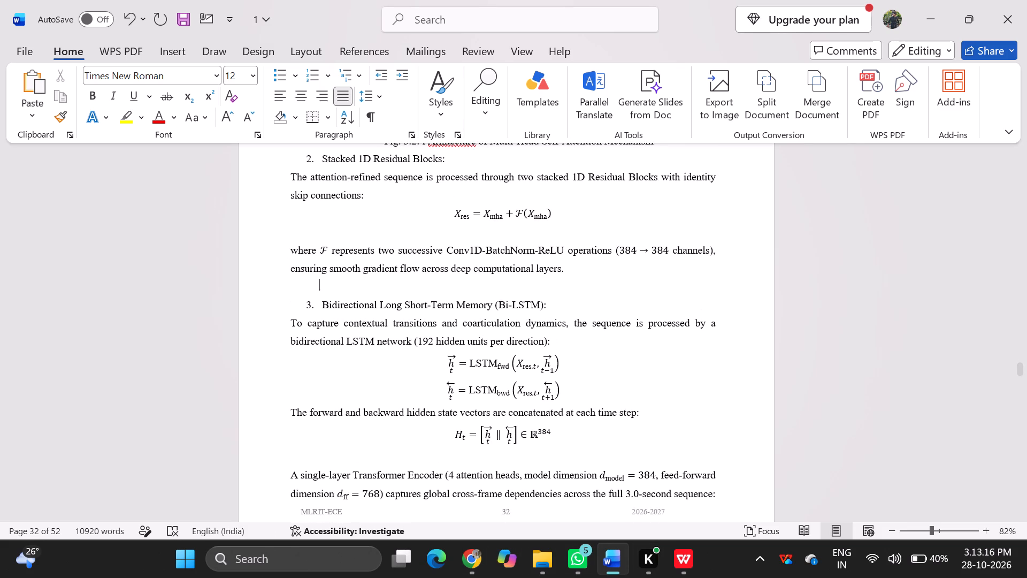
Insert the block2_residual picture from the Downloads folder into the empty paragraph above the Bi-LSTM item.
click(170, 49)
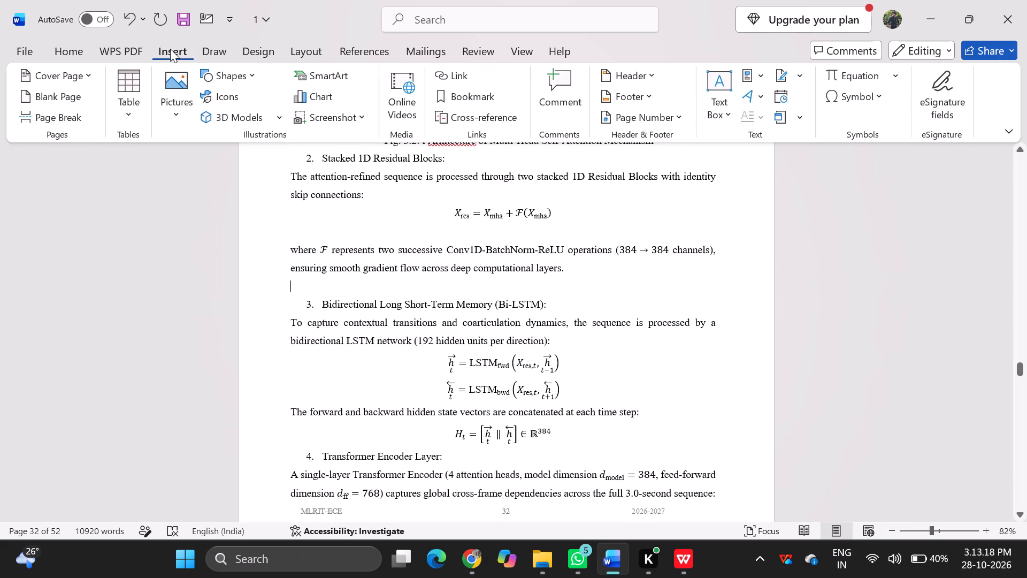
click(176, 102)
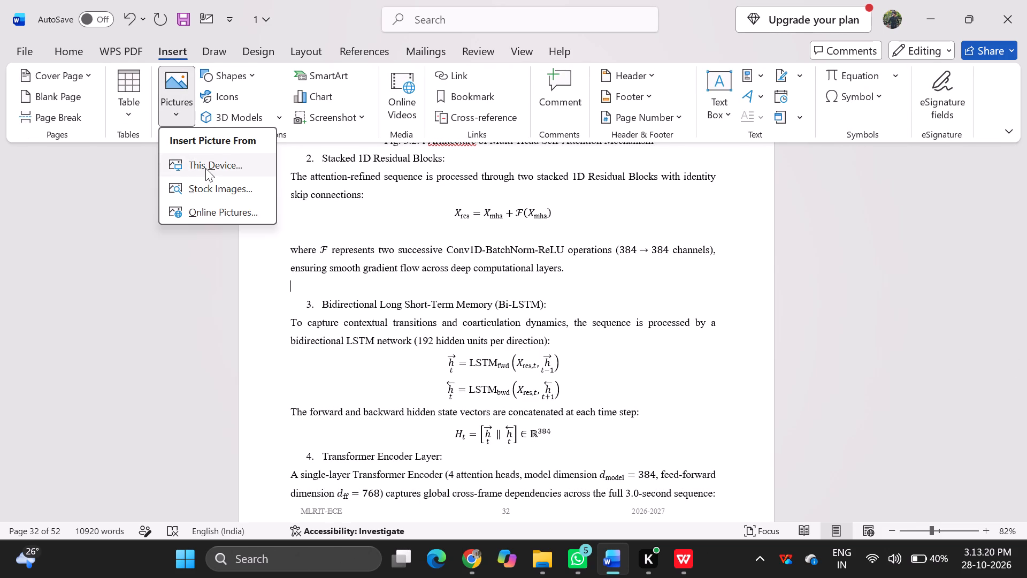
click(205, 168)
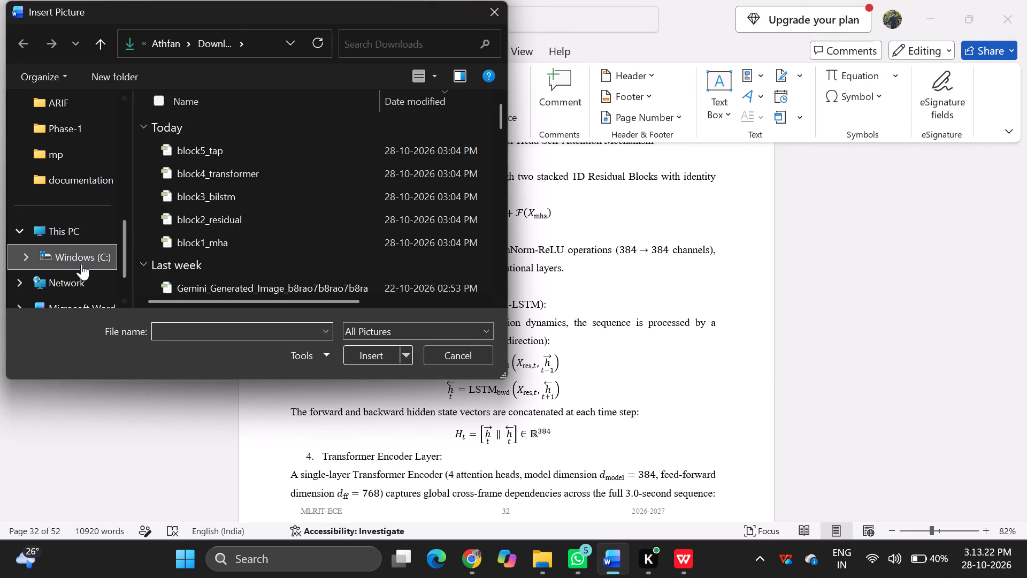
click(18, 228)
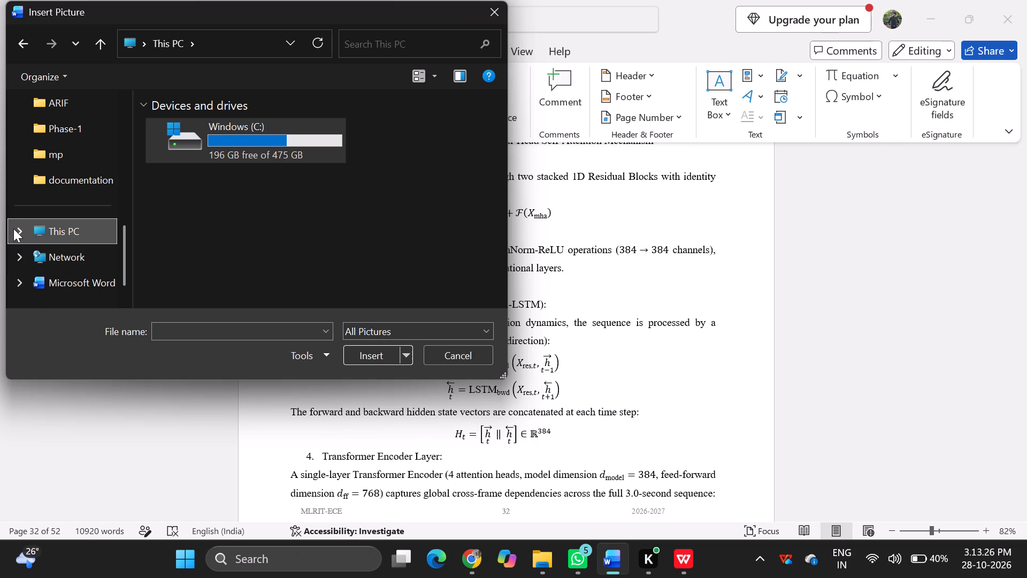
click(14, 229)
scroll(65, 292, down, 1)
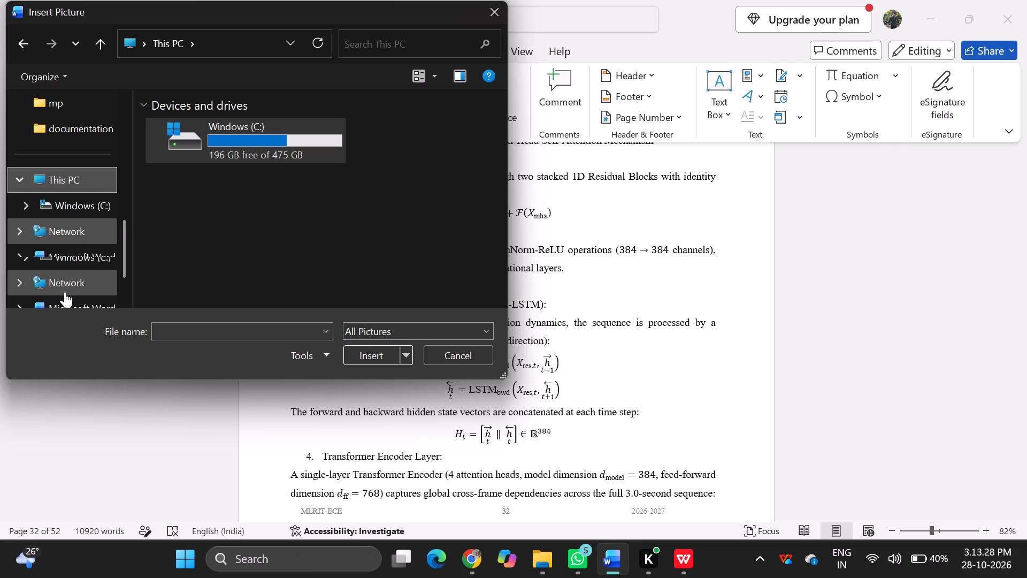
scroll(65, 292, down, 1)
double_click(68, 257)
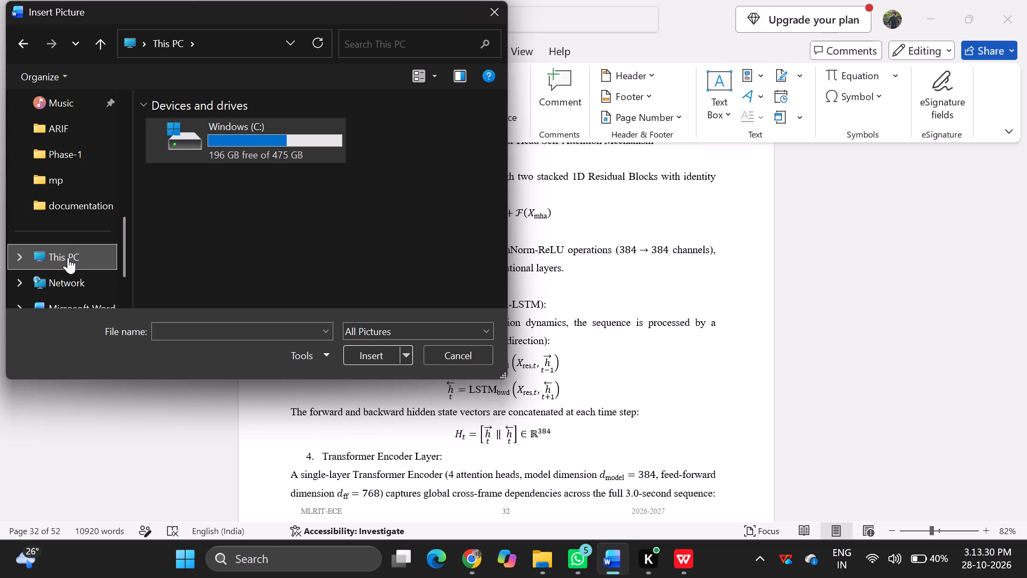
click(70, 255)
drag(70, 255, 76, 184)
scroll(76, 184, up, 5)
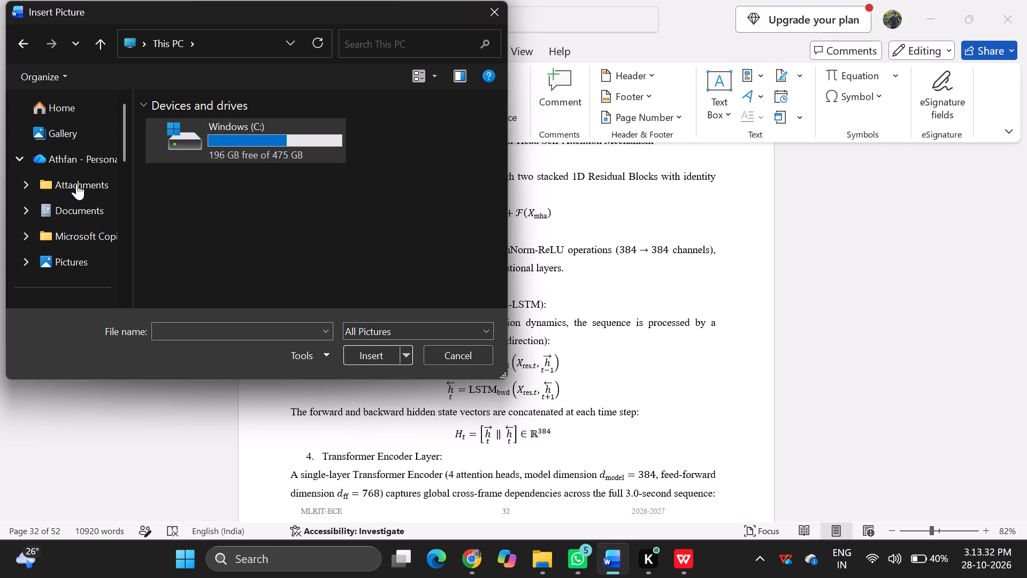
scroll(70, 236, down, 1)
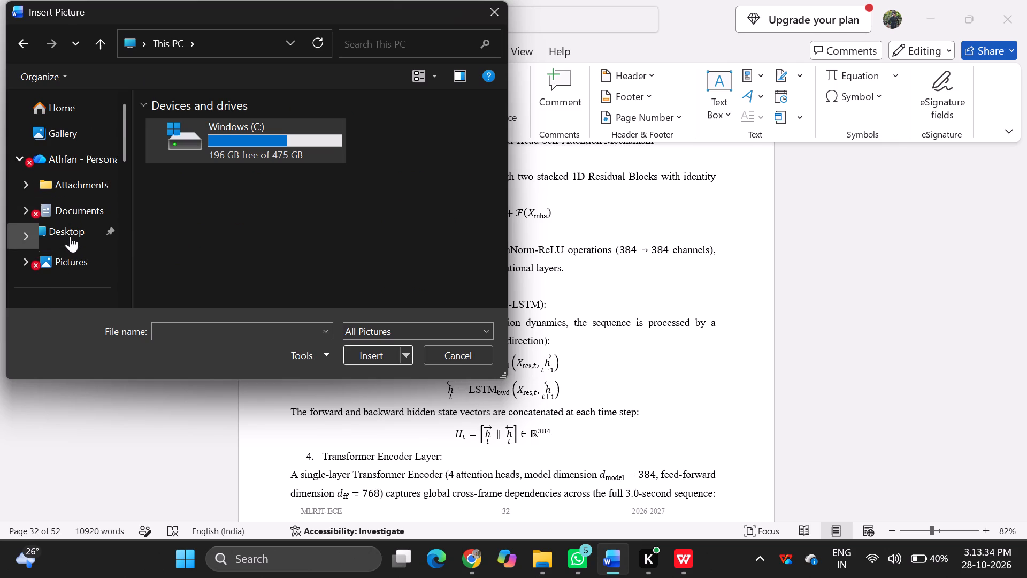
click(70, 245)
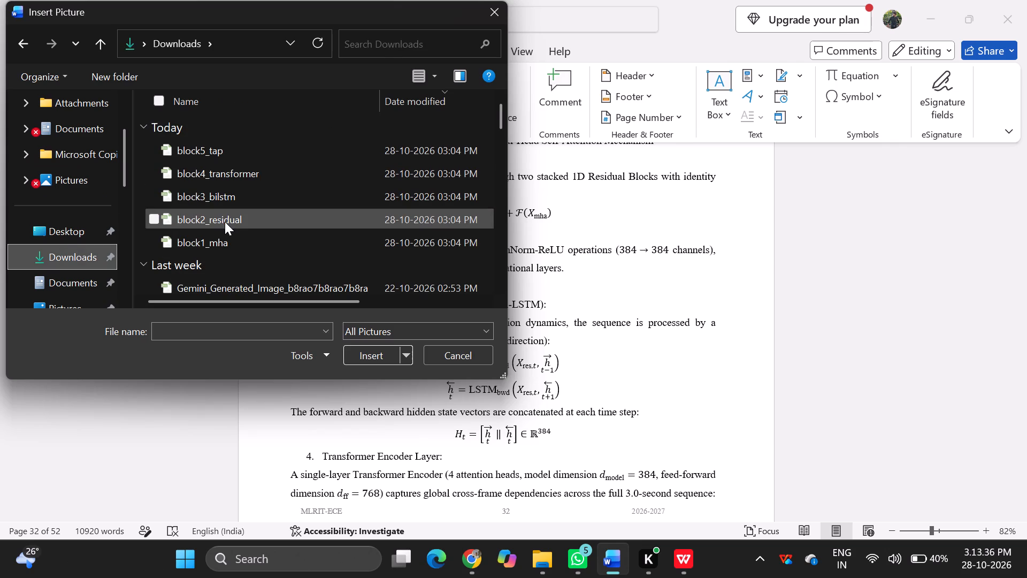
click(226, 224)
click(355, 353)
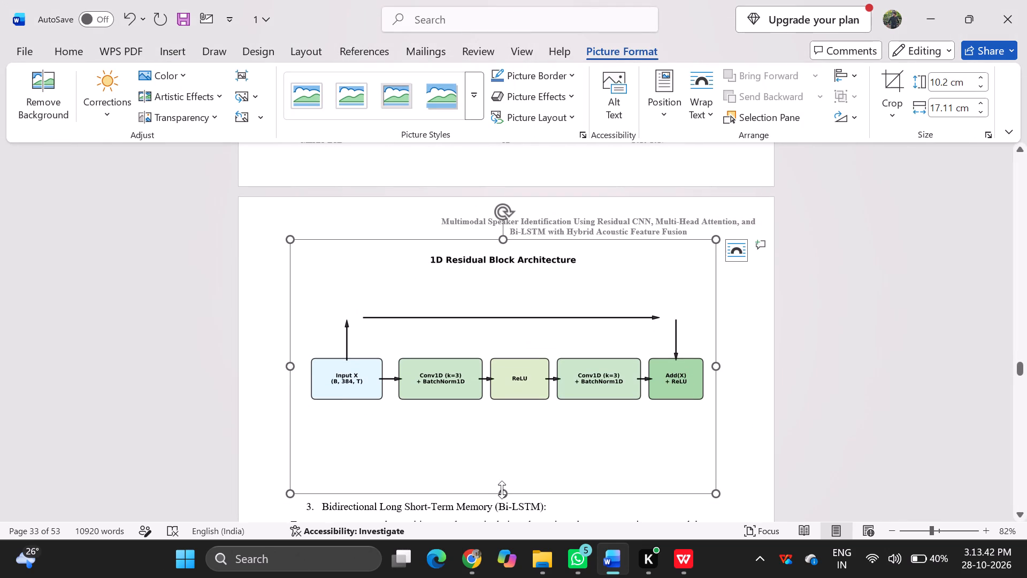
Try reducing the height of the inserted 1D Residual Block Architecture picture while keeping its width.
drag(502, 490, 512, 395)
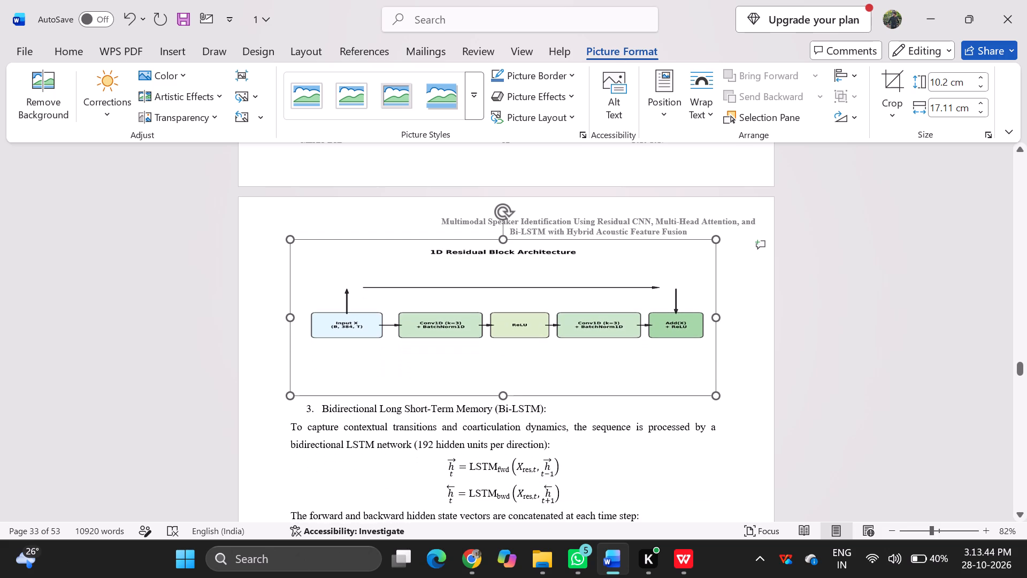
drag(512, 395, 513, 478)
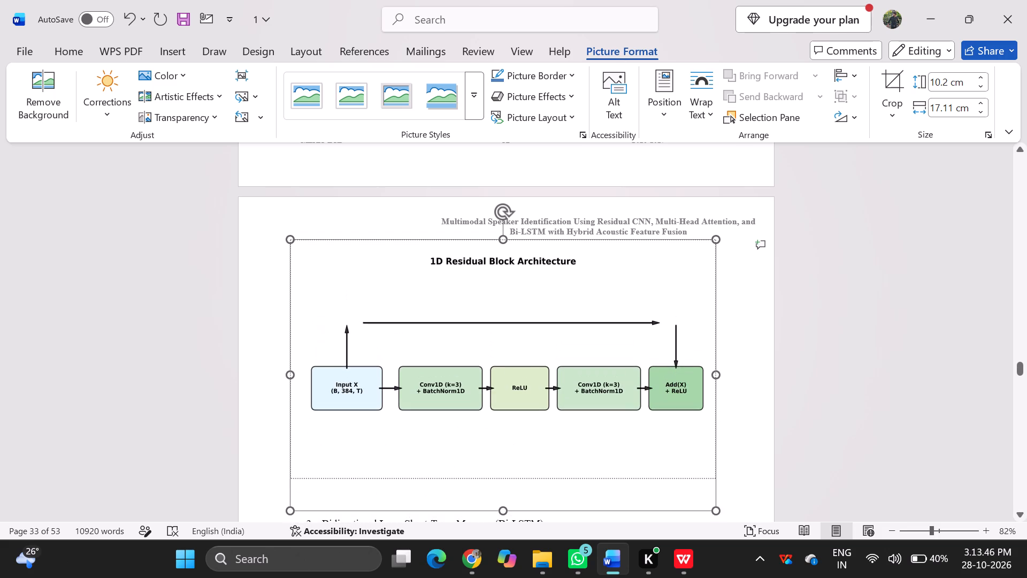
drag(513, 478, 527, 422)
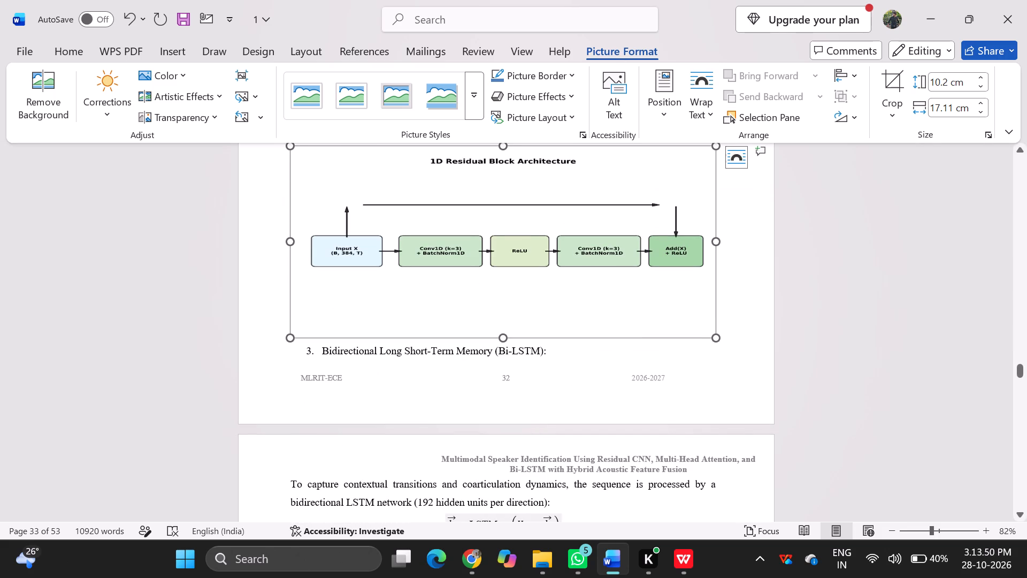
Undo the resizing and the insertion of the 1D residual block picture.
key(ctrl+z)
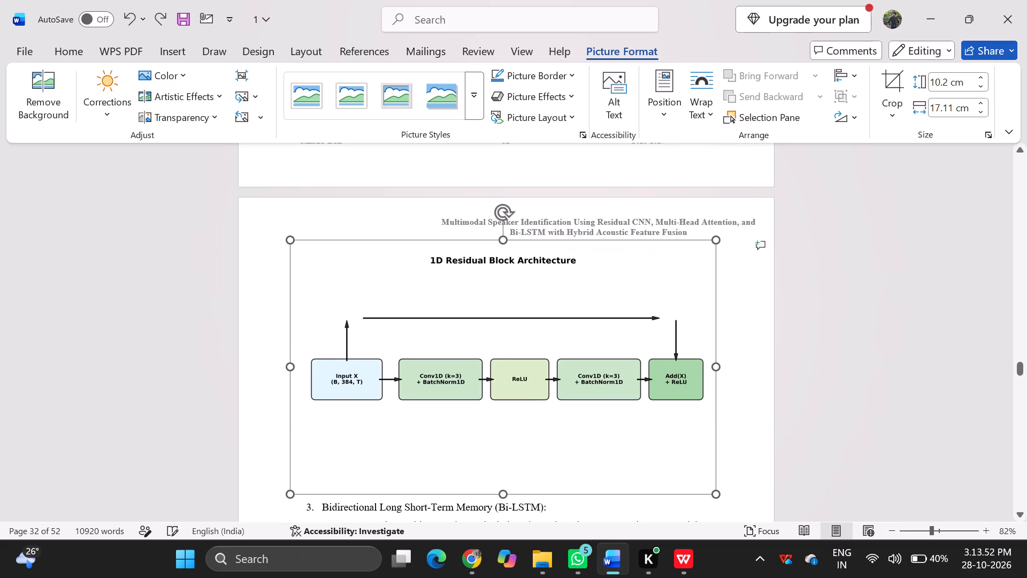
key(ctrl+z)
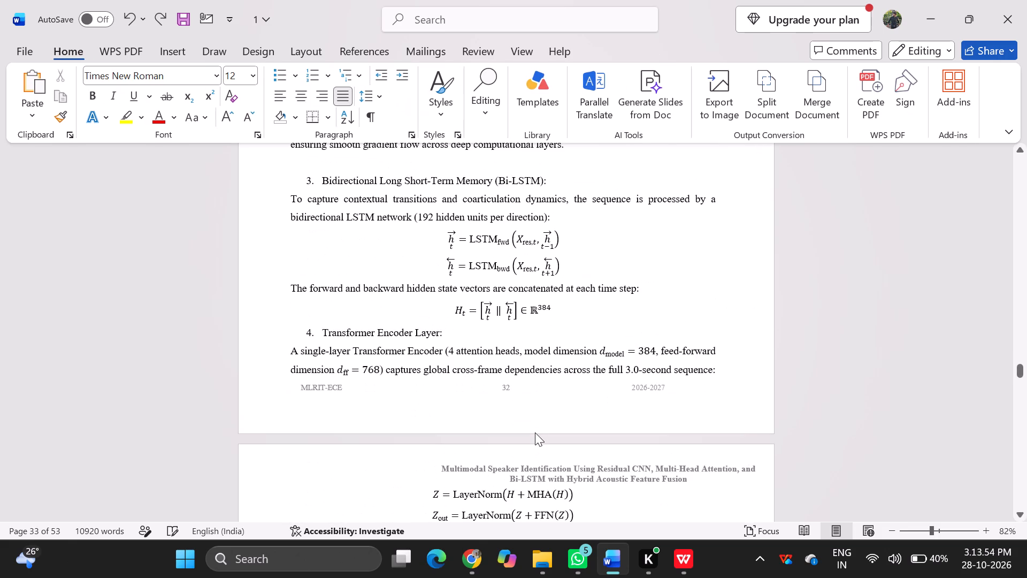
Open block1_mha from the Downloads folder in the WPS image editor and crop off its title and bottom margin, to about 2970 × 1123 px.
click(541, 557)
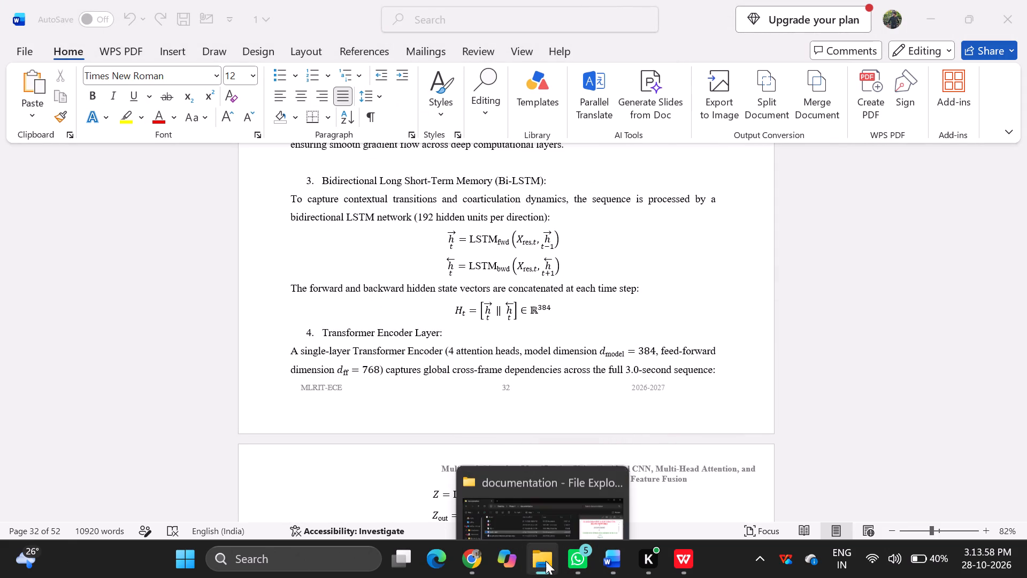
click(546, 561)
click(541, 563)
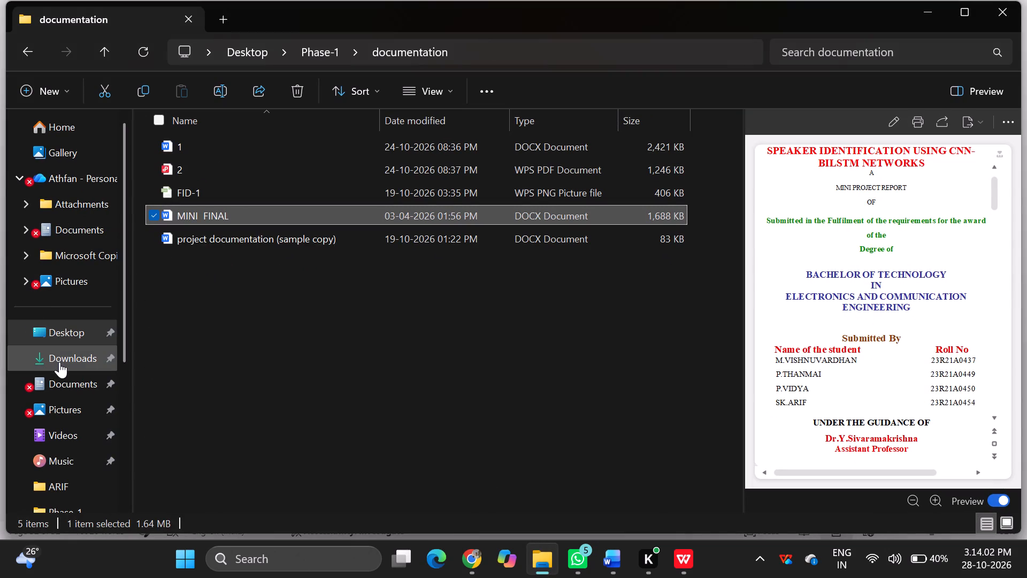
click(59, 362)
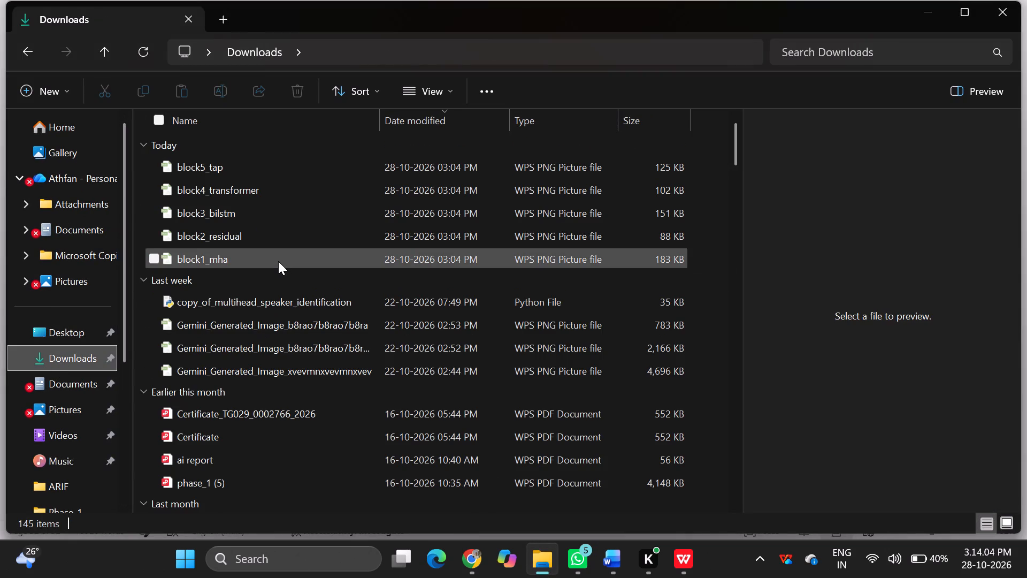
click(278, 261)
double_click(278, 261)
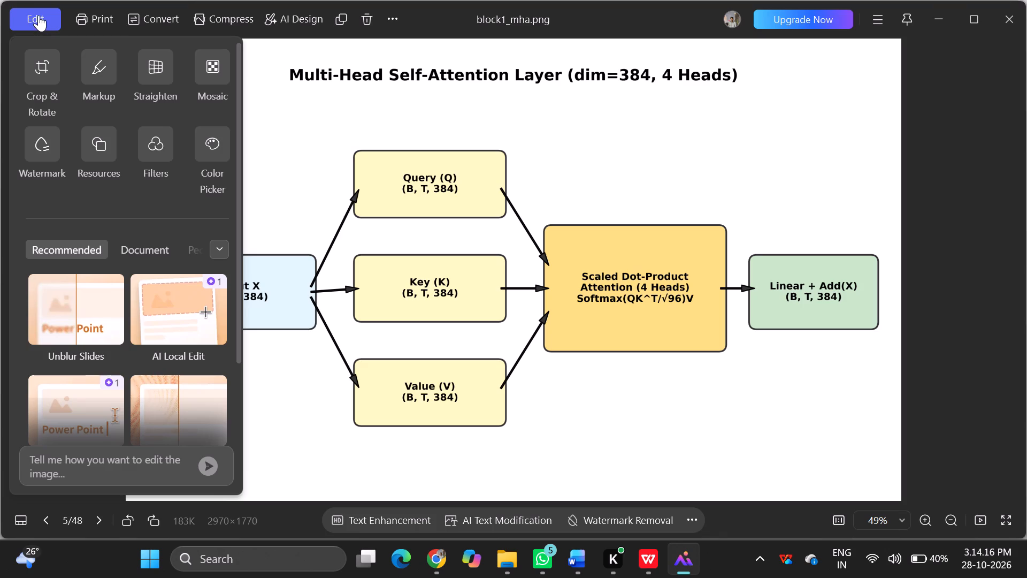
click(39, 15)
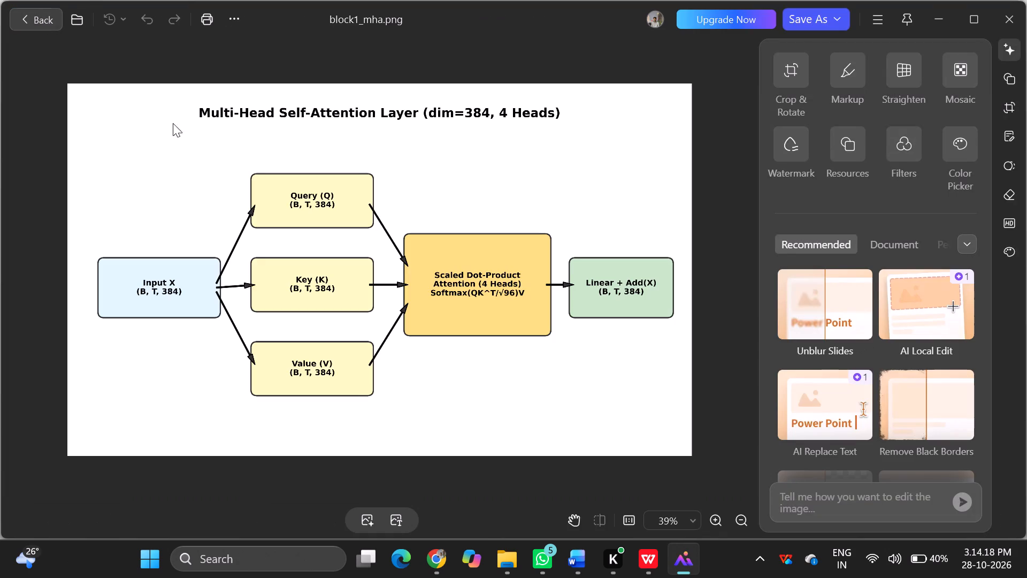
click(798, 78)
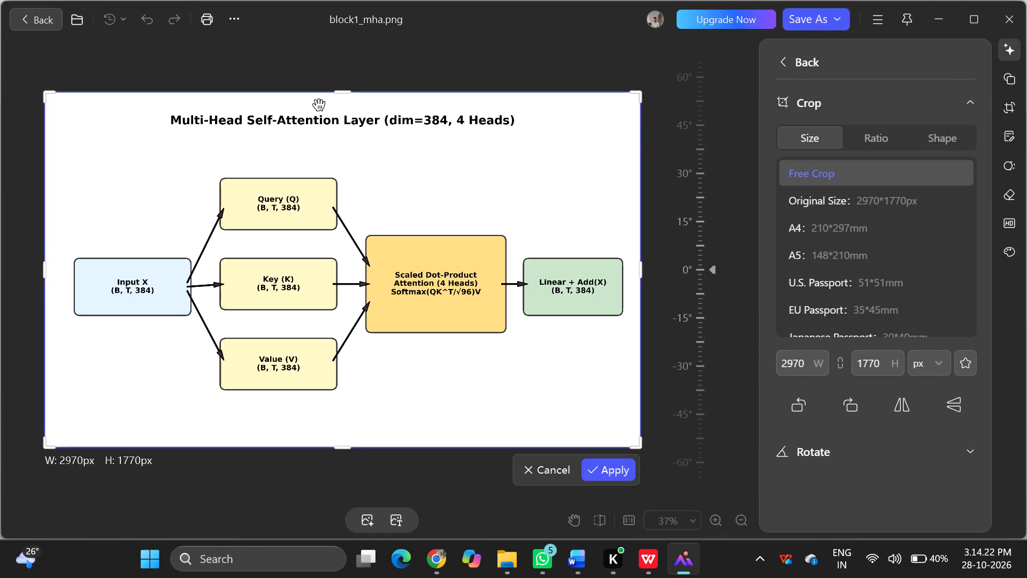
drag(341, 92, 341, 123)
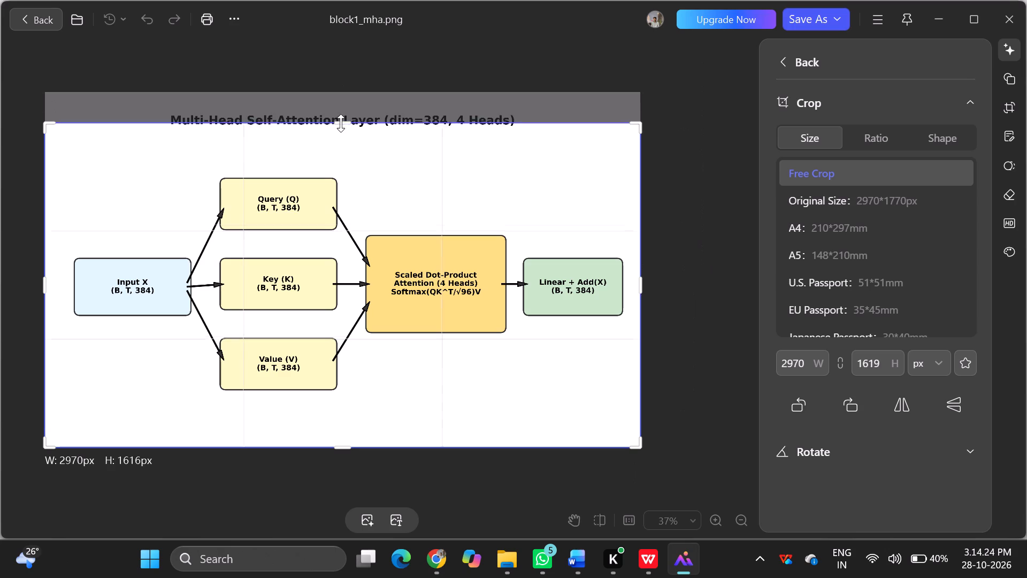
drag(341, 123, 350, 169)
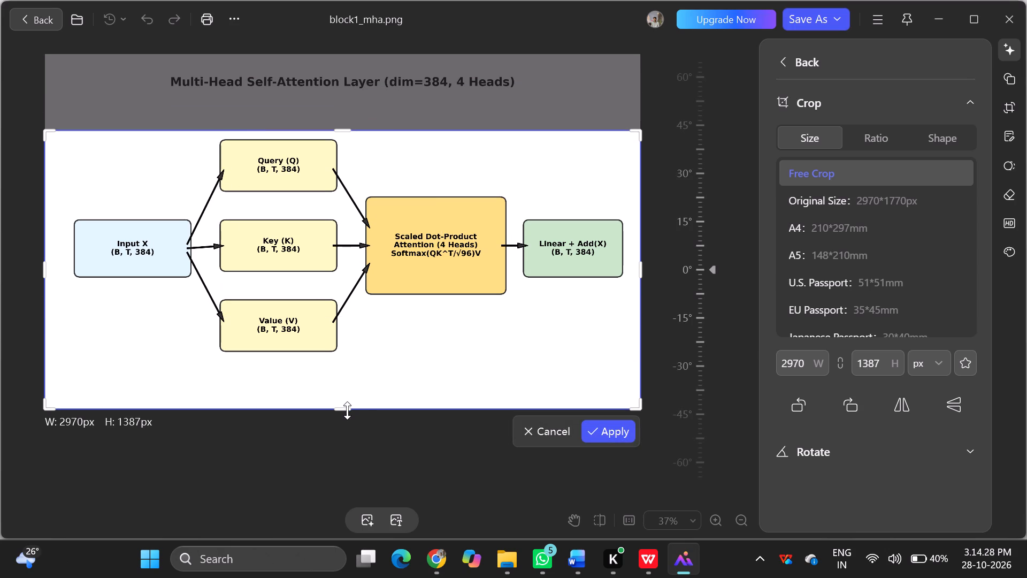
drag(347, 410, 357, 367)
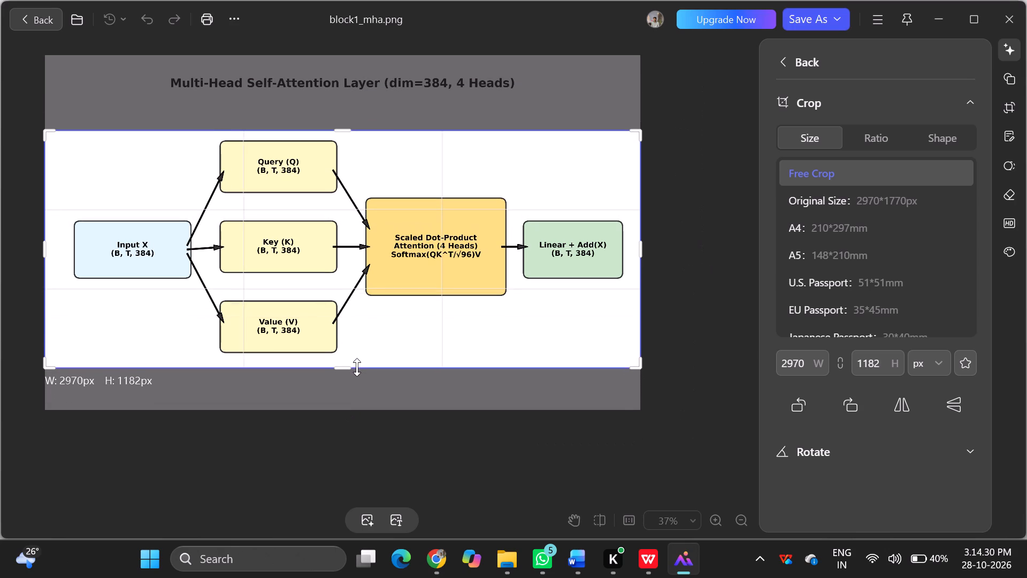
drag(357, 367, 361, 356)
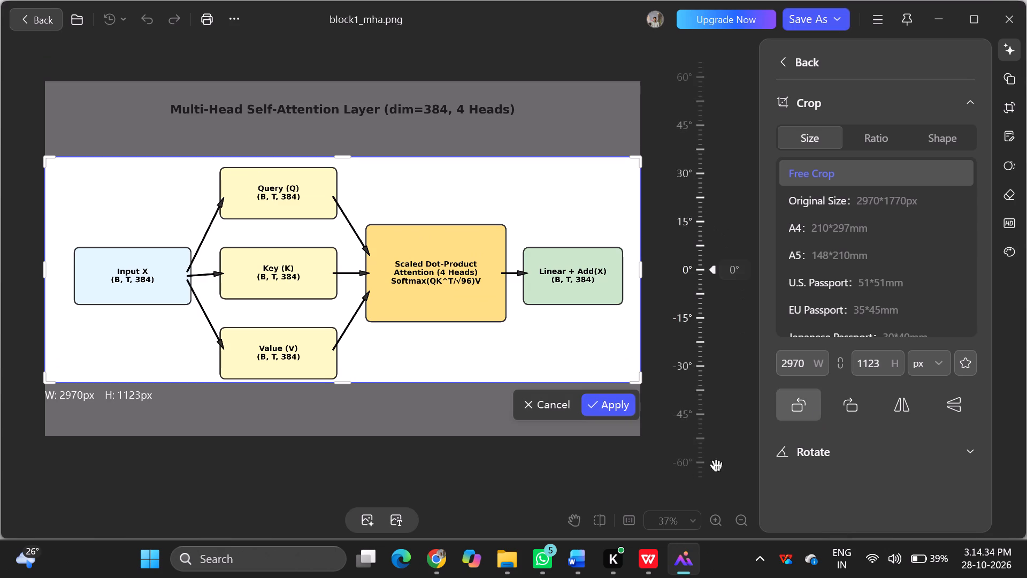
click(613, 409)
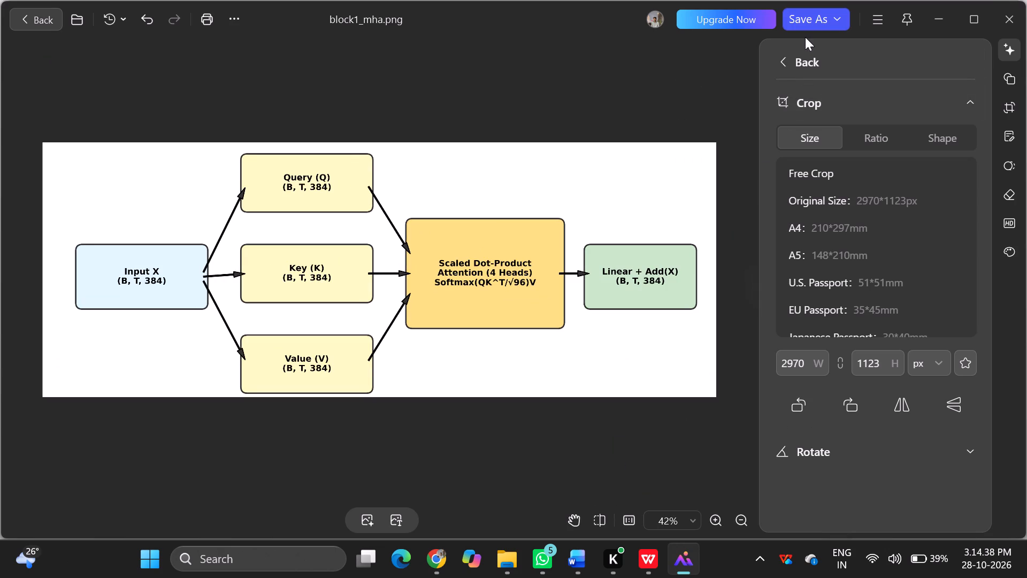
Save the cropped attention diagram as block1_mha in PNG format in Downloads, replacing the existing file, and close the image.
click(810, 9)
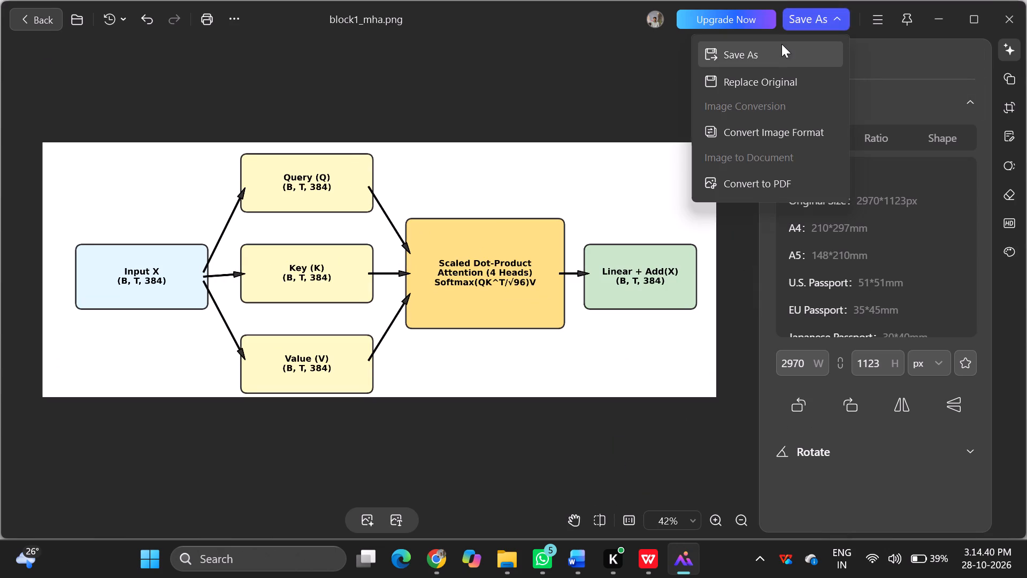
click(781, 46)
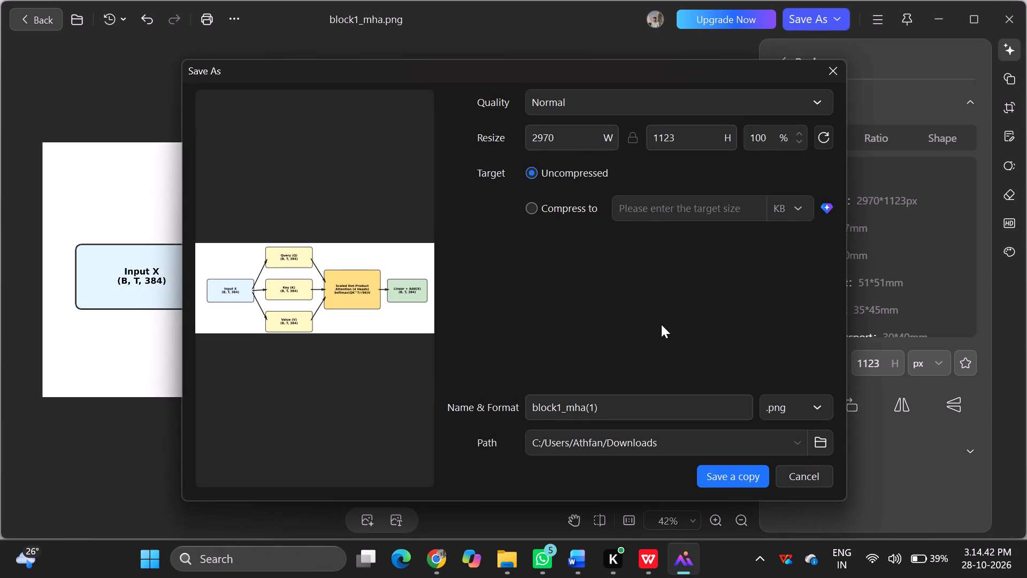
click(633, 404)
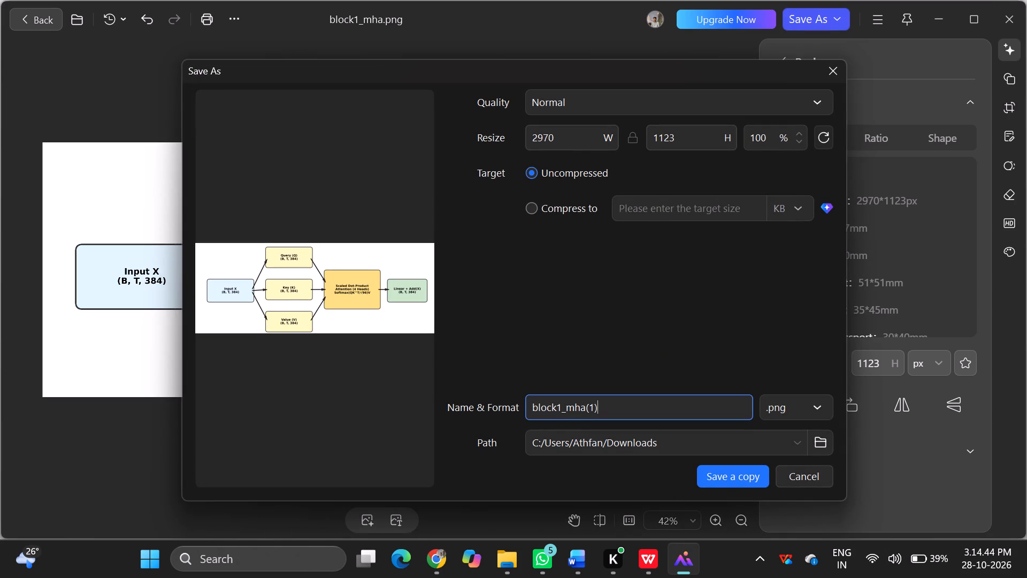
key(BackSpace)
key(BackSpace)
key(BackSpace)
click(733, 483)
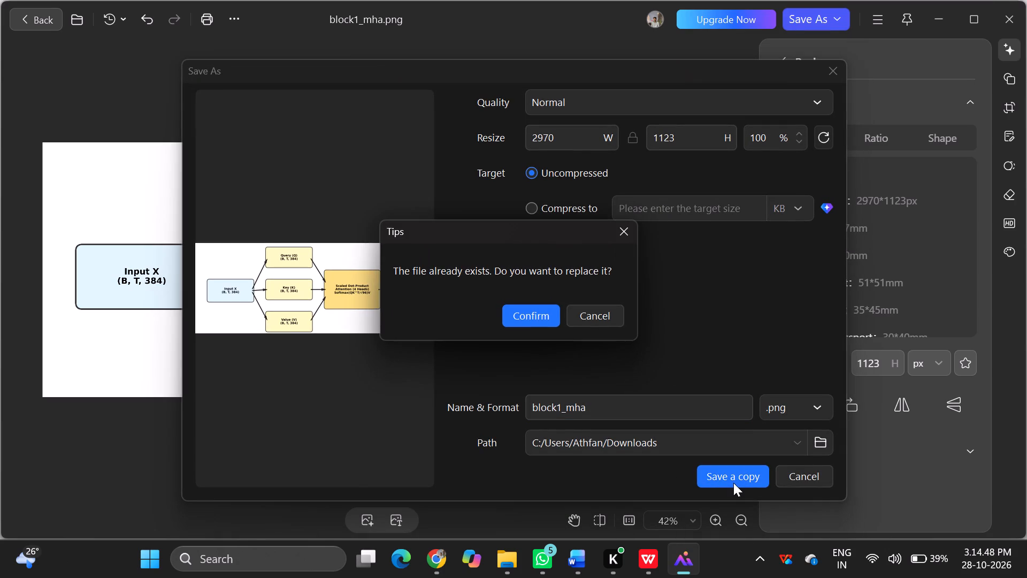
click(539, 314)
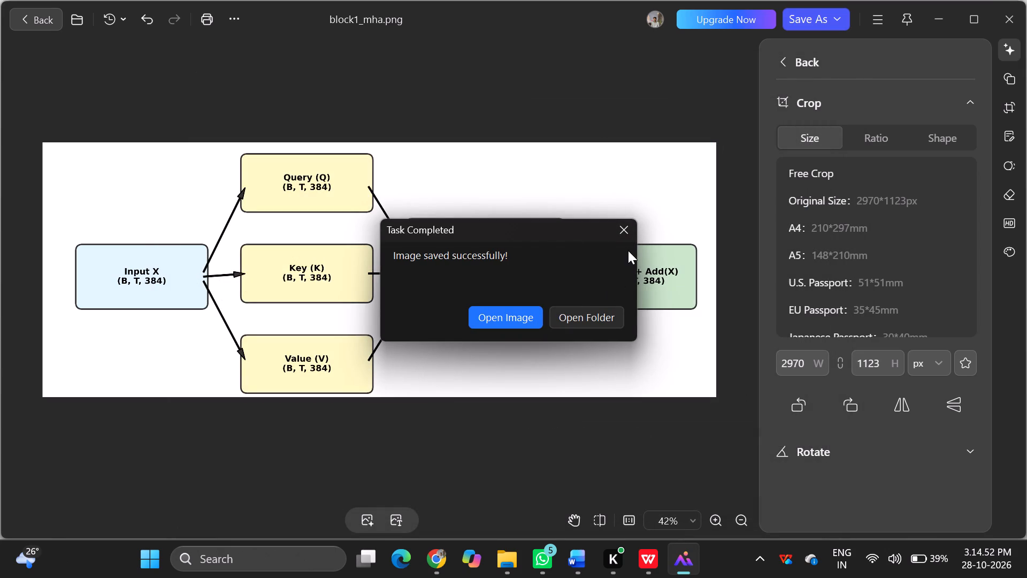
click(628, 229)
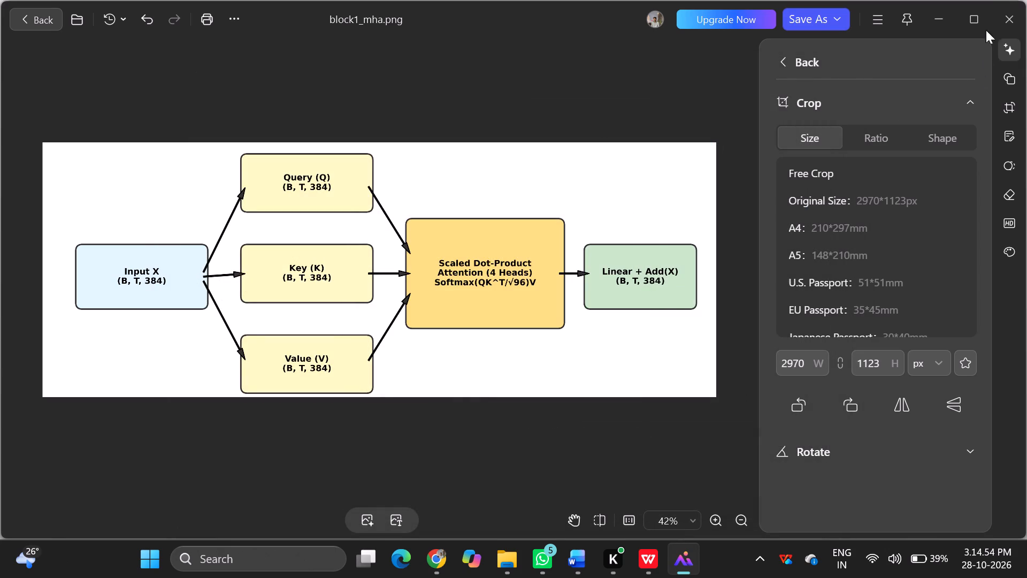
click(1007, 9)
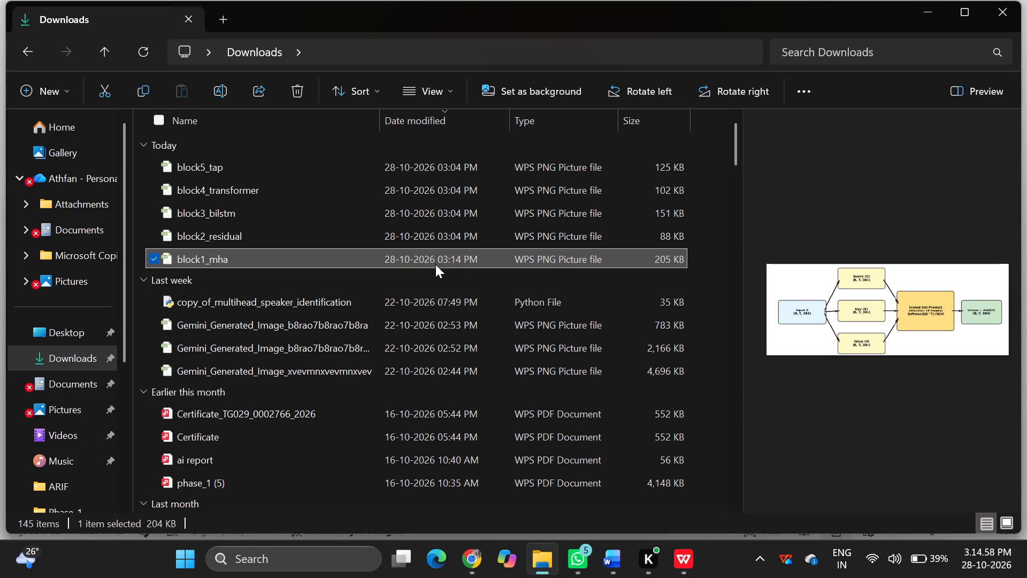
Open block2_residual from Downloads for editing and crop off its title and empty bottom area, to about 2970 × 685 px.
double_click(370, 235)
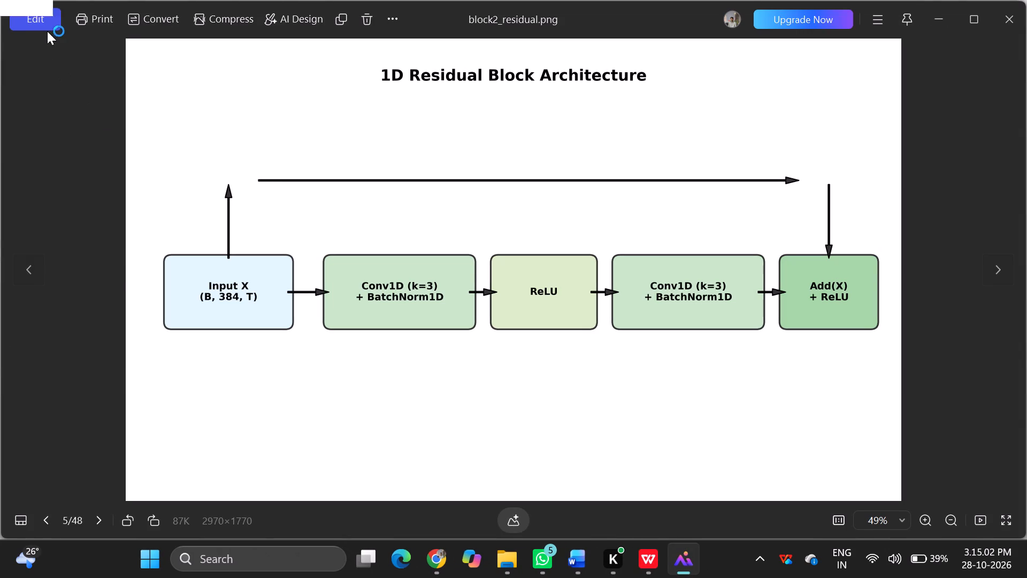
click(40, 24)
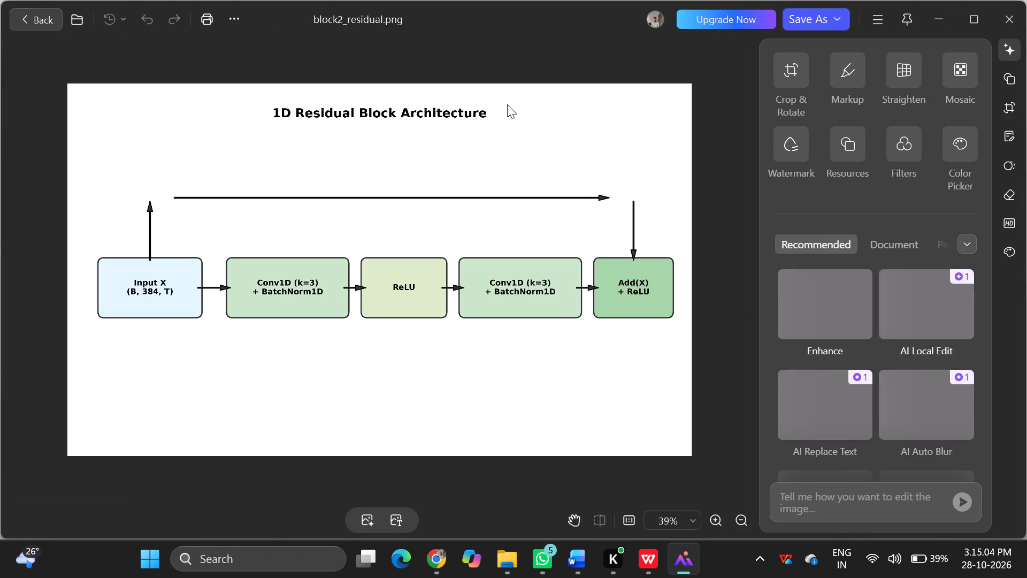
click(779, 57)
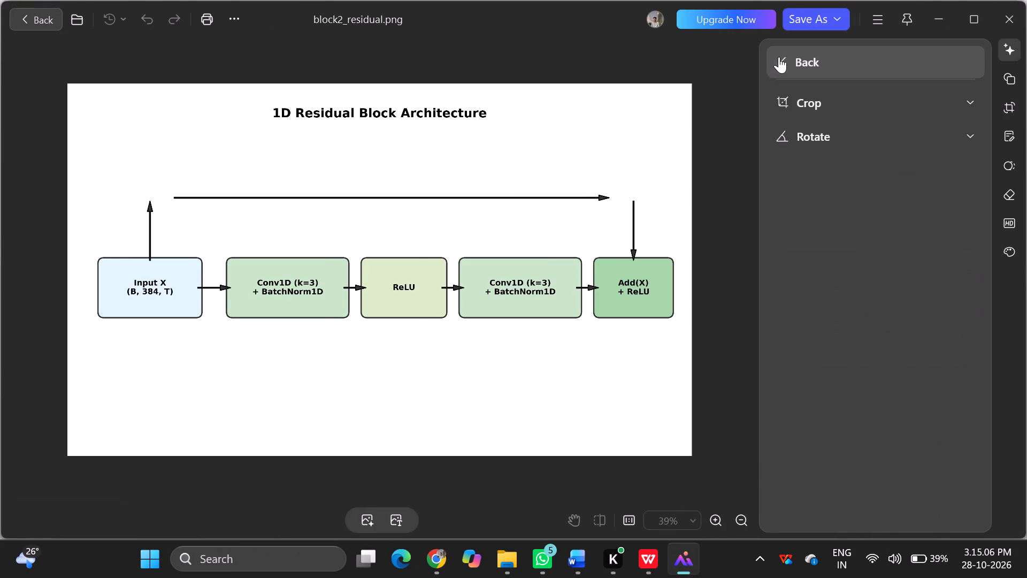
drag(346, 94, 353, 126)
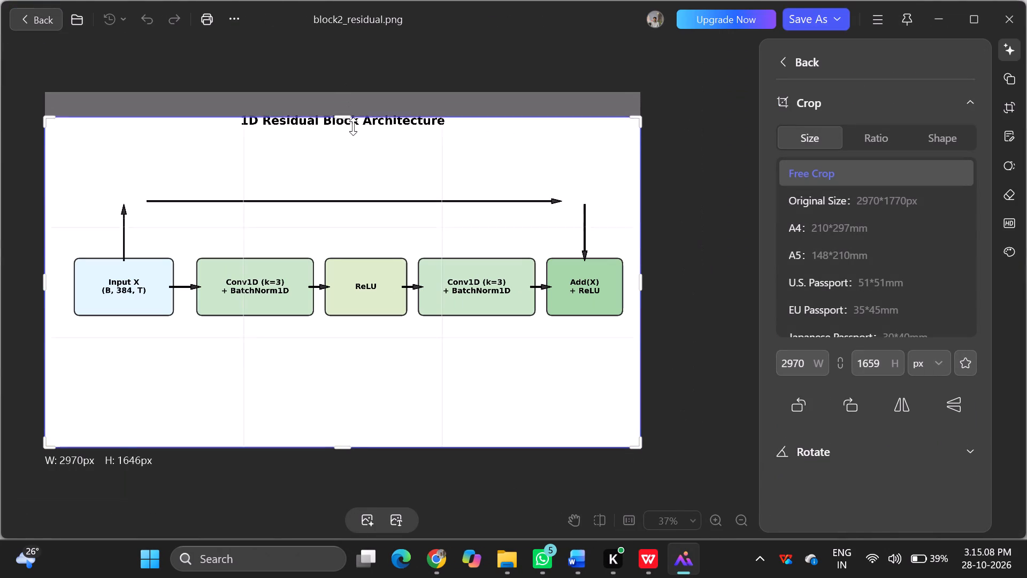
drag(353, 126, 352, 196)
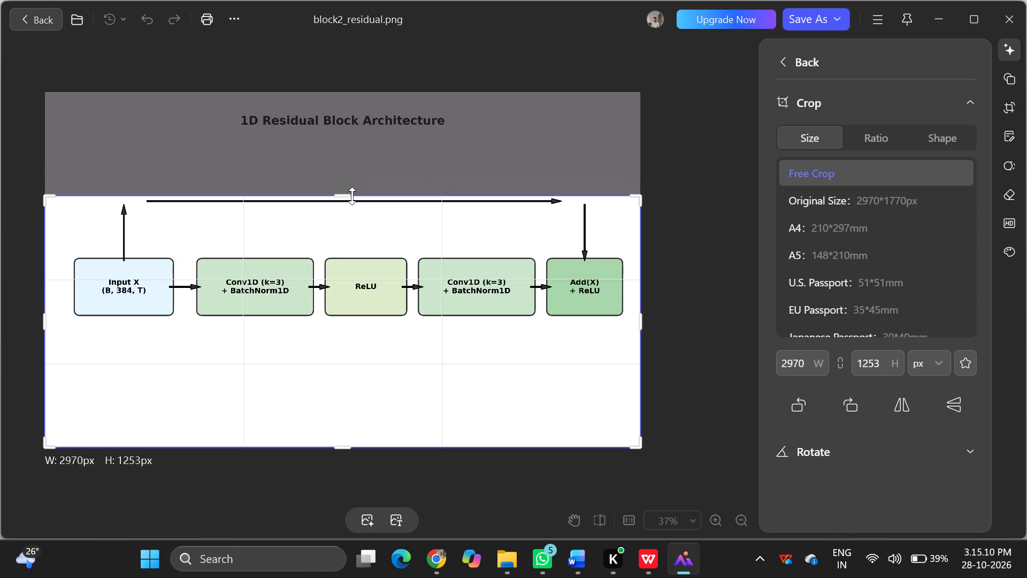
drag(352, 196, 352, 189)
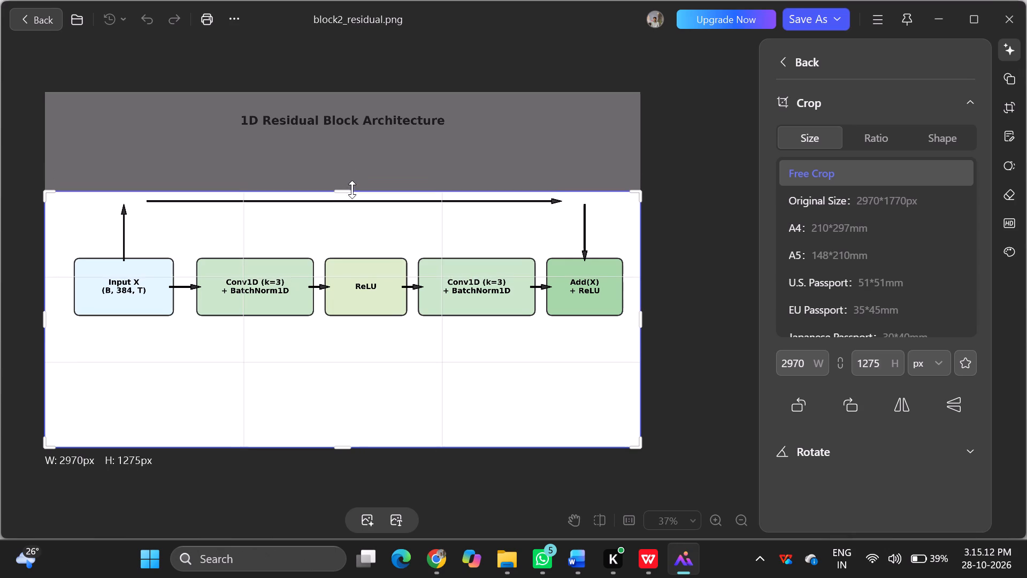
drag(352, 189, 352, 188)
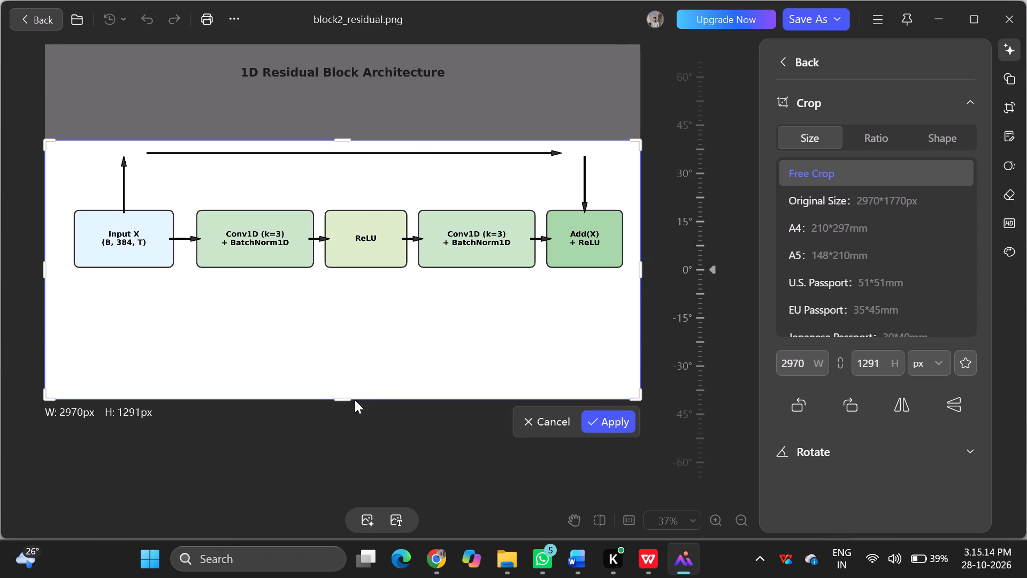
drag(345, 400, 366, 301)
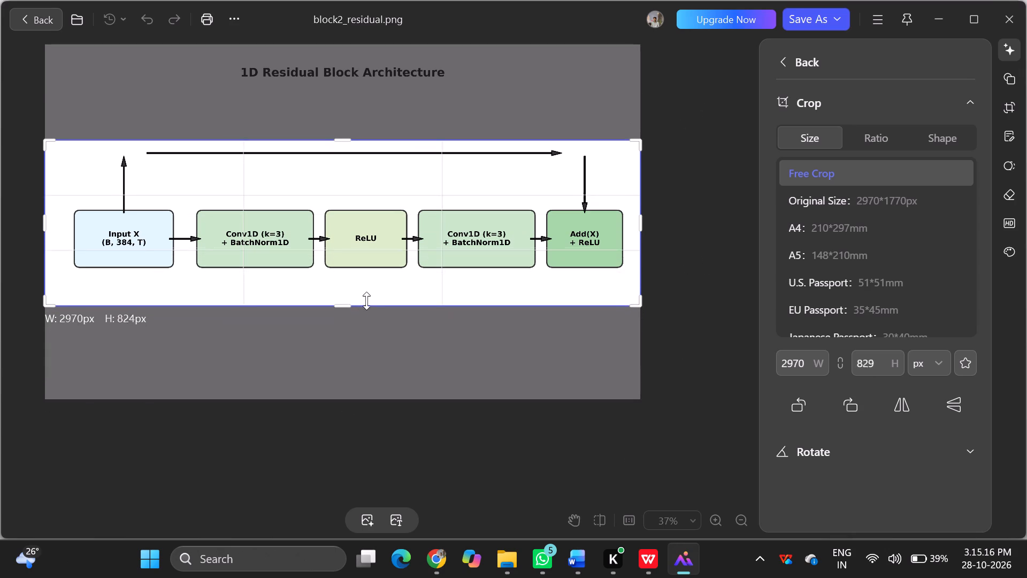
drag(366, 301, 375, 279)
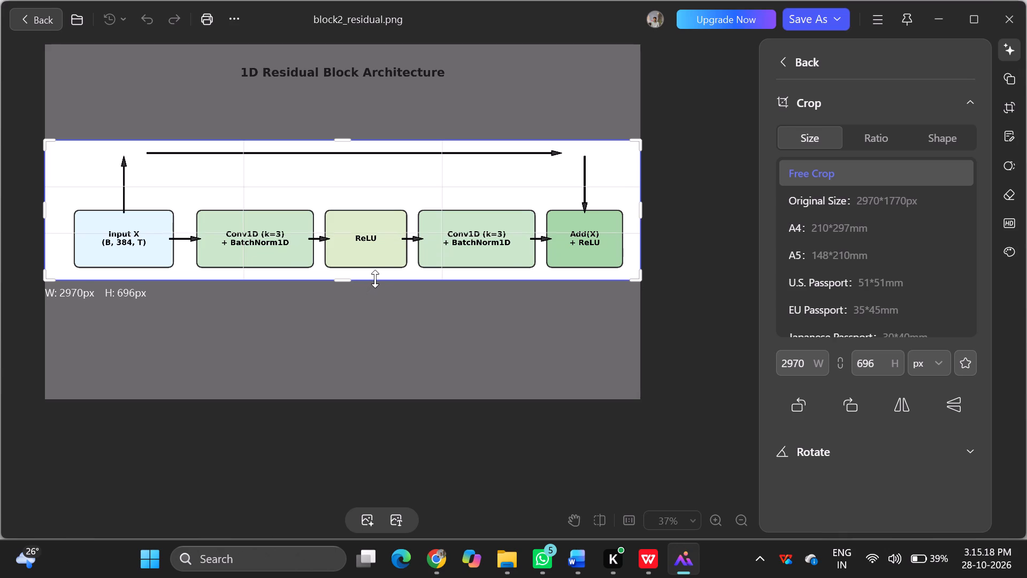
drag(375, 279, 375, 278)
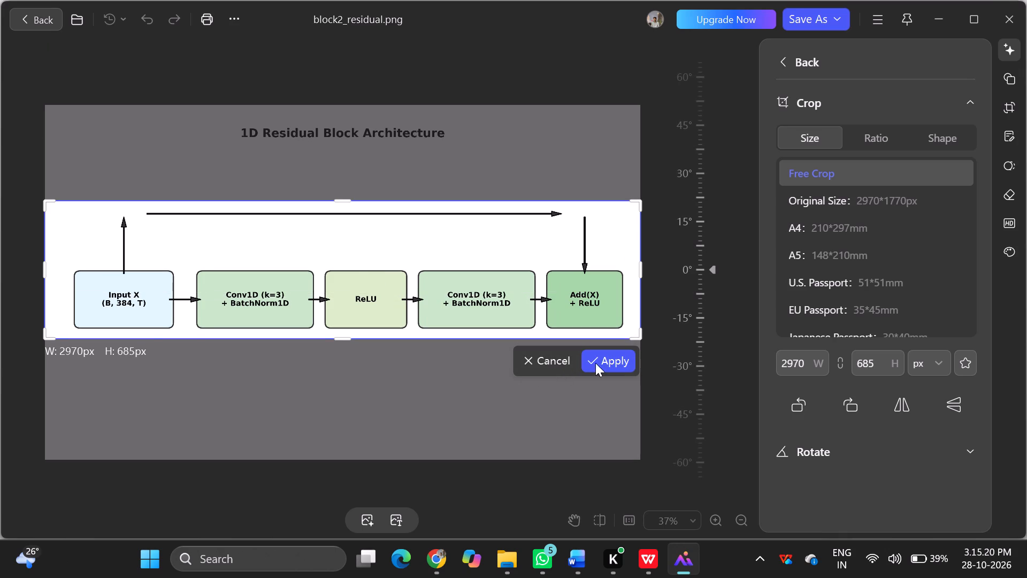
click(606, 363)
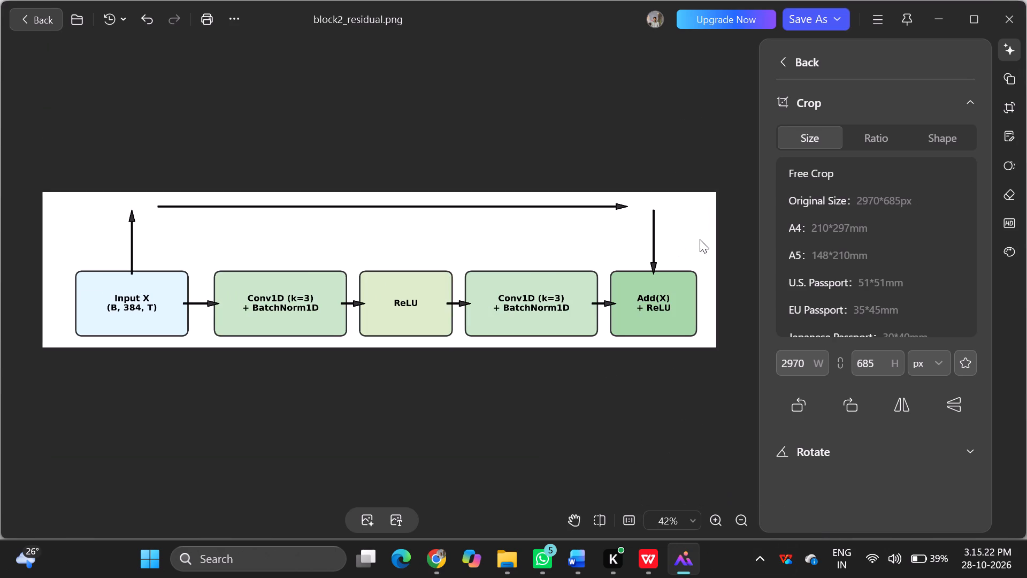
Save the cropped residual block diagram over the original block2_residual PNG and close the image.
click(815, 21)
click(783, 70)
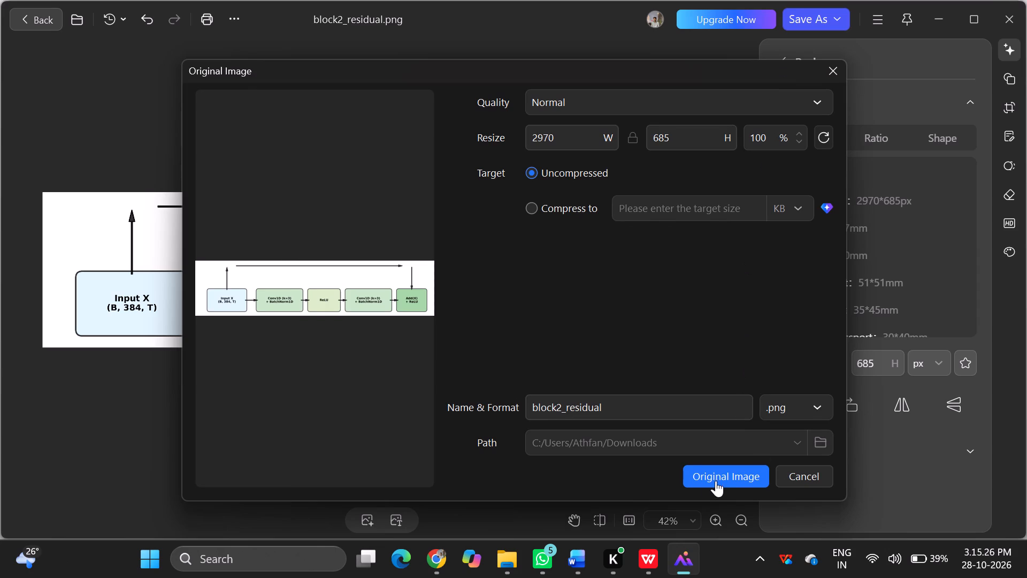
click(712, 474)
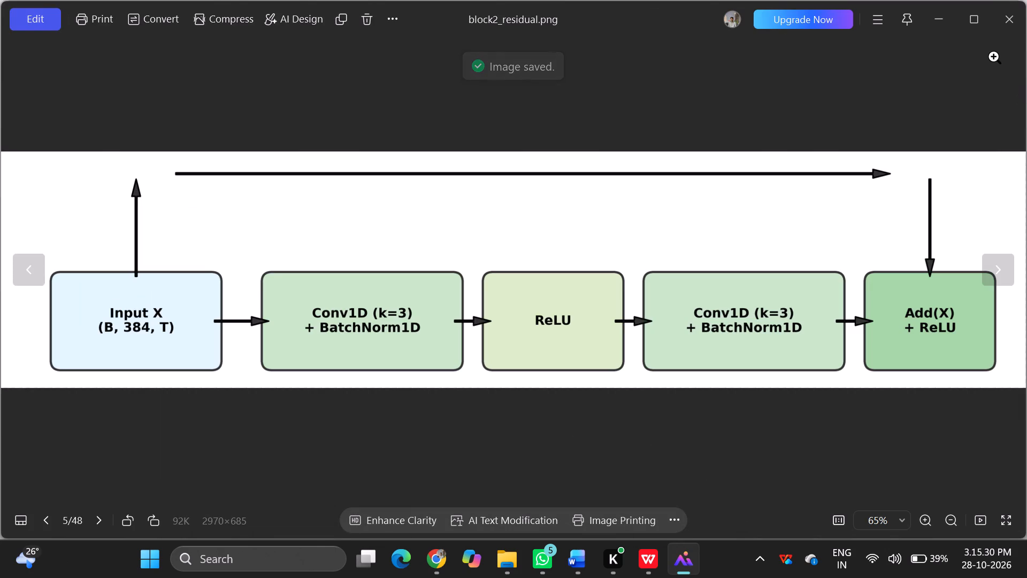
click(1021, 10)
click(1005, 17)
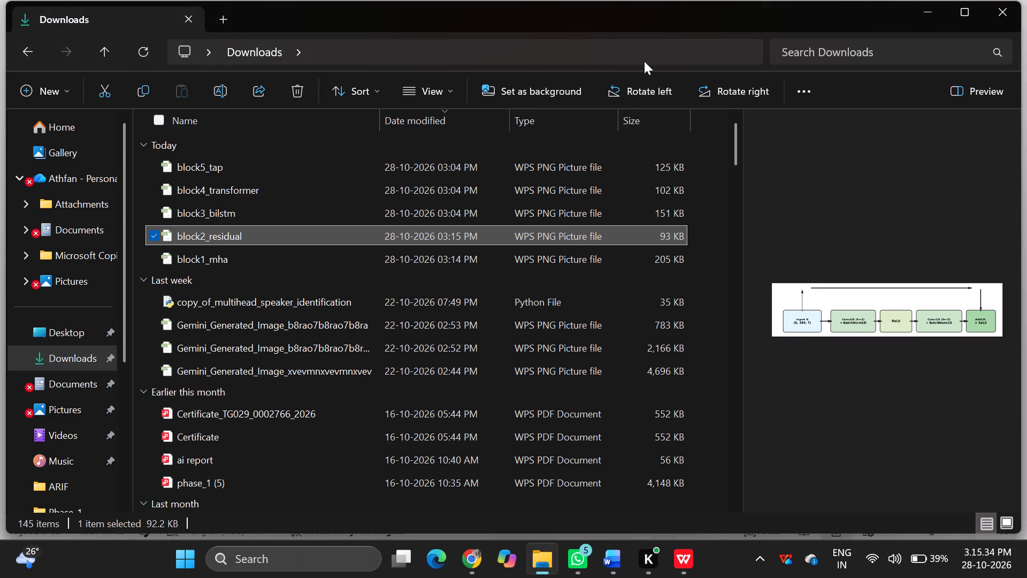
Open block3_bilstm from Downloads for editing and crop off its title and bottom margin, to about 2970 × 1006 px.
double_click(417, 208)
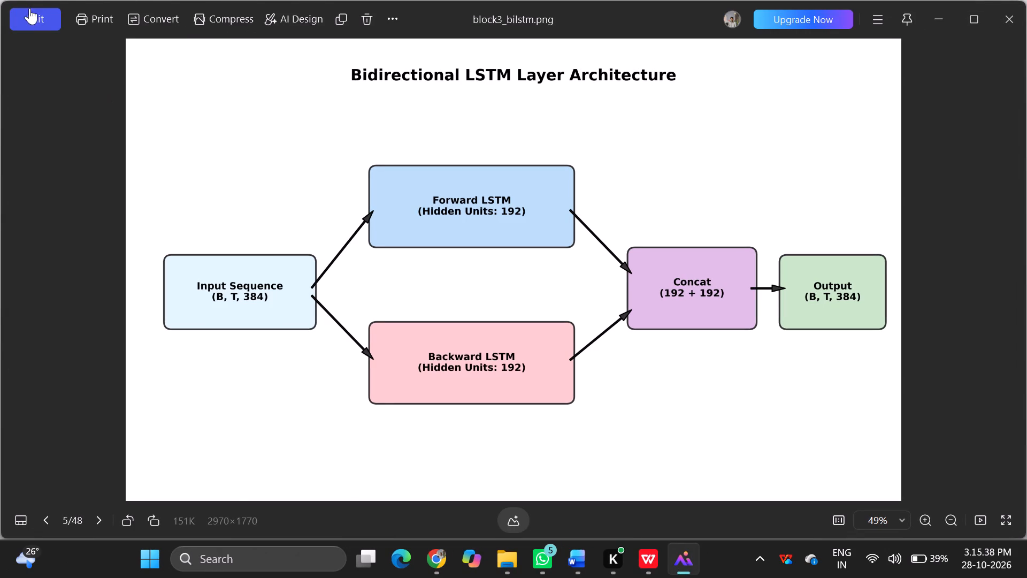
click(30, 13)
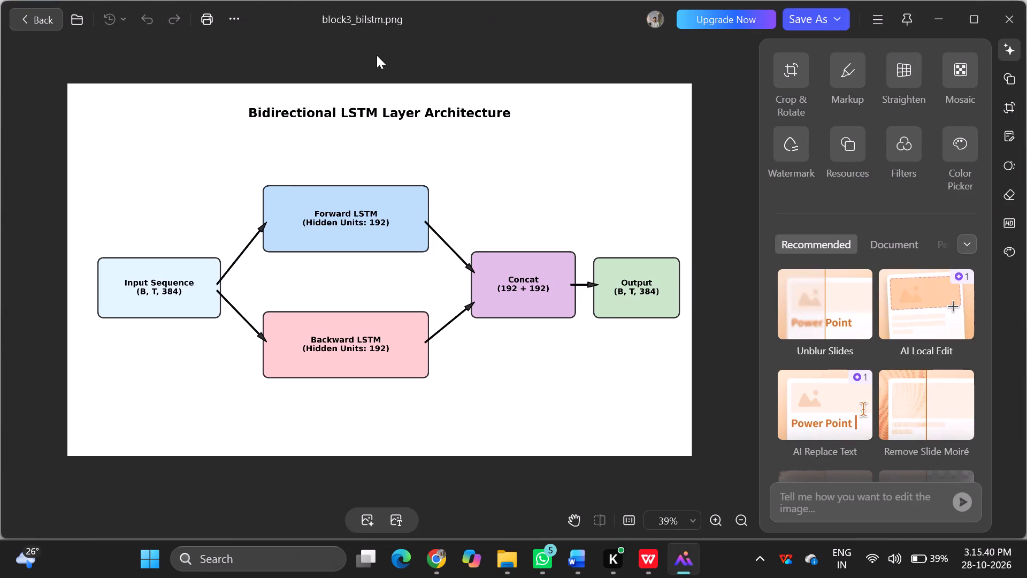
click(776, 73)
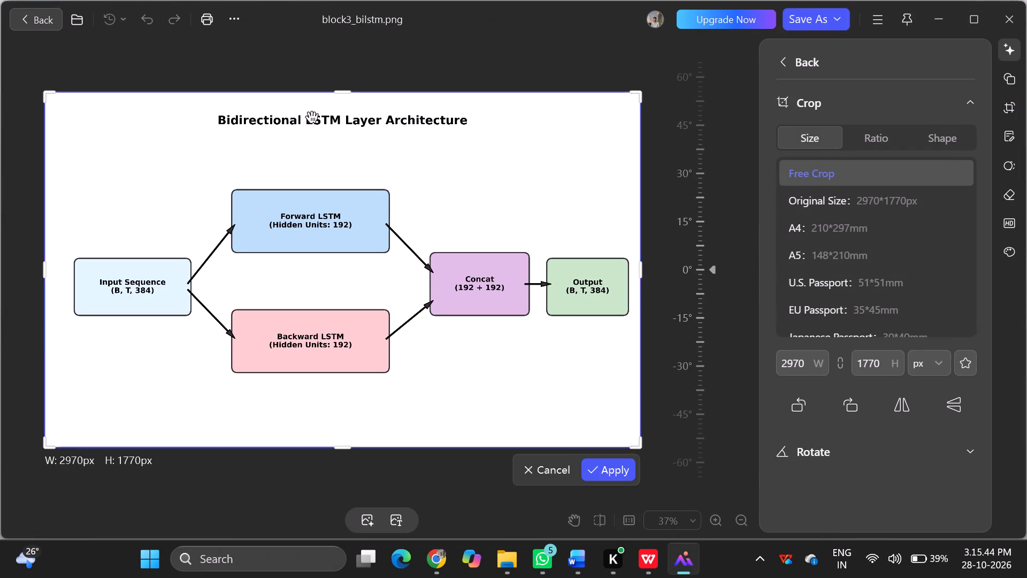
drag(340, 89, 343, 175)
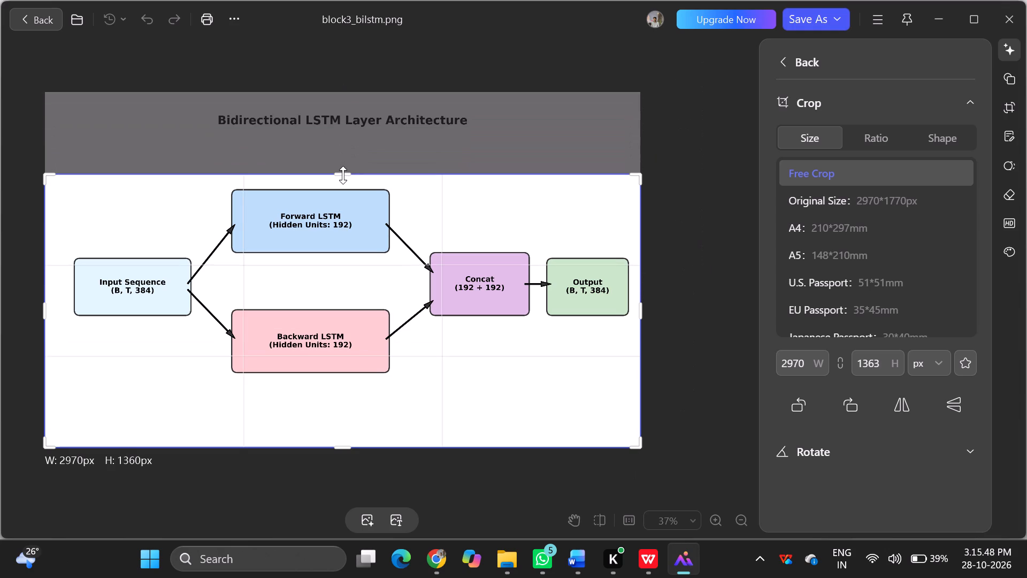
drag(343, 175, 342, 180)
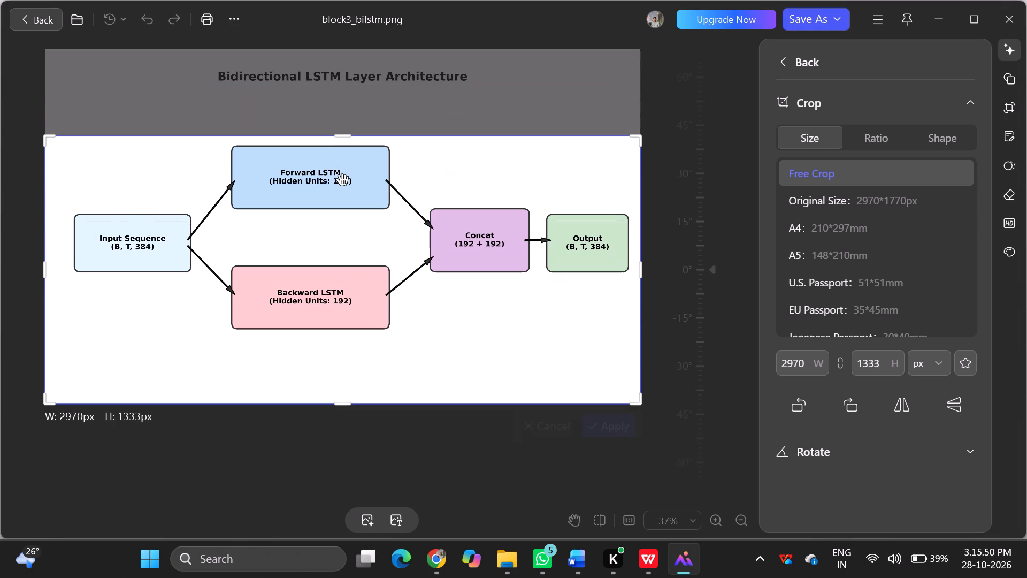
drag(346, 404, 355, 373)
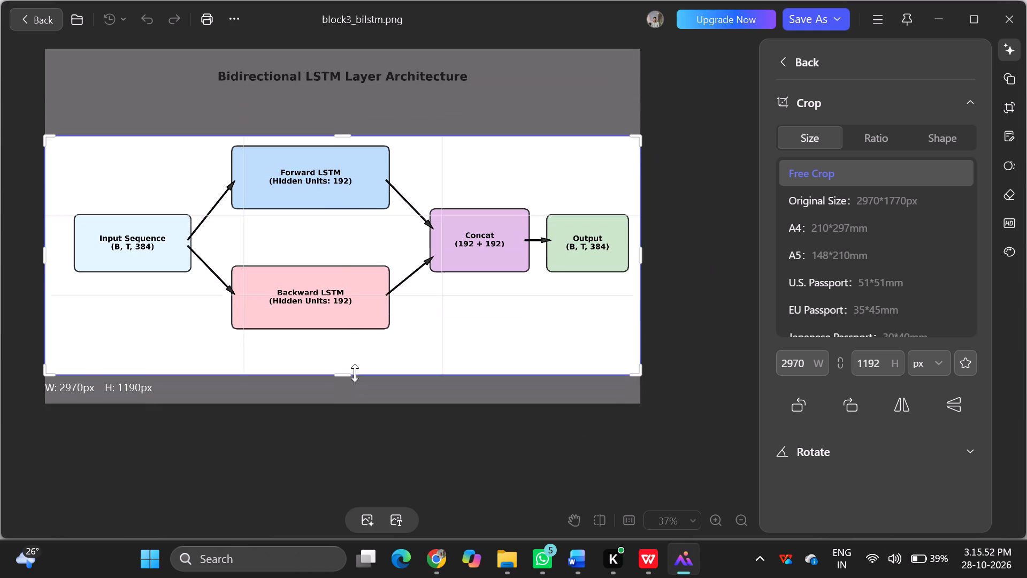
drag(355, 373, 372, 338)
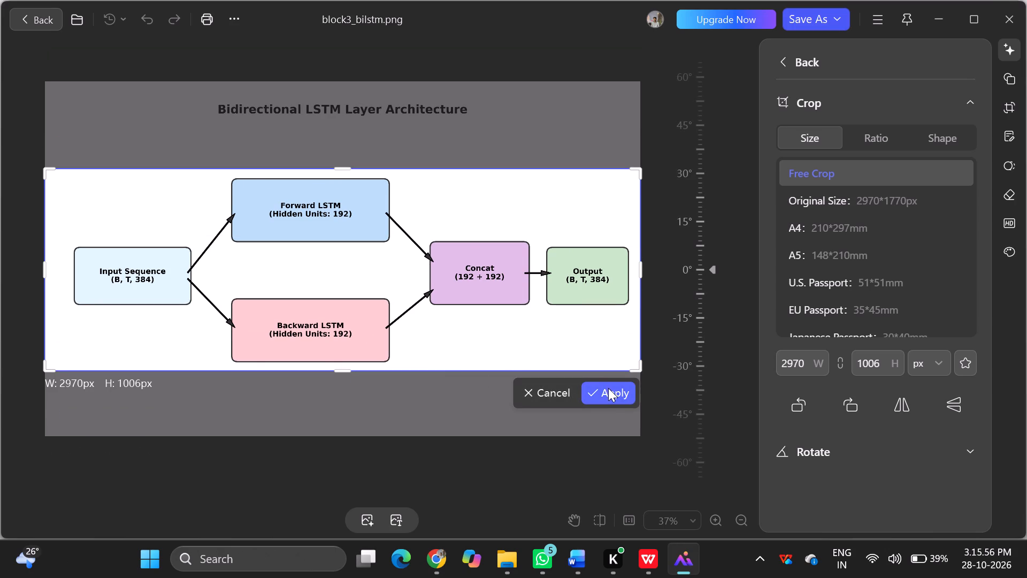
click(608, 388)
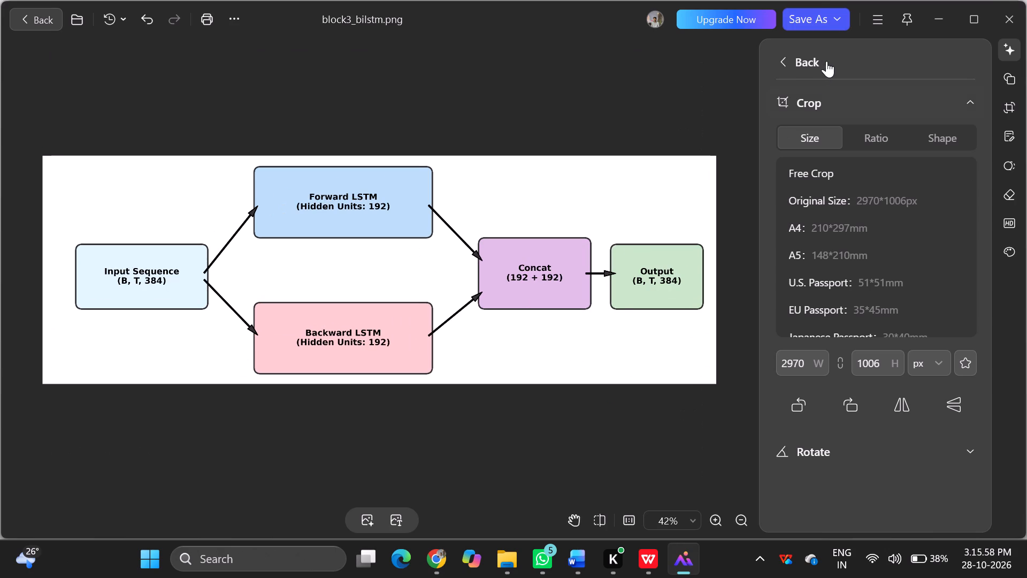
Save the cropped bidirectional LSTM diagram as block3_bilstm in PNG format in Downloads, replacing the existing file, and close the image.
click(819, 16)
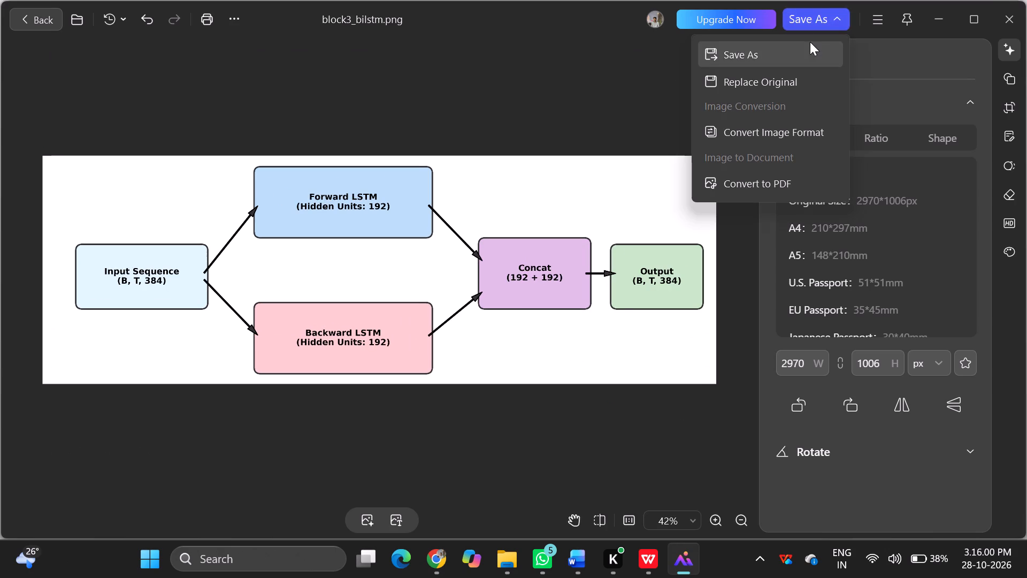
click(810, 43)
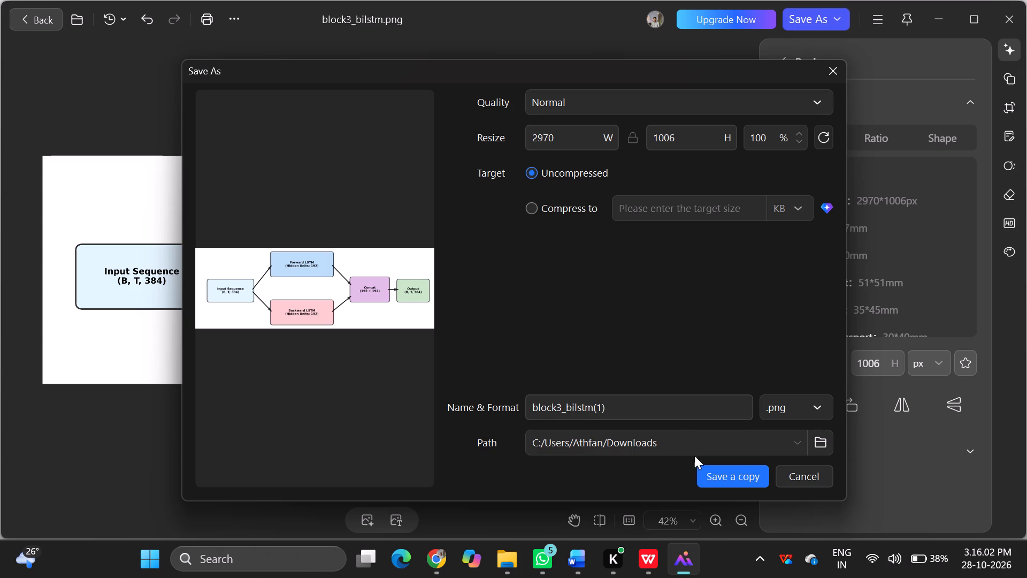
click(676, 409)
key(BackSpace)
key(BackSpace)
key(BackSpace)
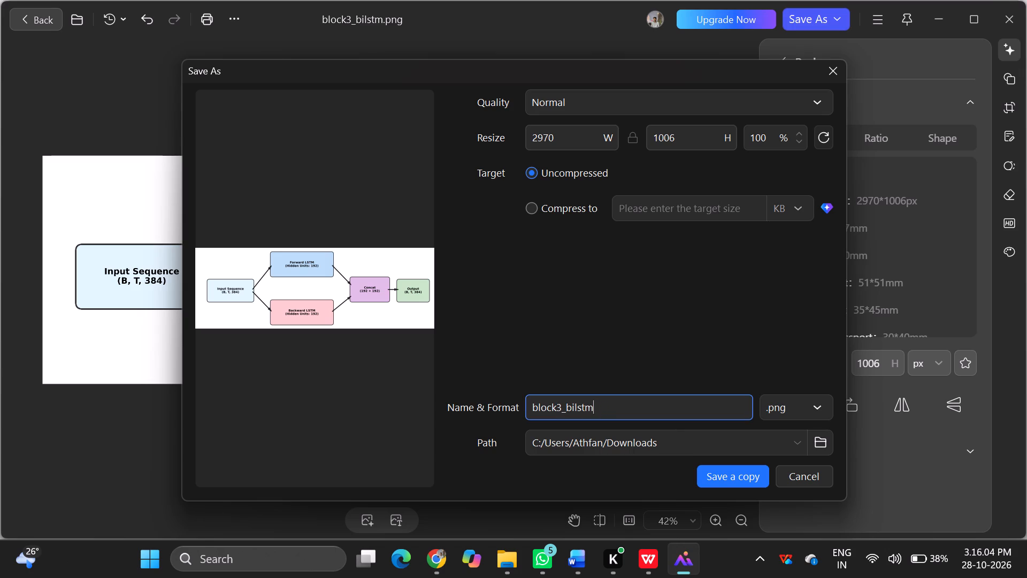
click(722, 480)
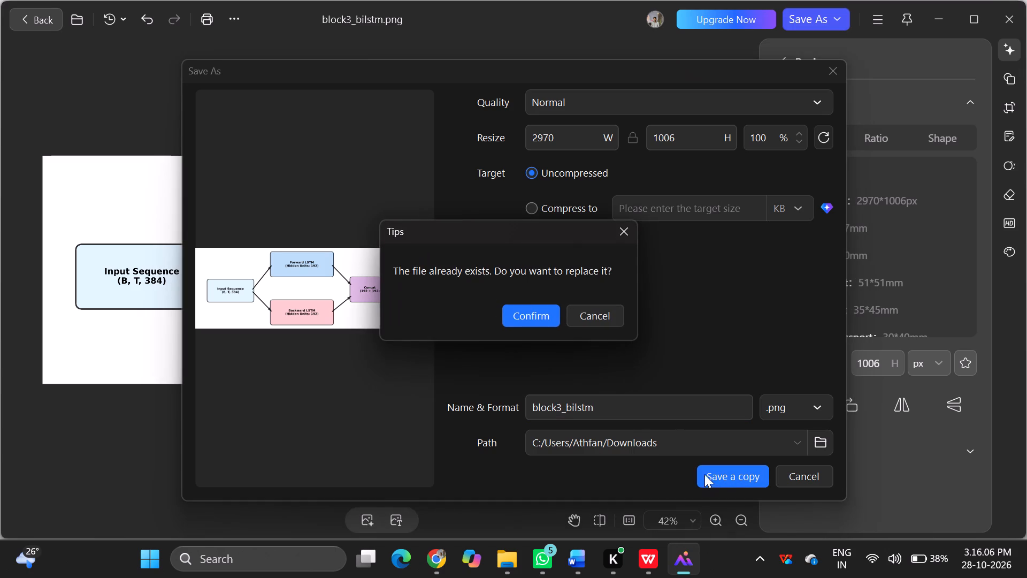
click(522, 320)
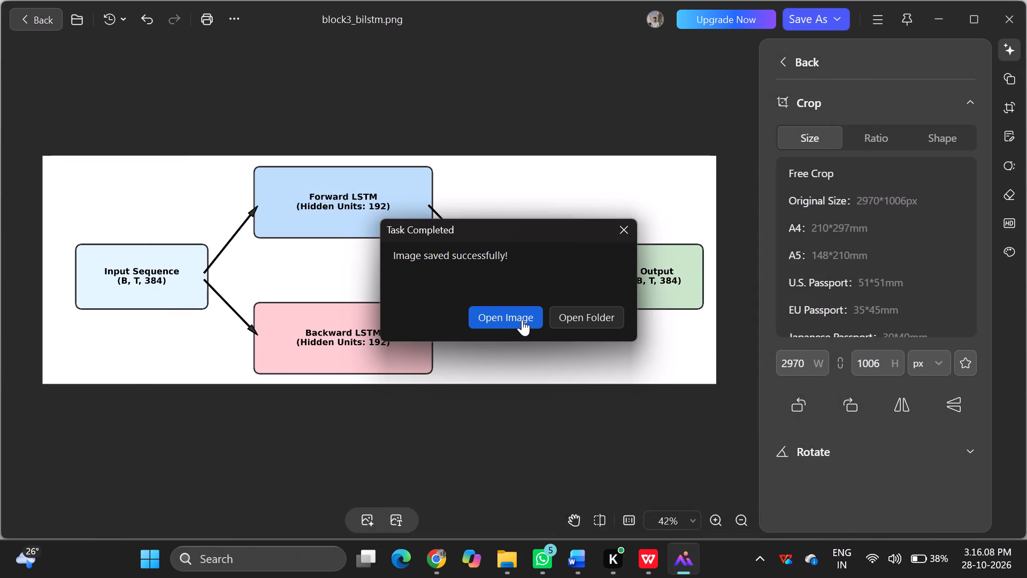
drag(522, 320, 641, 240)
drag(641, 240, 622, 226)
click(622, 226)
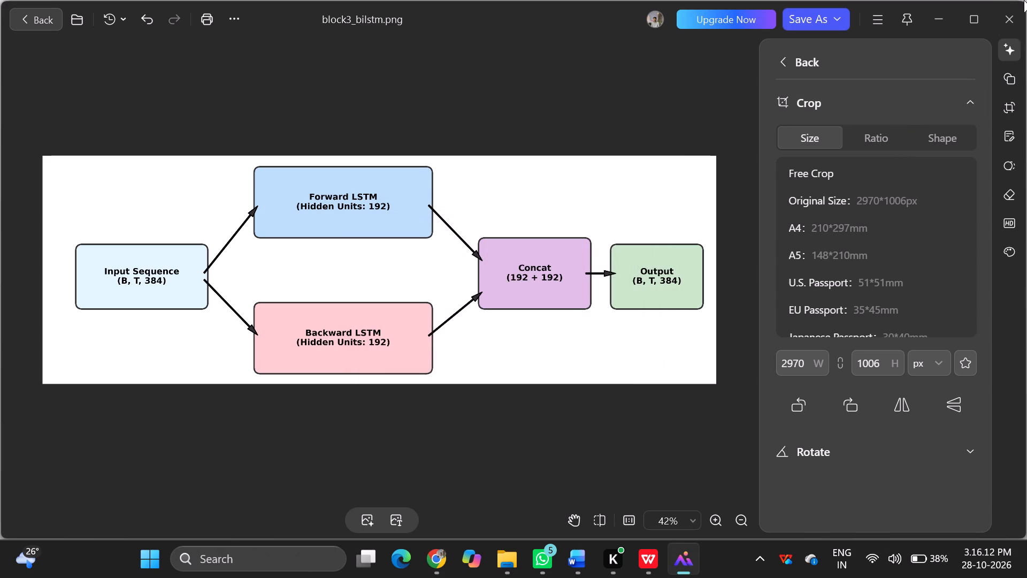
click(1011, 21)
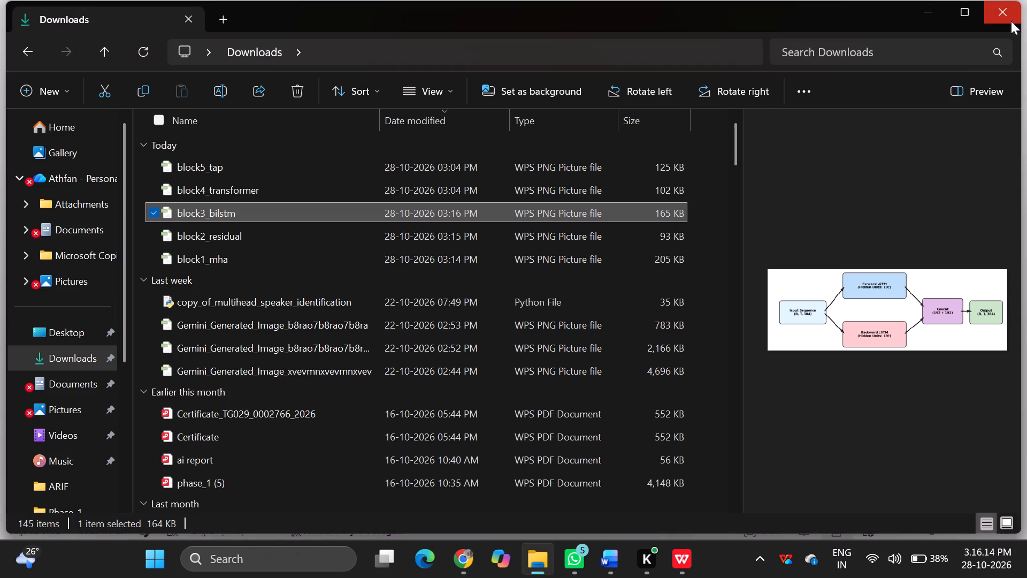
Open block4_transformer from Downloads for editing and crop off its title and blank areas above and below, to about 2970 × 413 px.
double_click(558, 193)
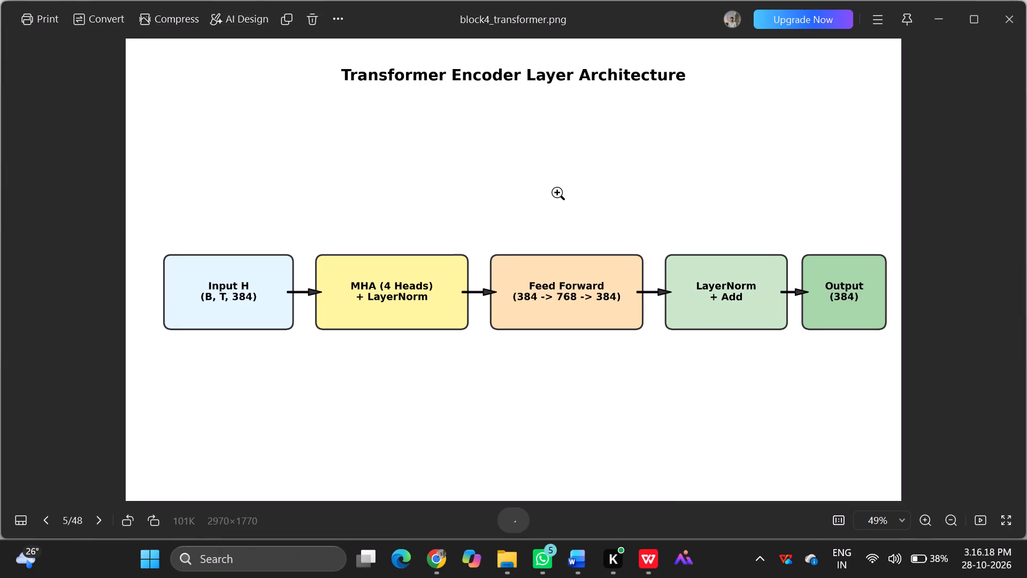
click(33, 16)
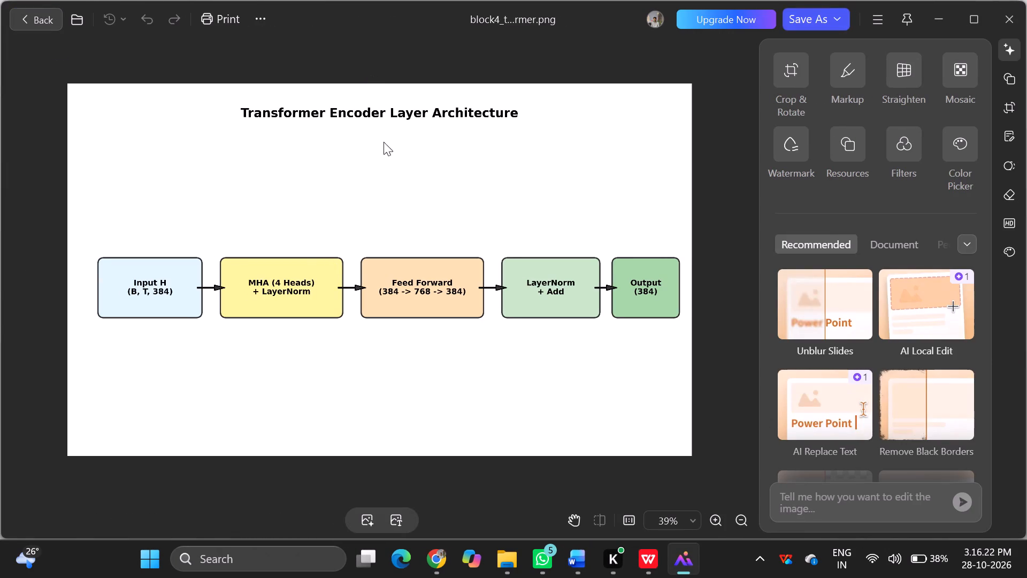
click(795, 81)
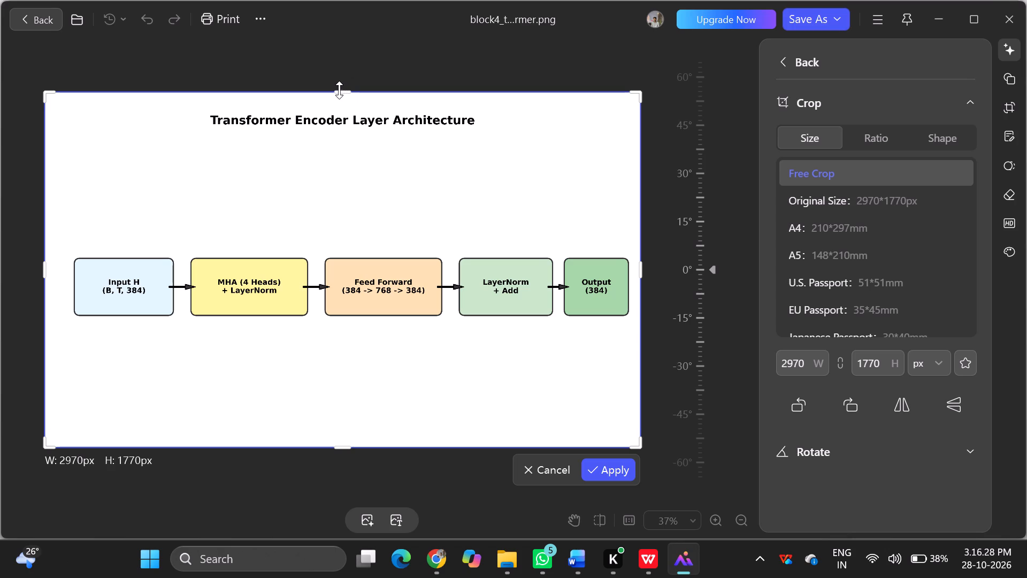
drag(339, 90, 339, 246)
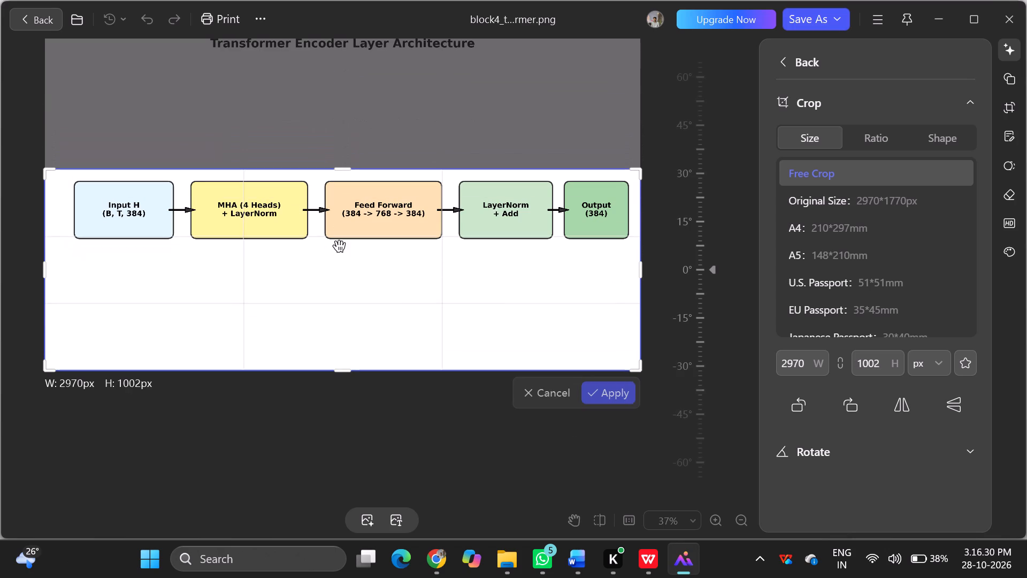
drag(341, 372, 371, 264)
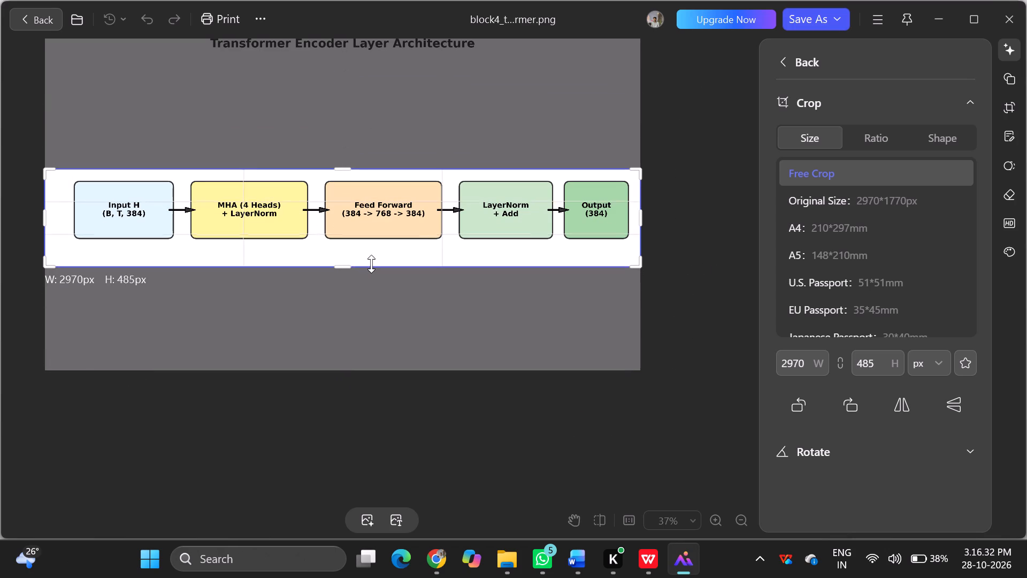
drag(371, 264, 376, 252)
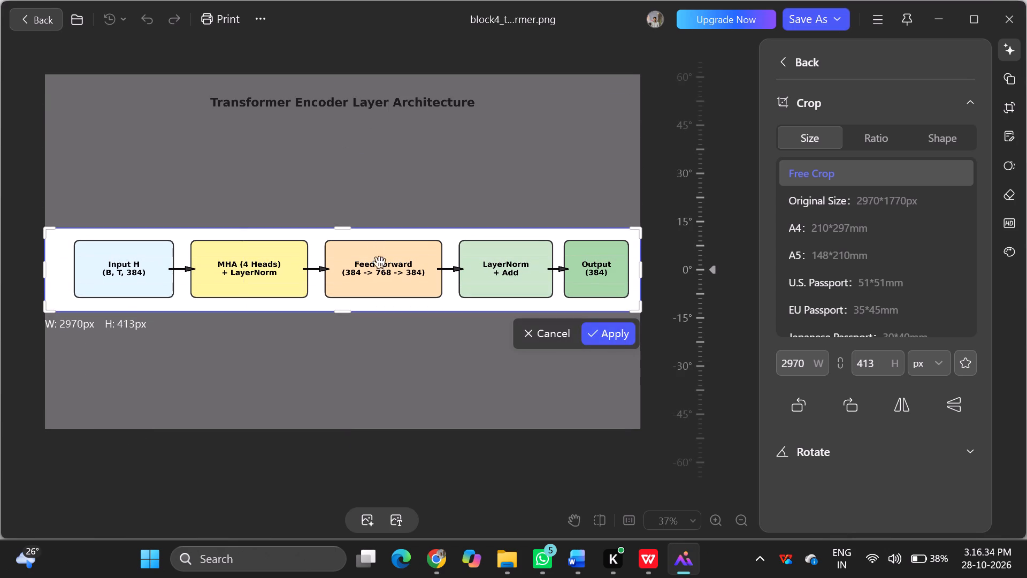
click(617, 332)
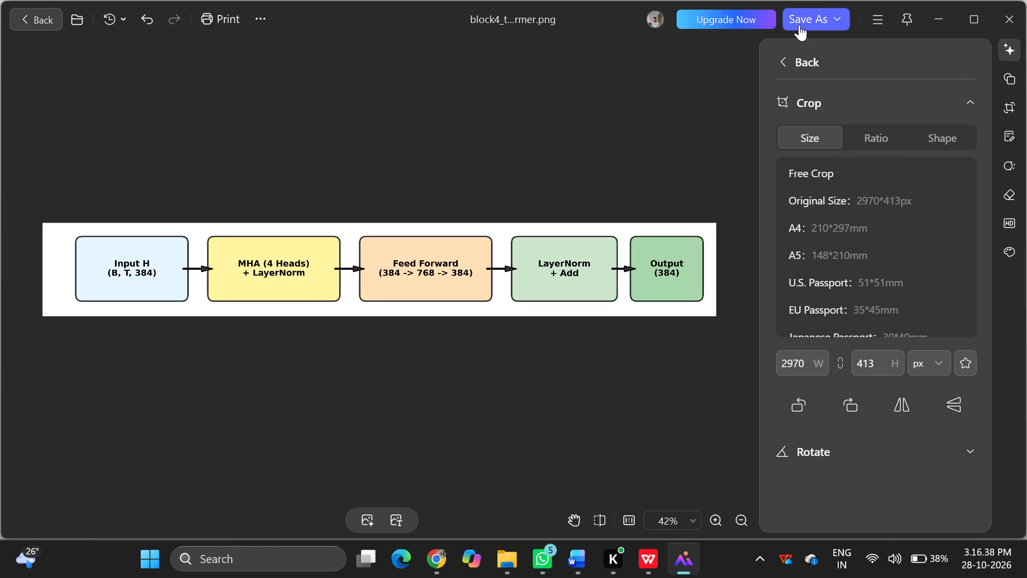
Save the cropped transformer encoder diagram over the original block4_transformer PNG and close the image.
click(768, 78)
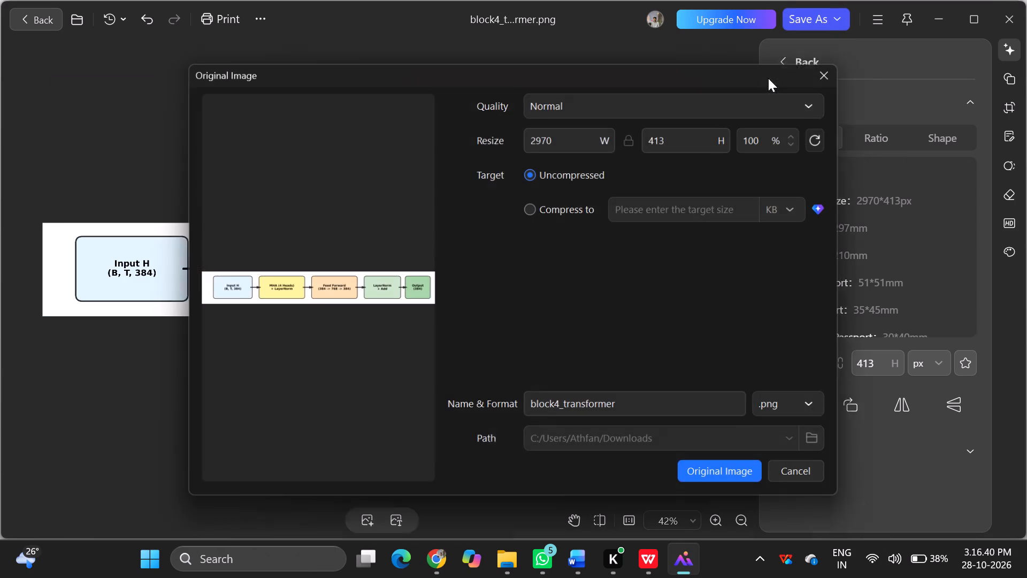
click(729, 478)
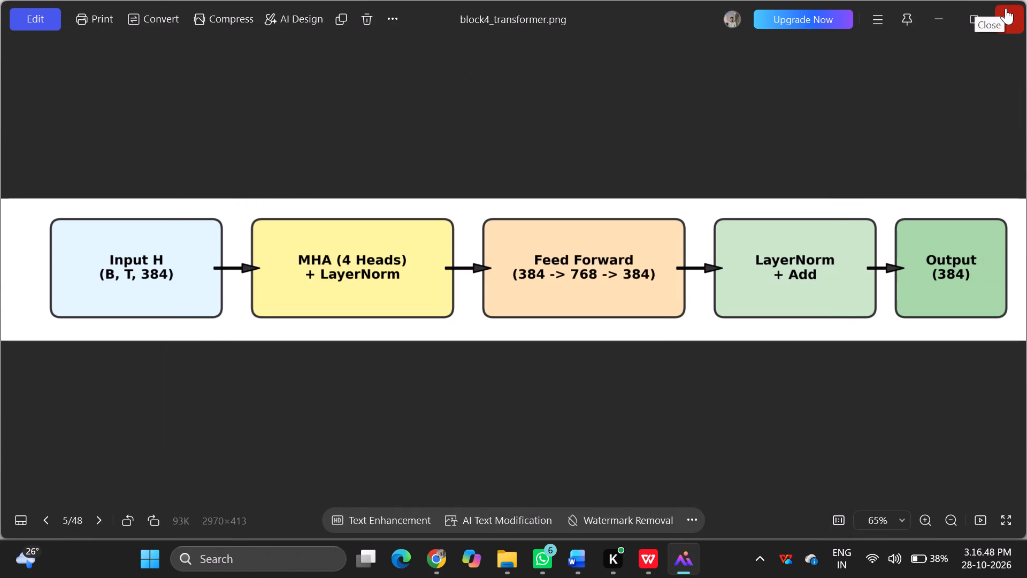
click(1016, 17)
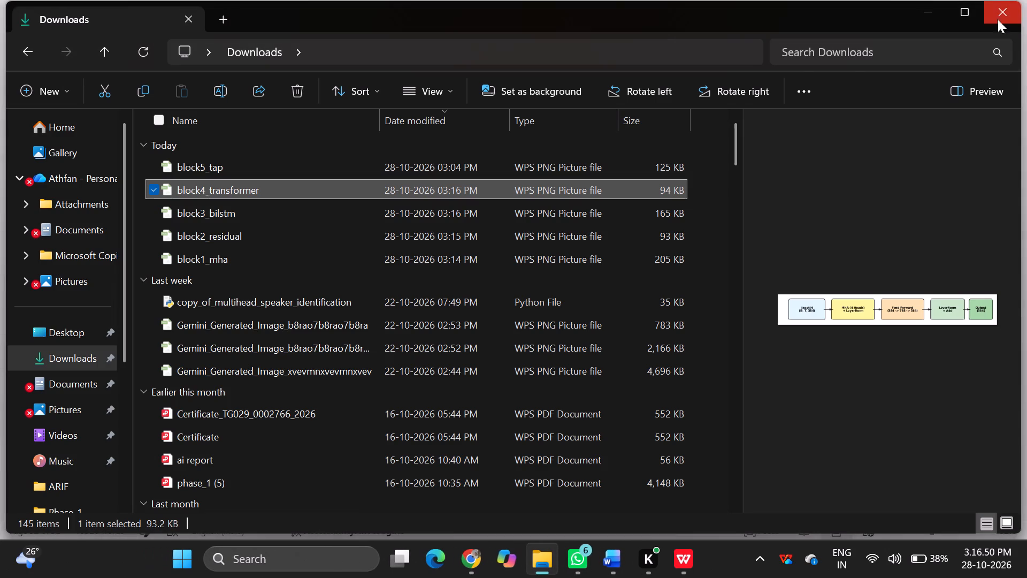
Open block5_tap from Downloads and examine the temporal attention pooling diagram's blocks and arrows.
double_click(550, 158)
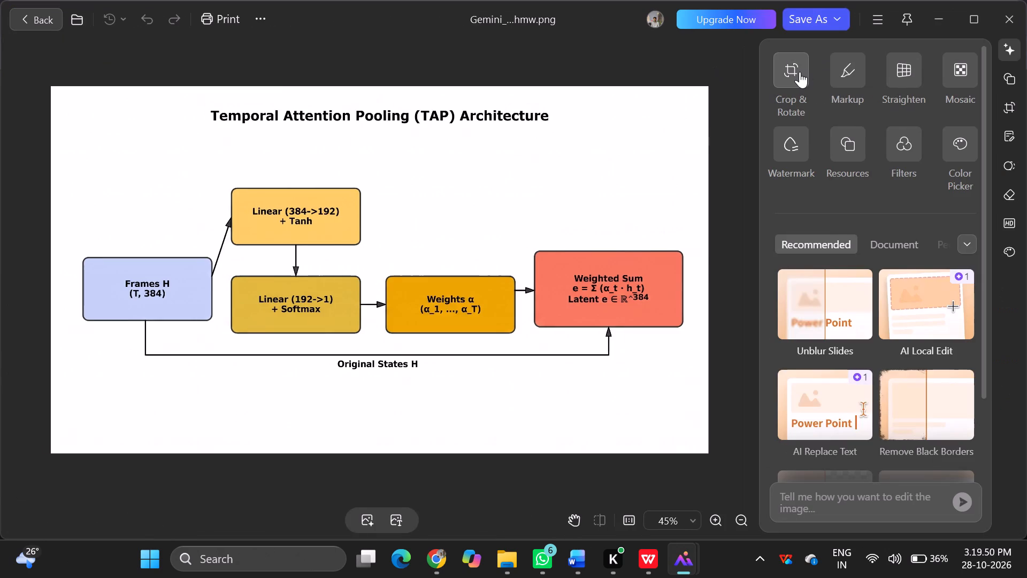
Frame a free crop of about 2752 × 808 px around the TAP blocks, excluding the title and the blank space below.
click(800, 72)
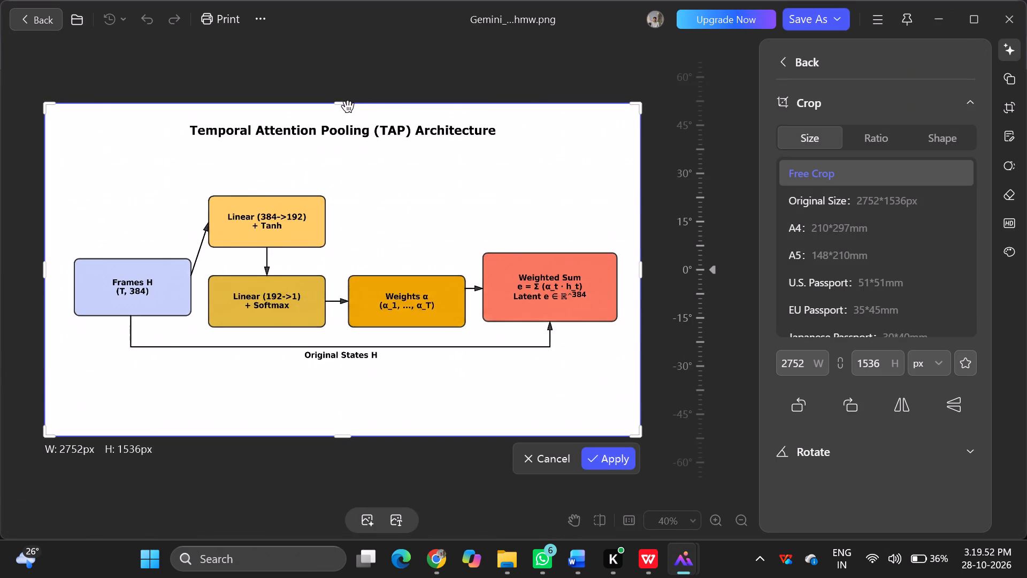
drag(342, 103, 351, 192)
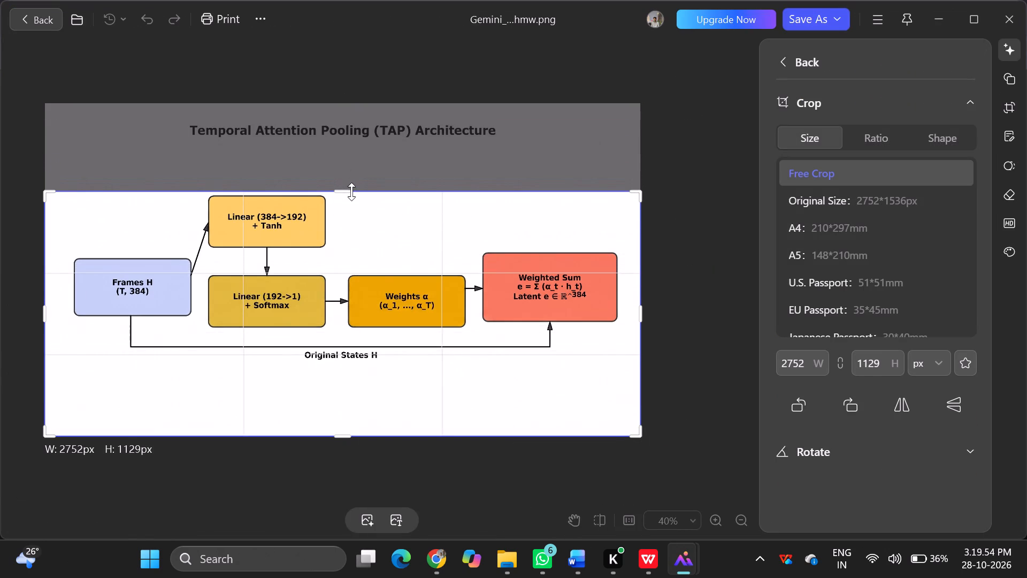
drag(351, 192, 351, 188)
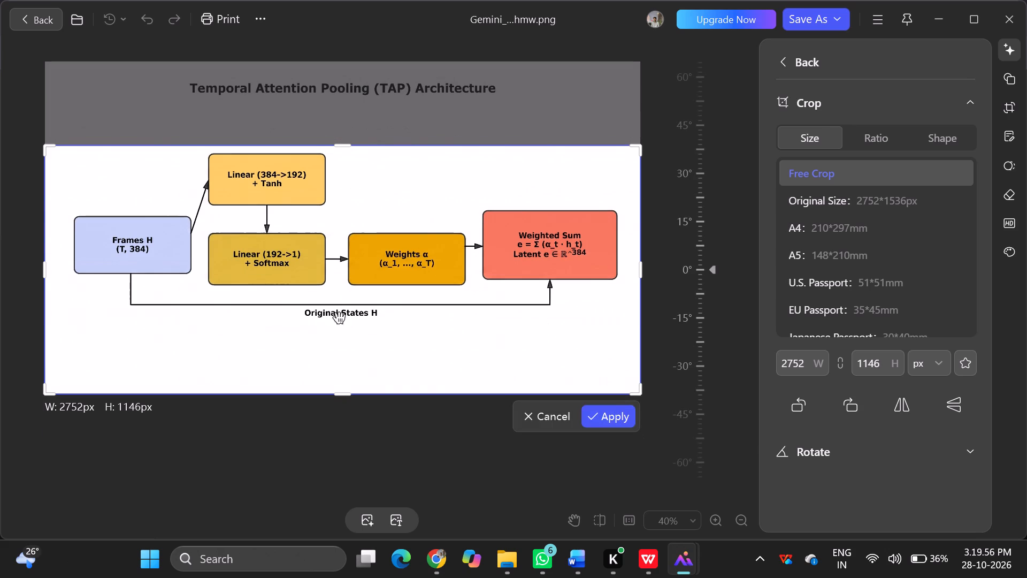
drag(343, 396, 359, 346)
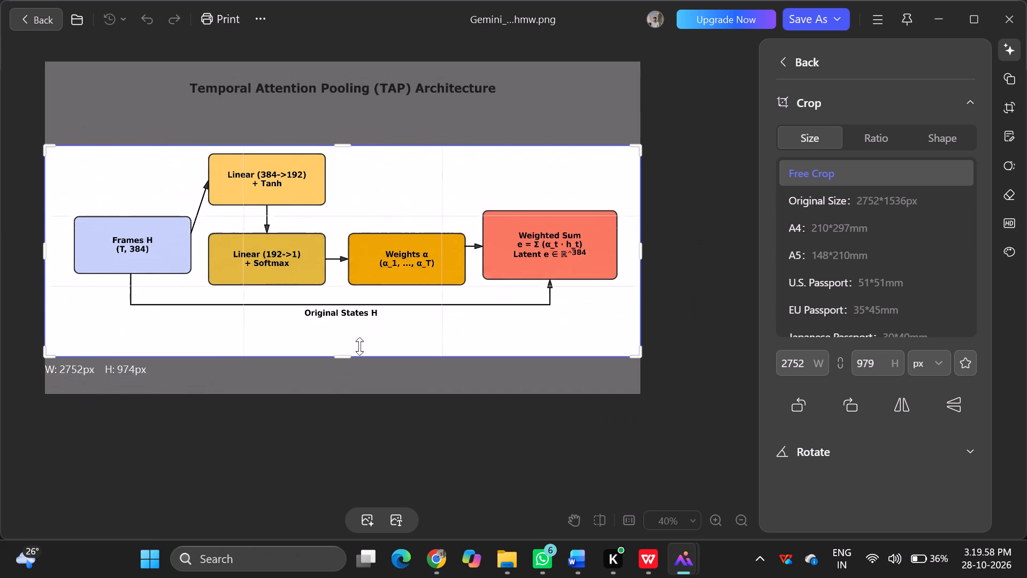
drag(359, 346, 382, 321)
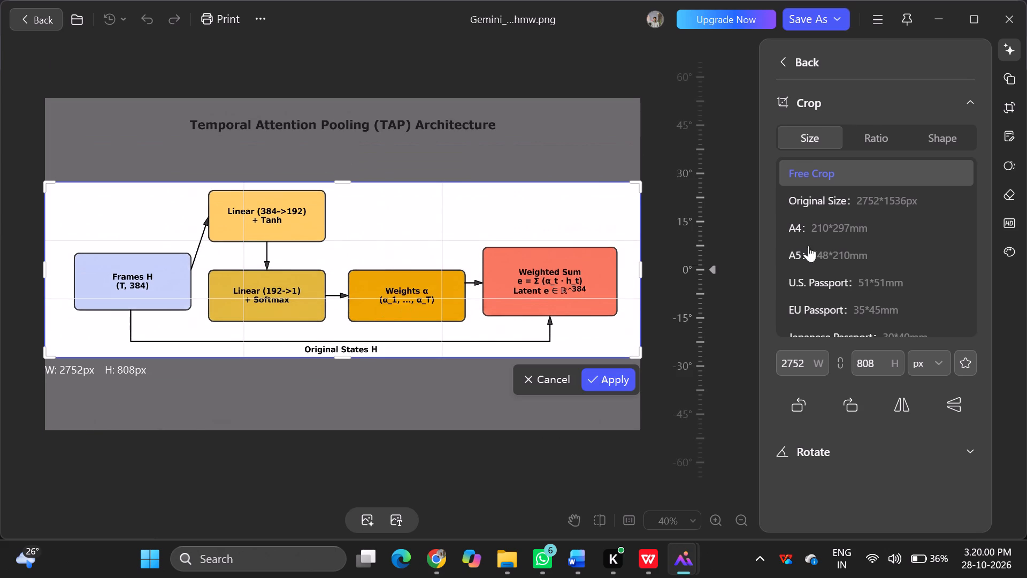
Save a copy of the TAP image as 5.png in Downloads and close both open image windows.
click(816, 16)
click(803, 44)
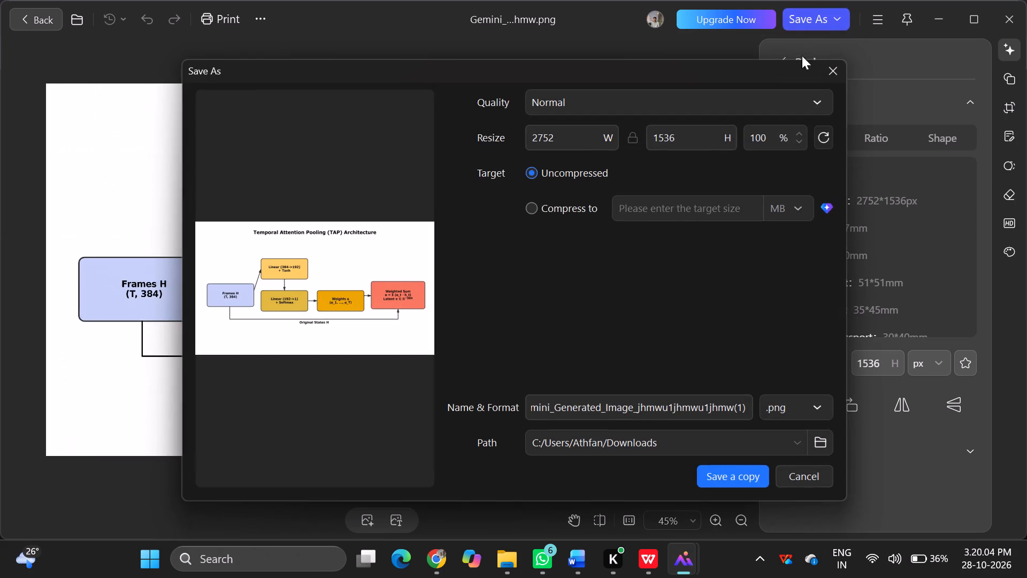
click(749, 403)
key(BackSpace)
key(BackSpace)
key(BackSpace)
key(BackSpace)
key(BackSpace)
key(BackSpace)
key(BackSpace)
key(BackSpace)
key(BackSpace)
key(BackSpace)
key(BackSpace)
key(BackSpace)
key(BackSpace)
key(BackSpace)
key(BackSpace)
key(BackSpace)
key(BackSpace)
key(BackSpace)
key(BackSpace)
key(BackSpace)
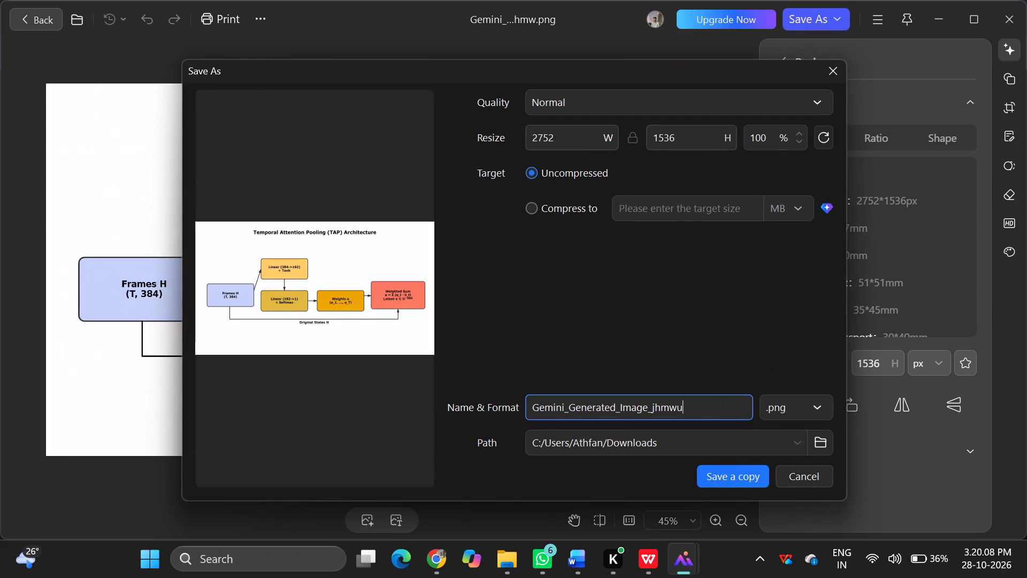
key(5)
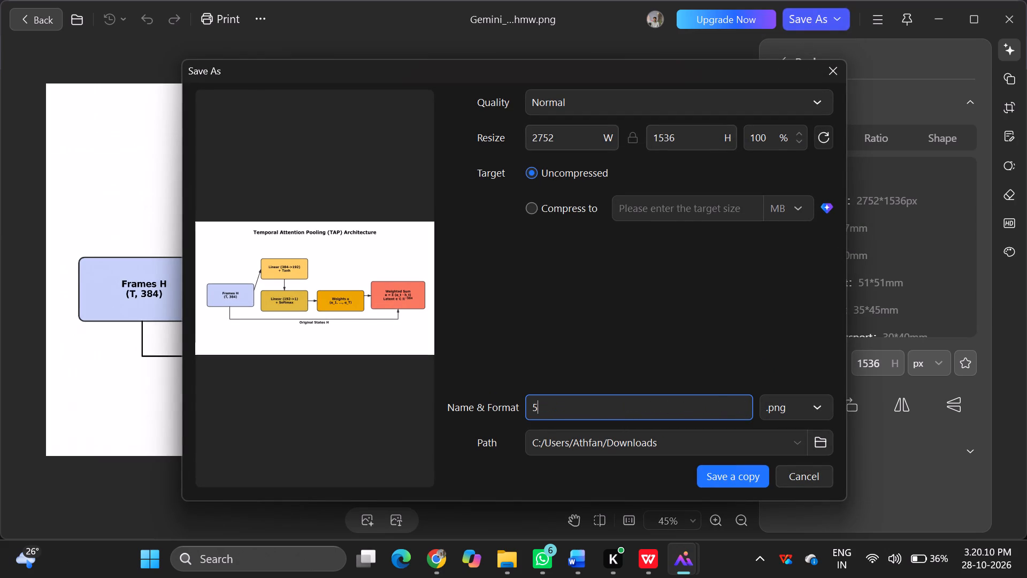
click(752, 476)
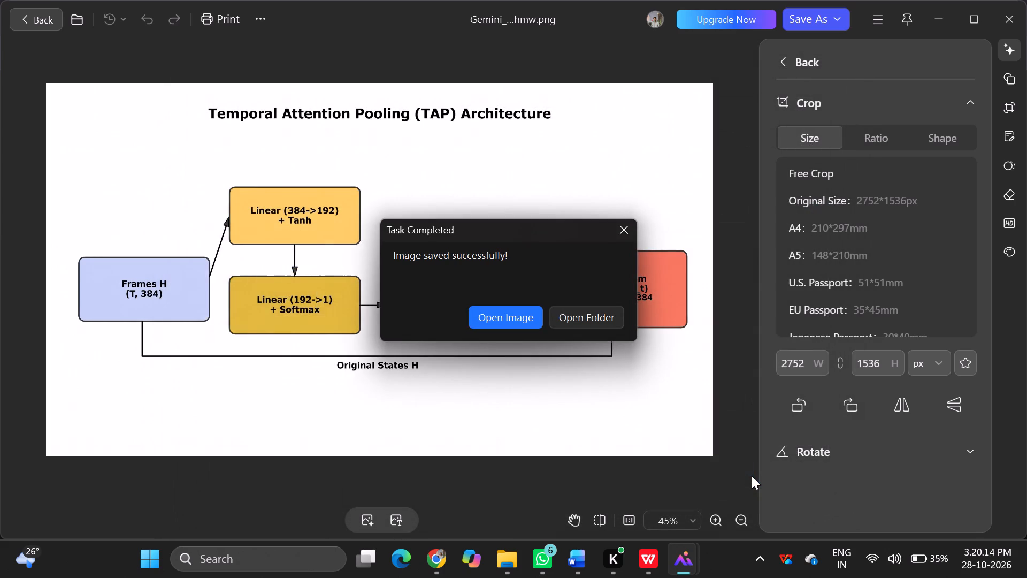
click(628, 225)
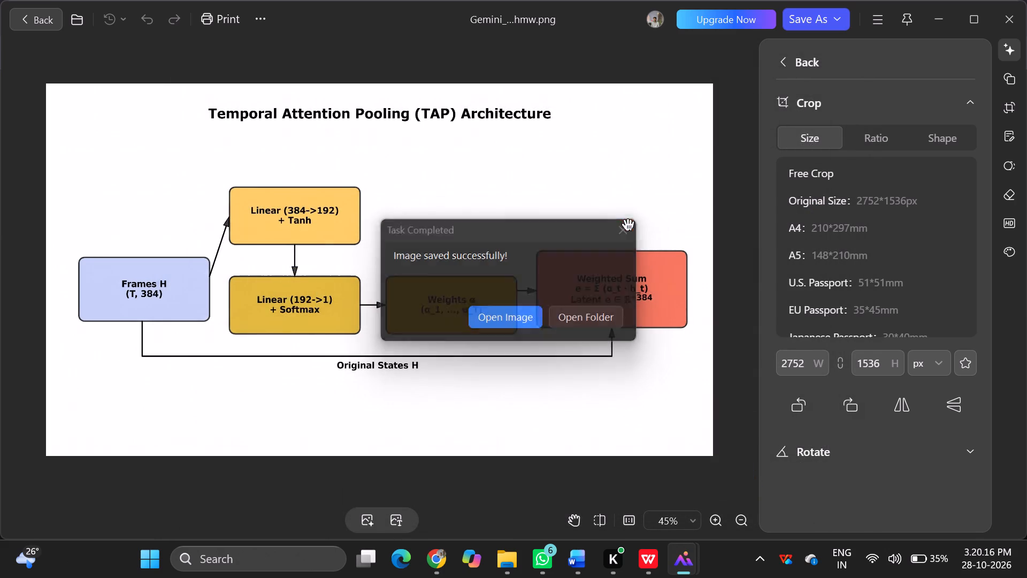
click(1009, 7)
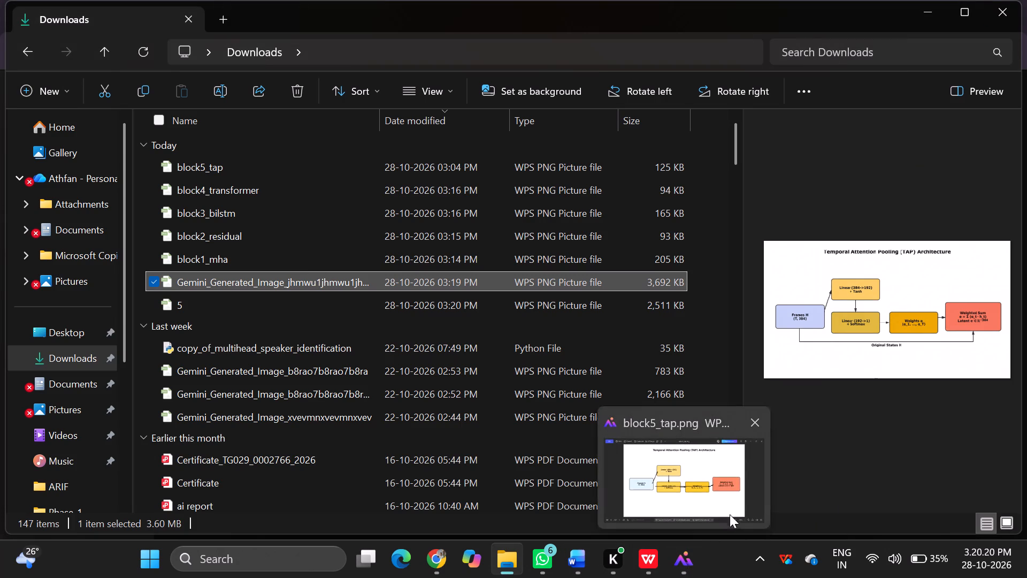
click(758, 420)
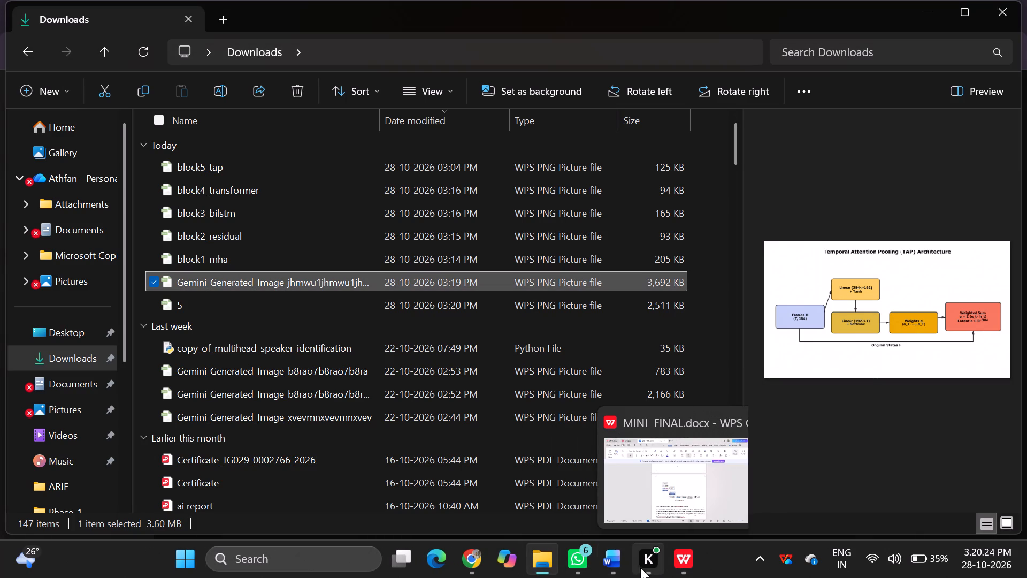
Switch to the Word report and delete the titled Multi-Head Self-Attention diagram above the Fig. 3.2 caption.
click(619, 564)
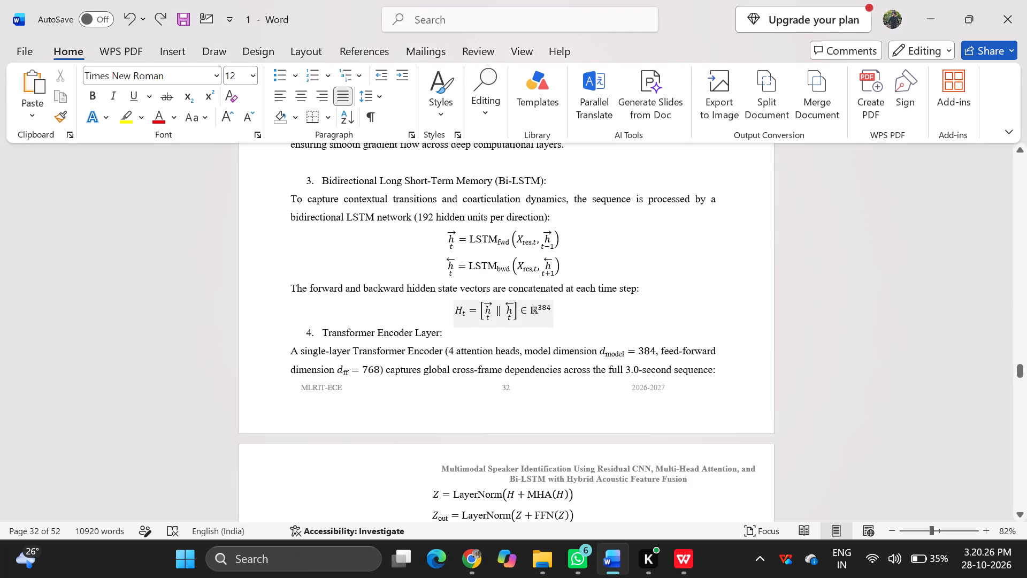
scroll(512, 300, up, 4)
click(502, 320)
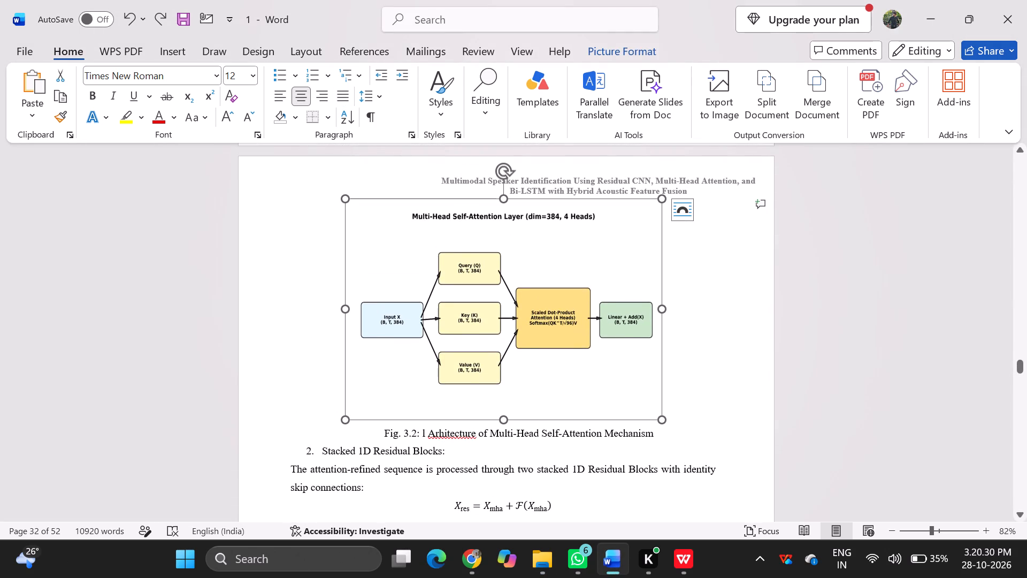
key(BackSpace)
Insert the block1_mha picture from Downloads on the empty line above the Fig. 3.2 caption.
scroll(467, 406, up, 1)
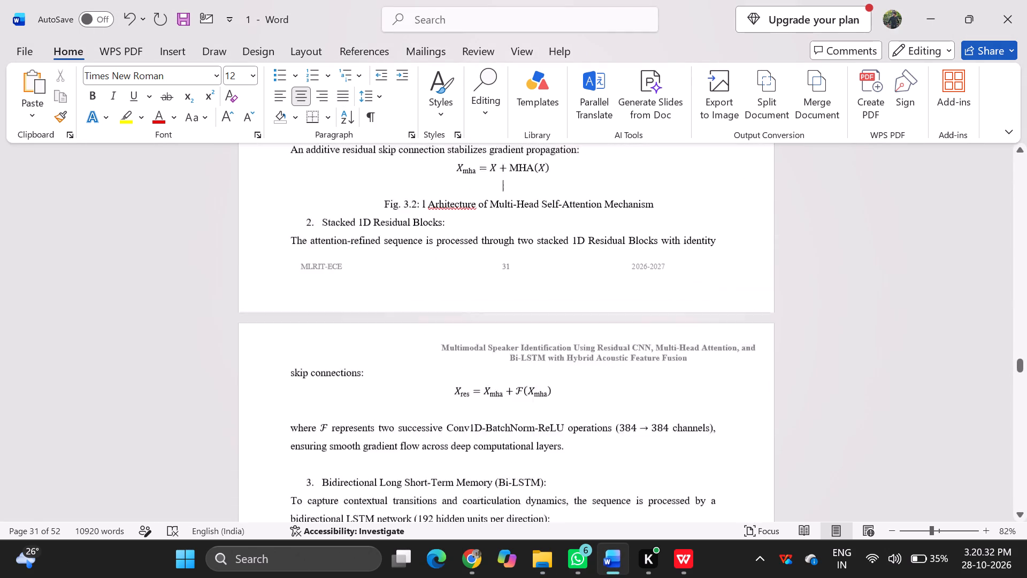
scroll(467, 406, up, 2)
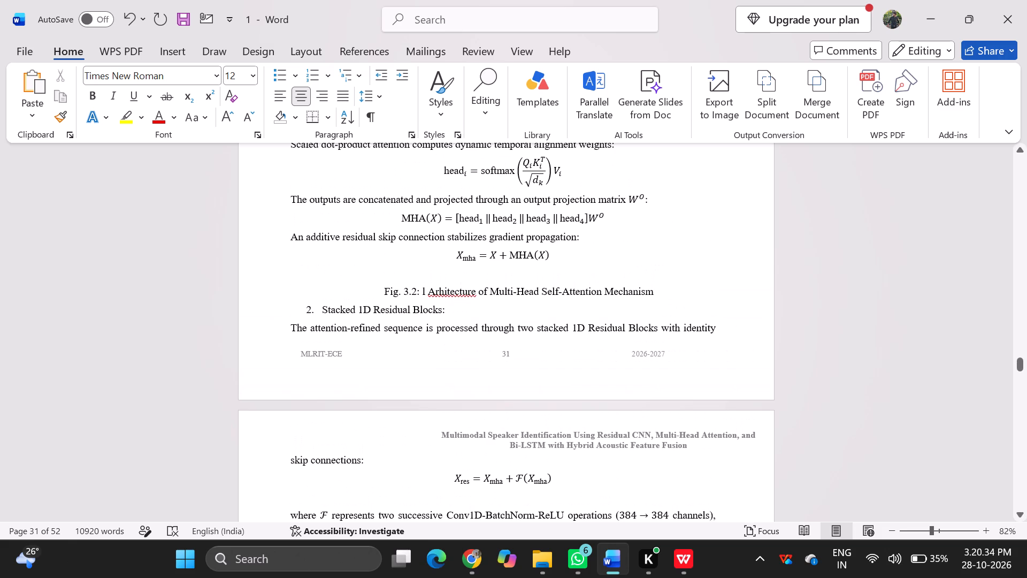
click(172, 47)
click(172, 102)
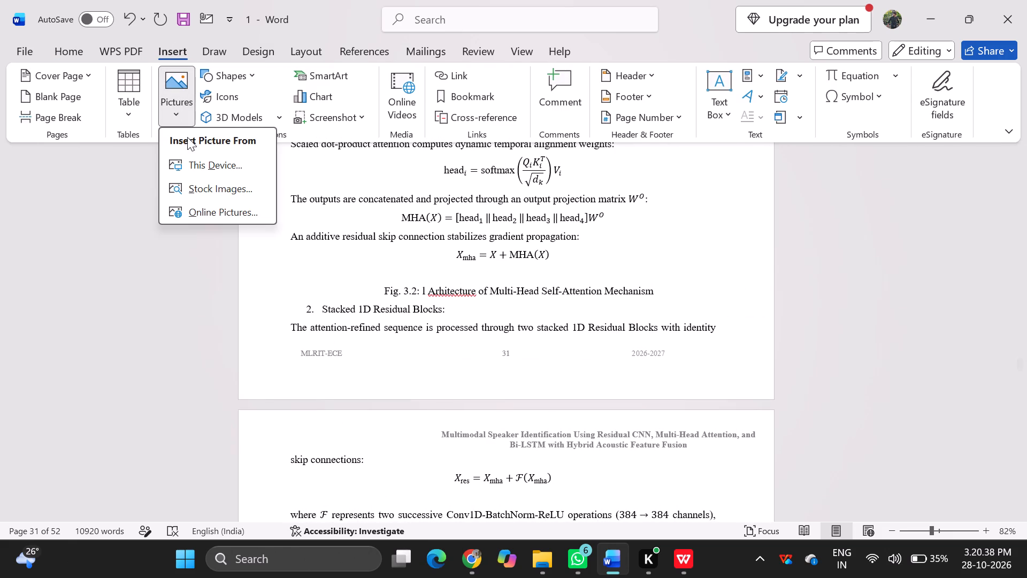
click(202, 166)
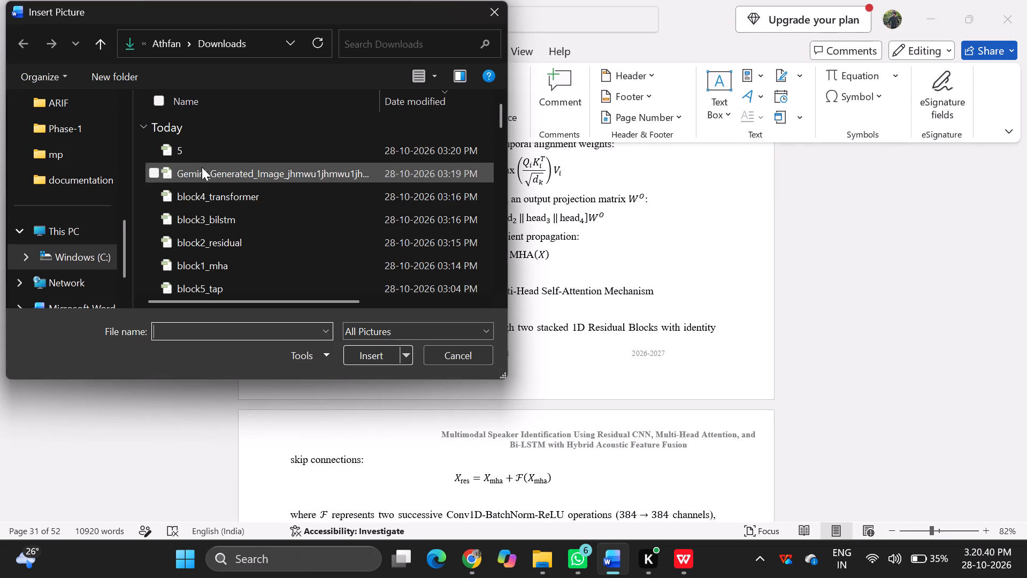
scroll(206, 245, down, 1)
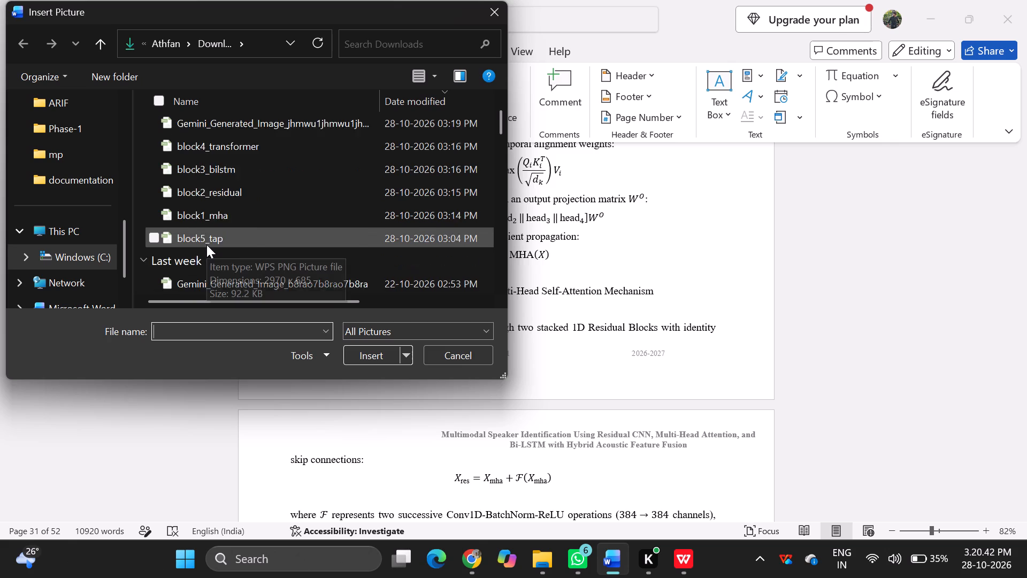
scroll(206, 245, down, 1)
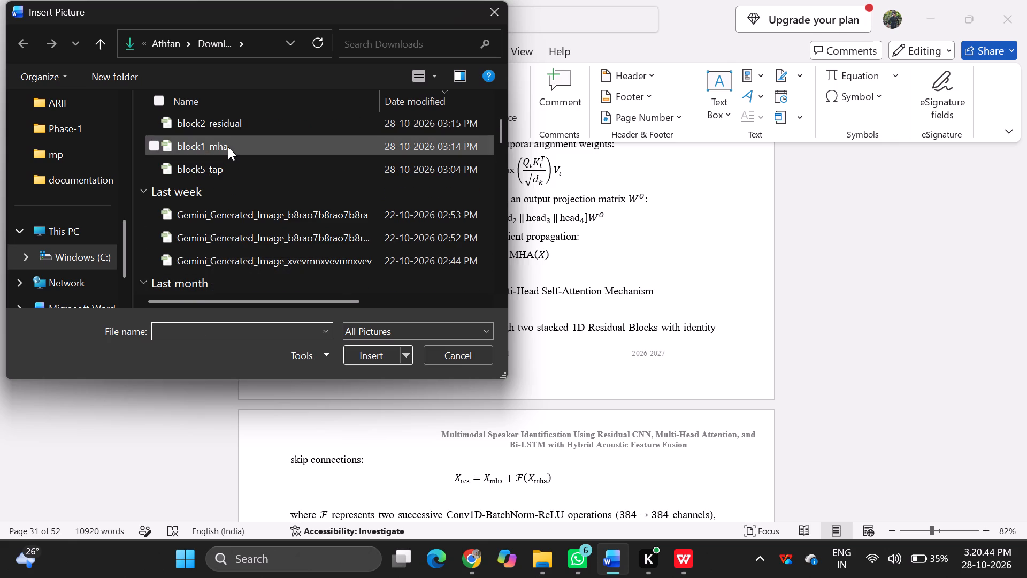
click(228, 147)
click(367, 350)
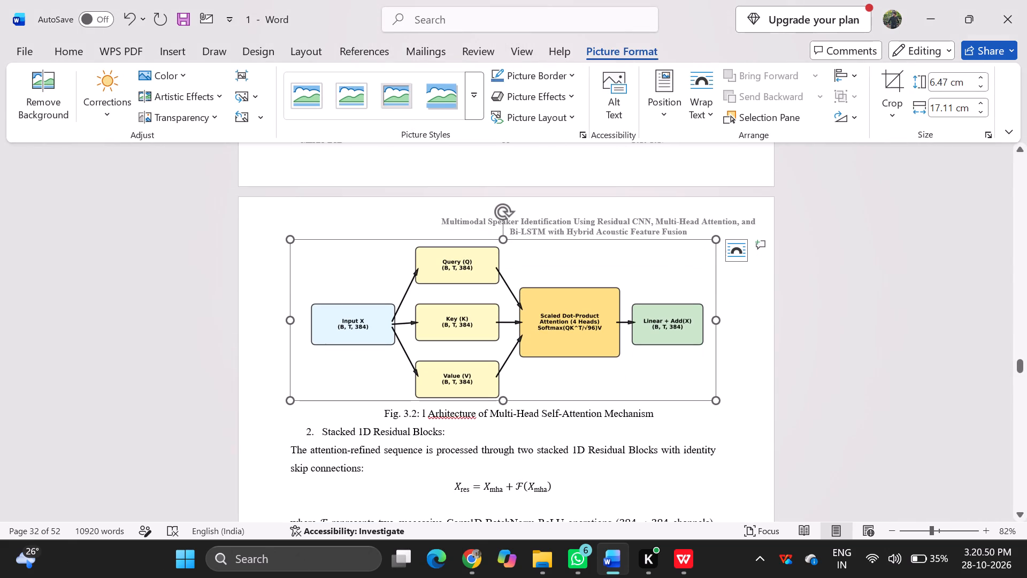
Remove the stray character before the word "Arhitecture" in the Fig. 3.2 caption.
scroll(505, 447, up, 4)
scroll(505, 447, down, 1)
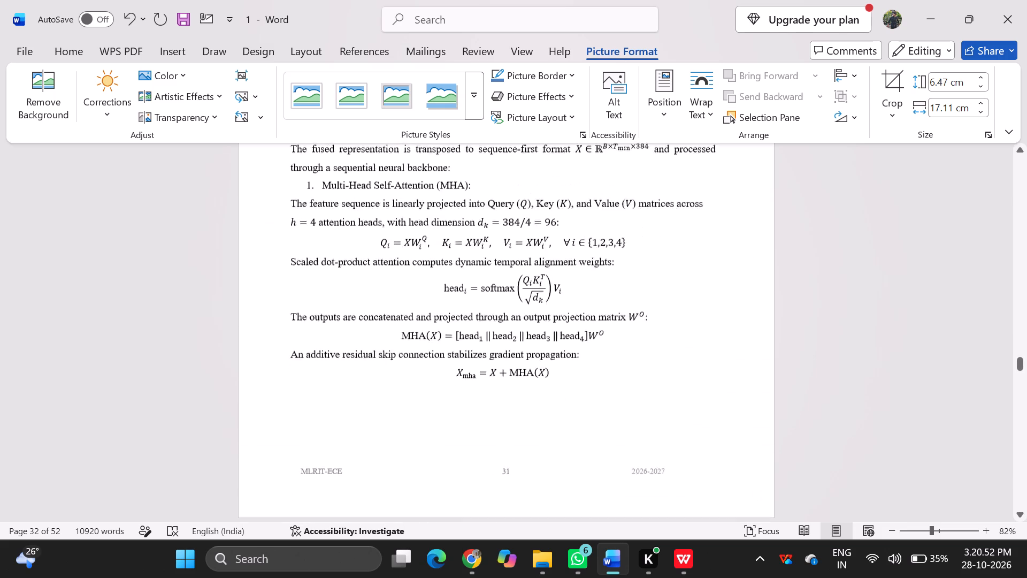
scroll(505, 447, down, 1)
scroll(505, 447, up, 1)
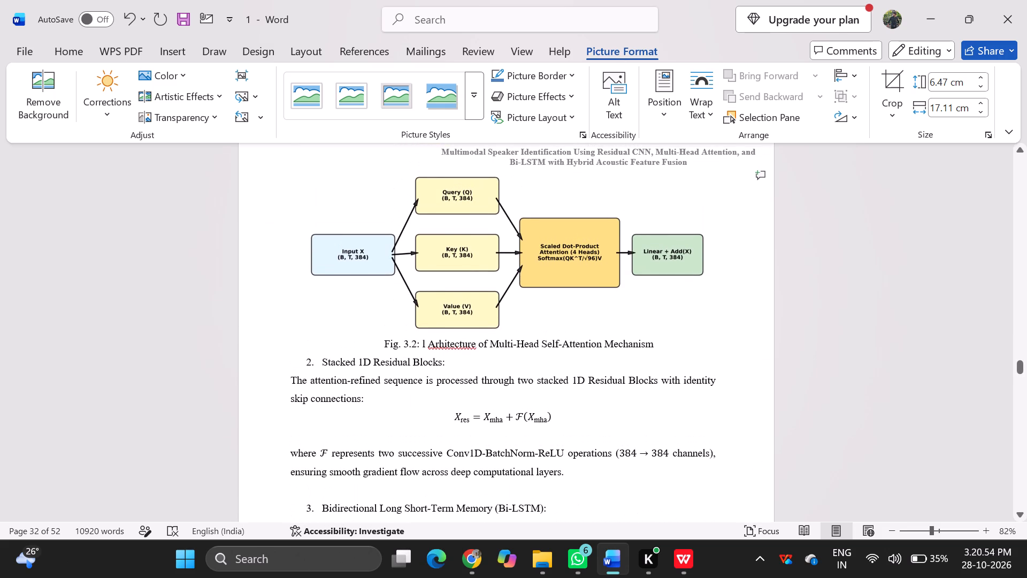
scroll(505, 447, up, 1)
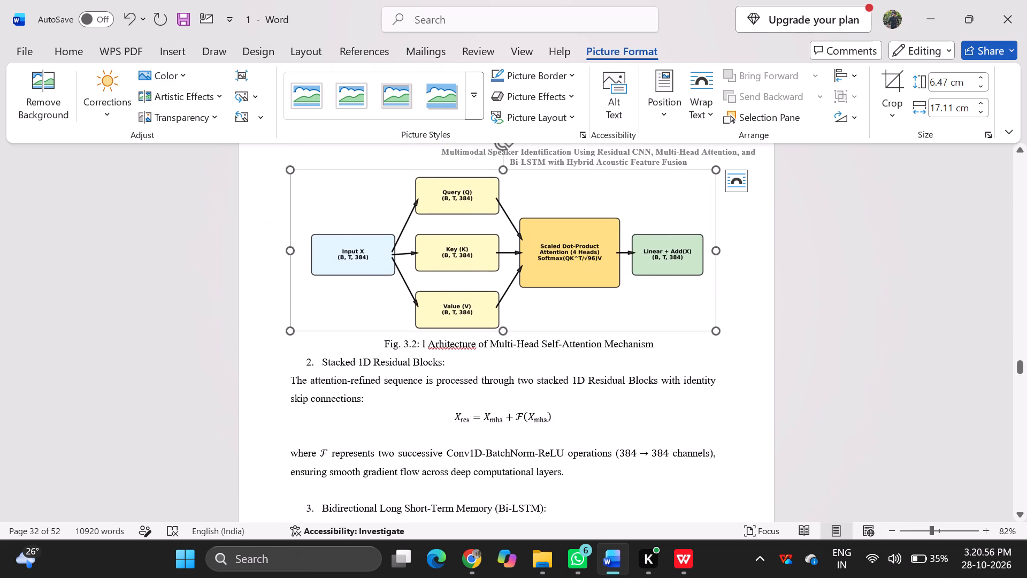
click(426, 344)
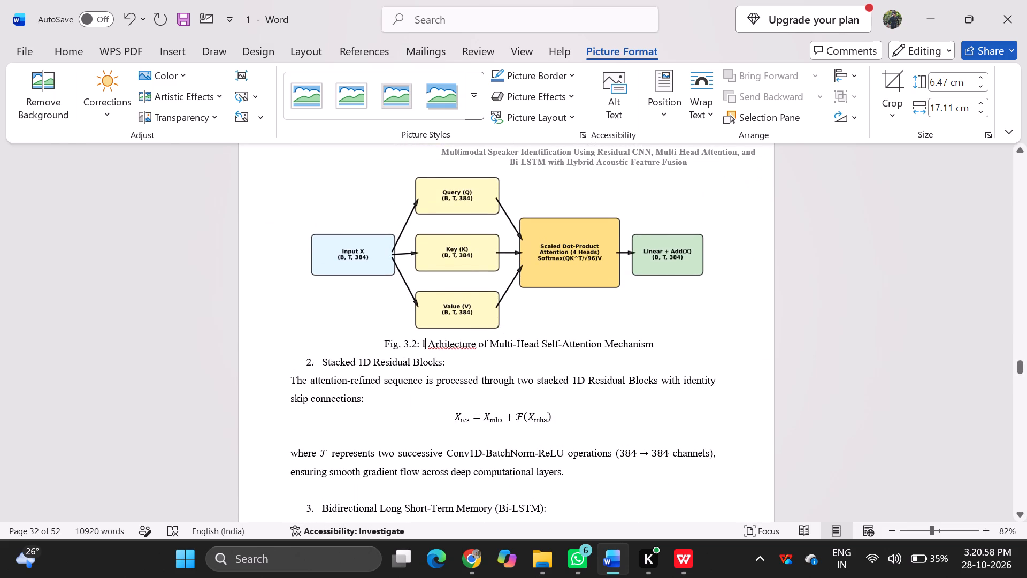
key(BackSpace)
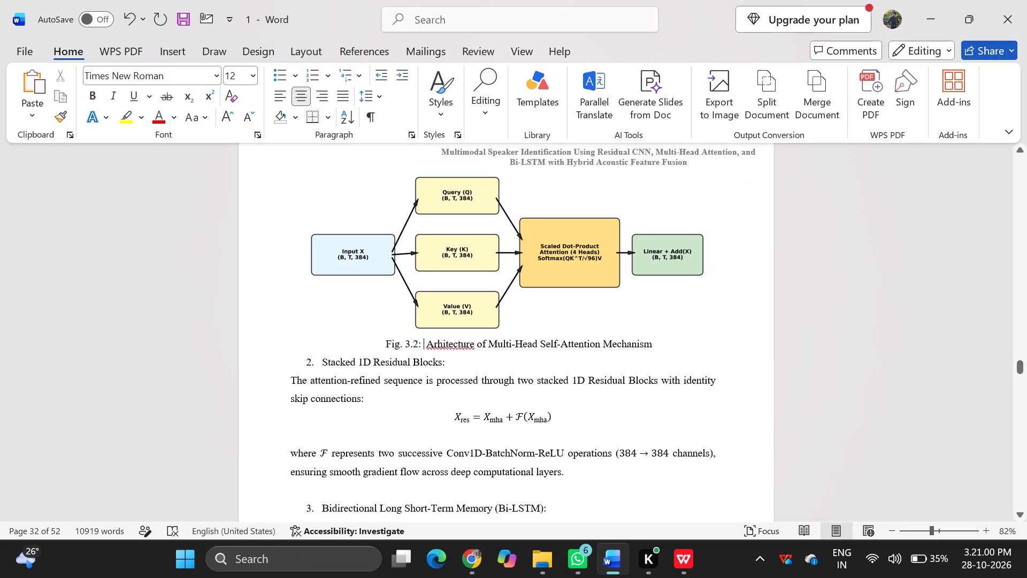
Insert the block2_residual picture from Downloads on the empty line at the end of the Stacked 1D Residual Blocks text.
scroll(433, 432, down, 1)
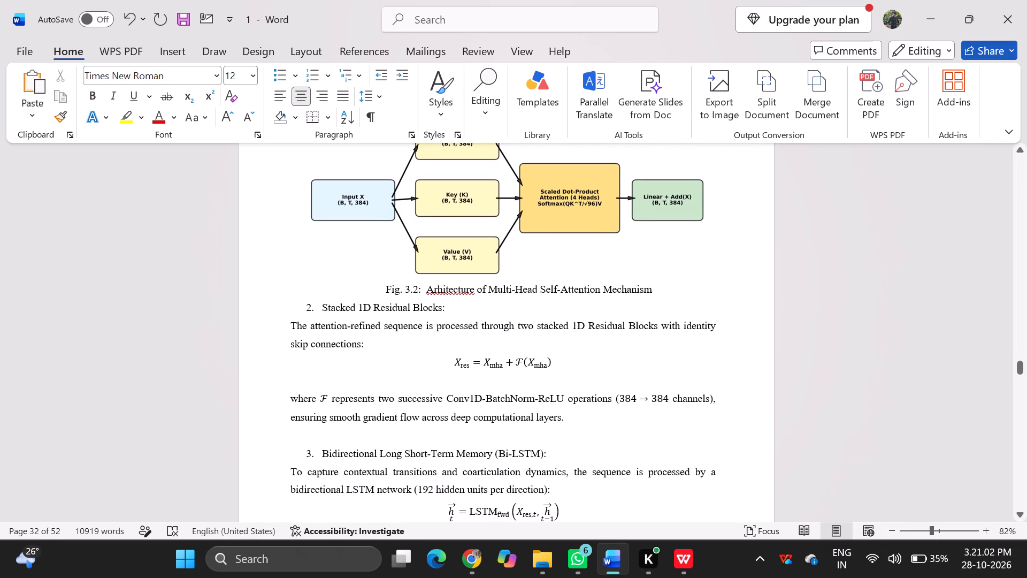
click(490, 436)
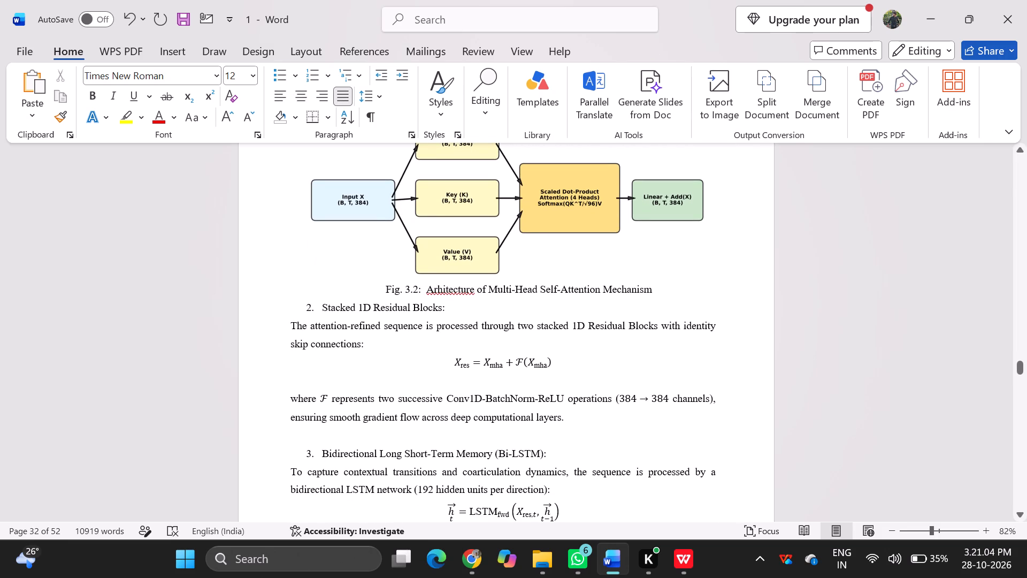
click(174, 50)
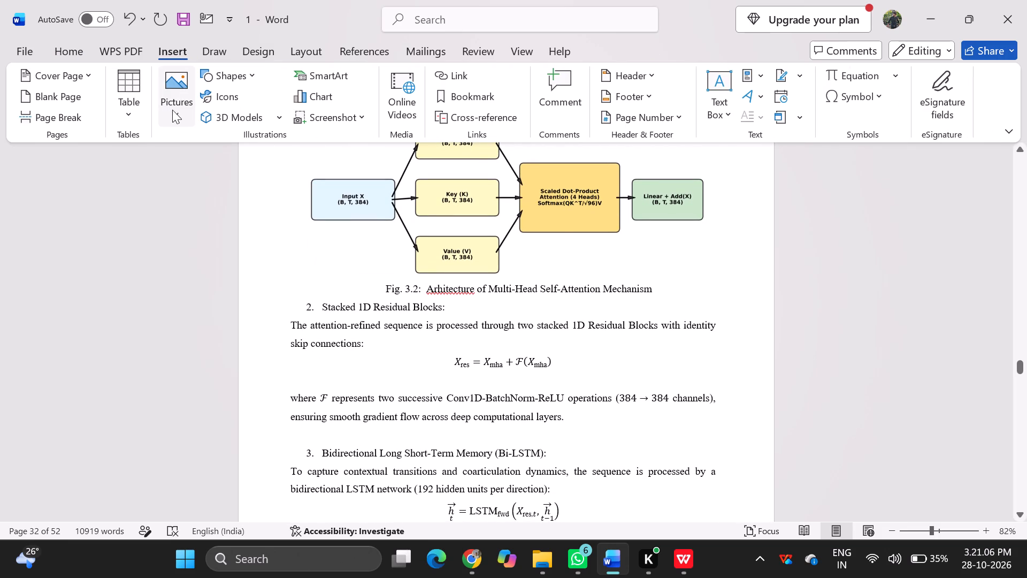
click(177, 113)
click(204, 162)
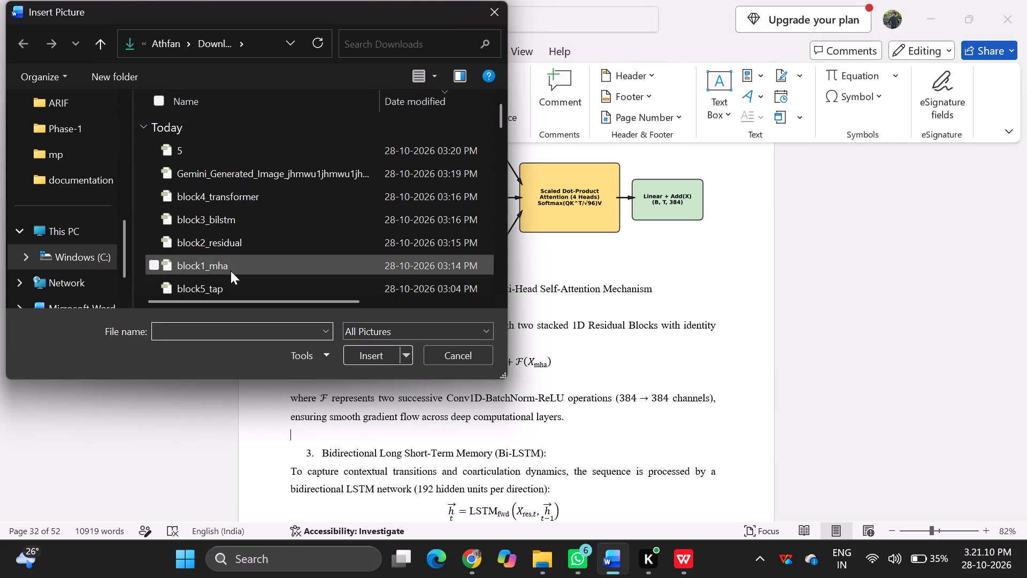
click(239, 245)
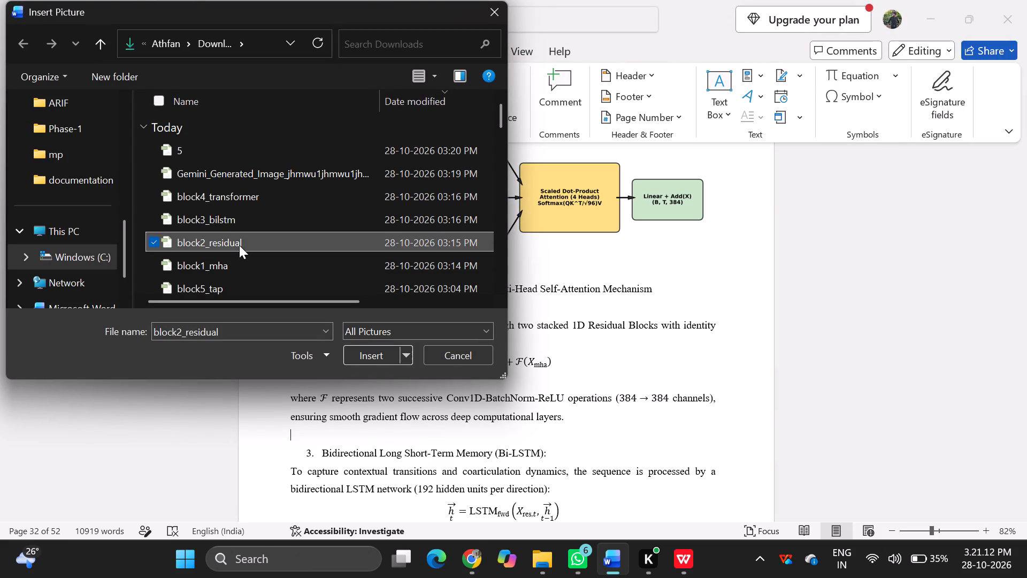
click(371, 358)
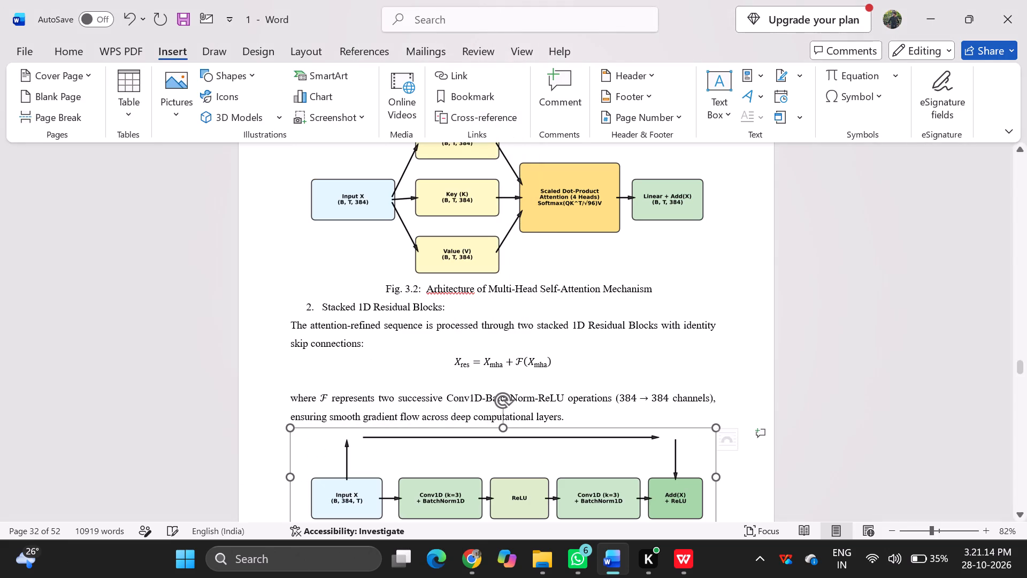
Centre-align the residual block diagram placed below the Stacked 1D Residual Blocks text.
scroll(412, 422, down, 2)
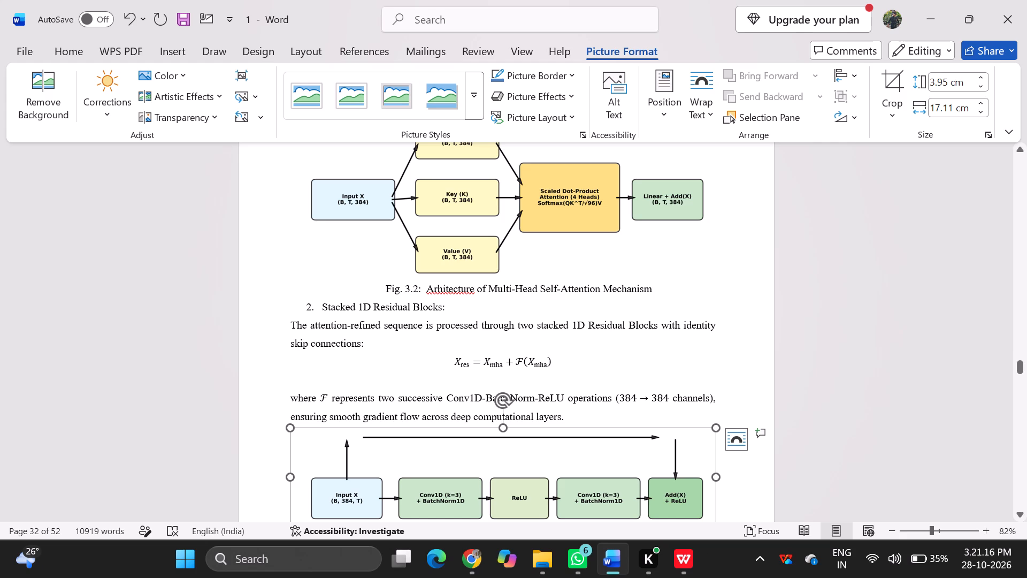
scroll(441, 366, down, 2)
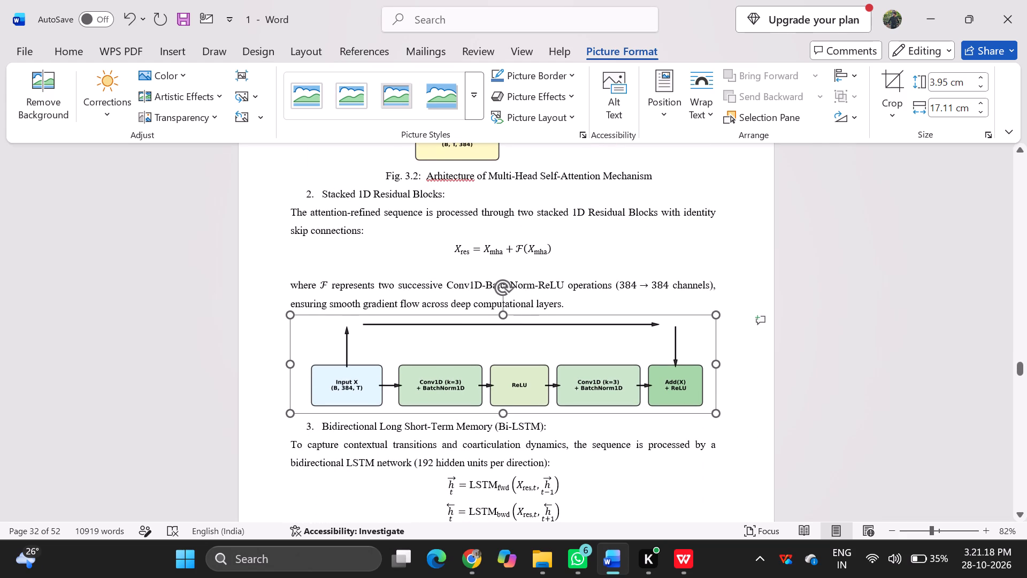
key(ctrl+e)
Insert the block3_bilstm picture from Downloads on a new line below the concatenated hidden state equation in the Bi-LSTM item.
scroll(466, 470, down, 1)
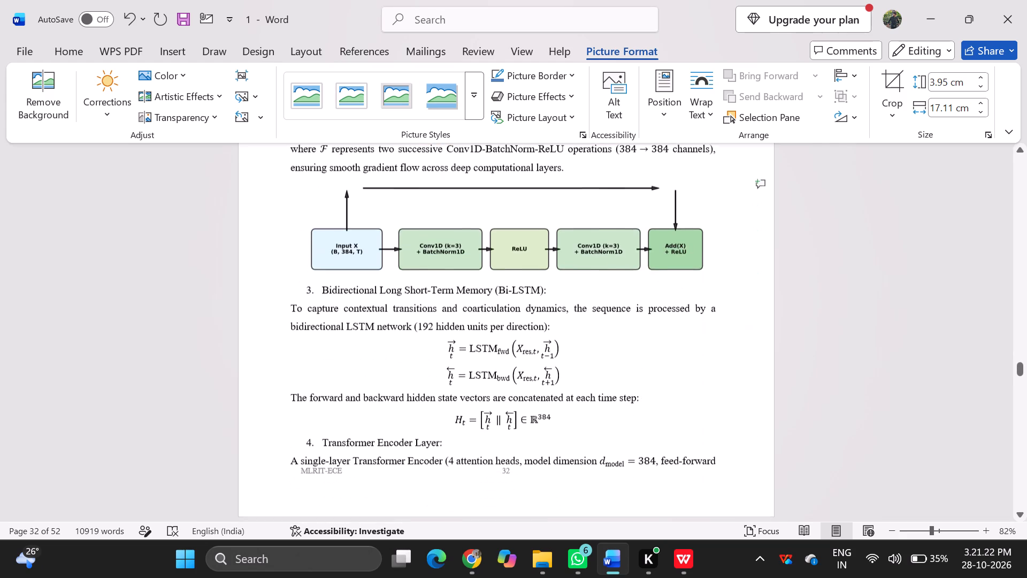
scroll(466, 470, down, 1)
click(570, 373)
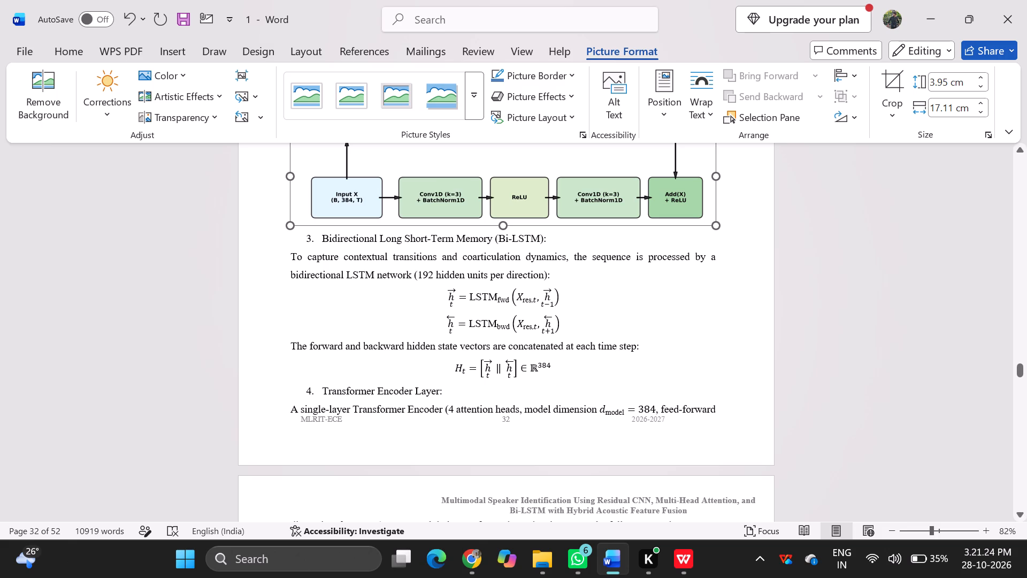
key(Return)
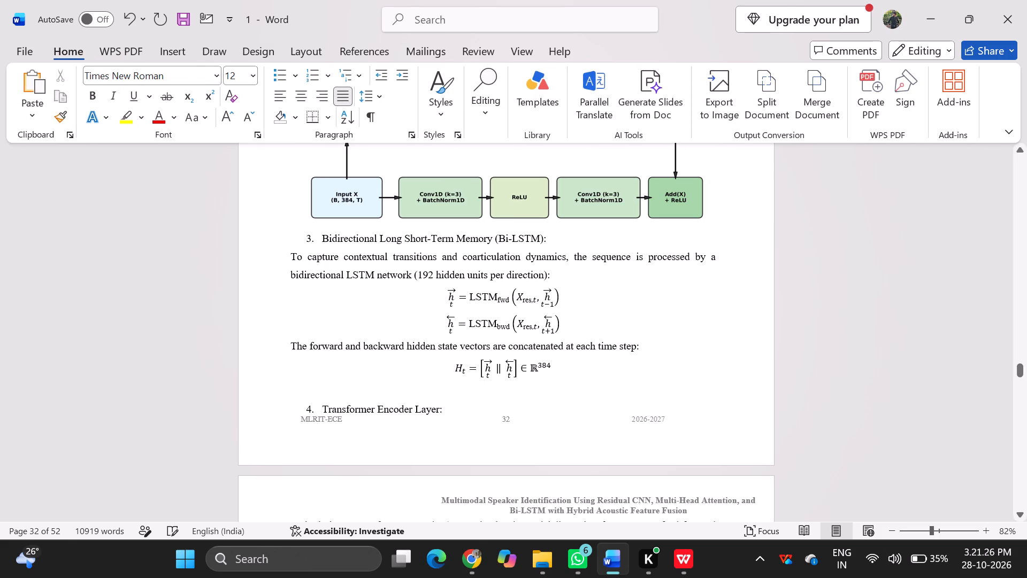
click(167, 46)
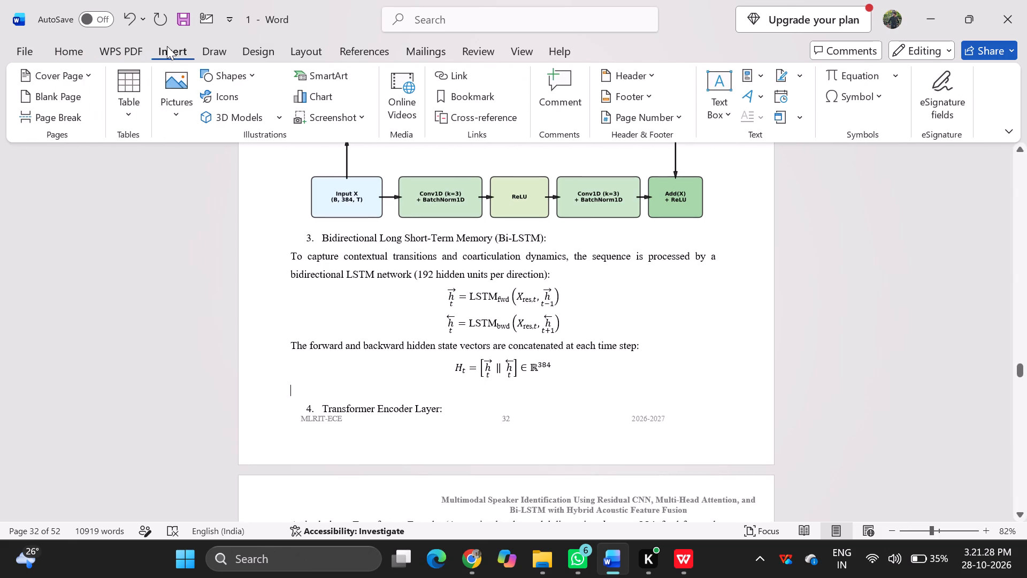
click(172, 112)
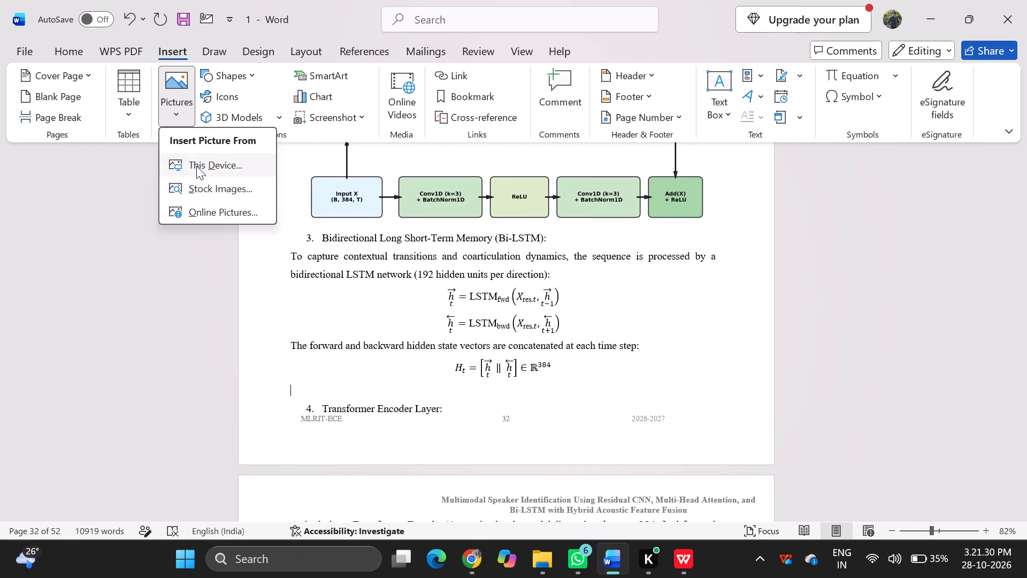
click(196, 166)
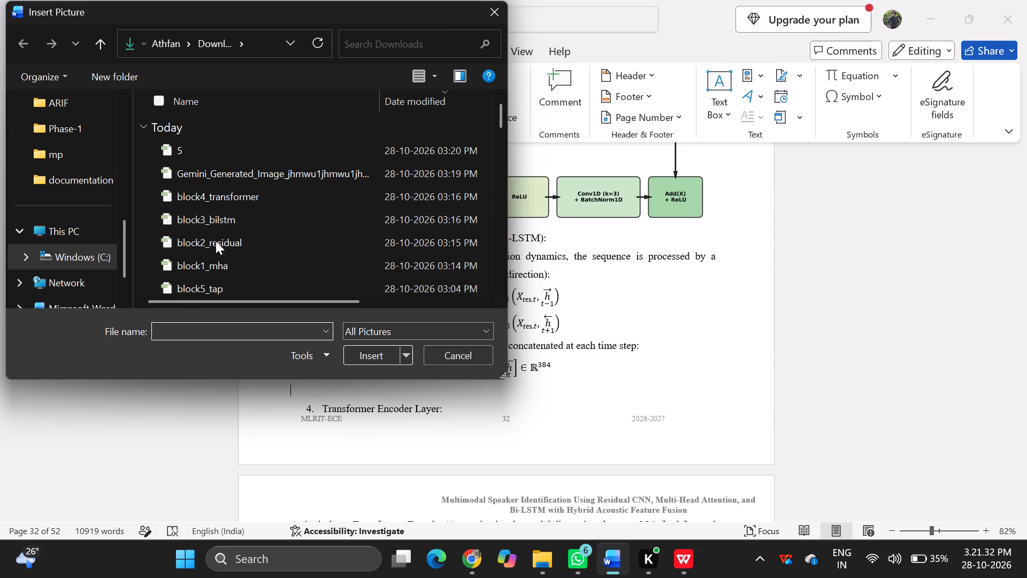
click(224, 220)
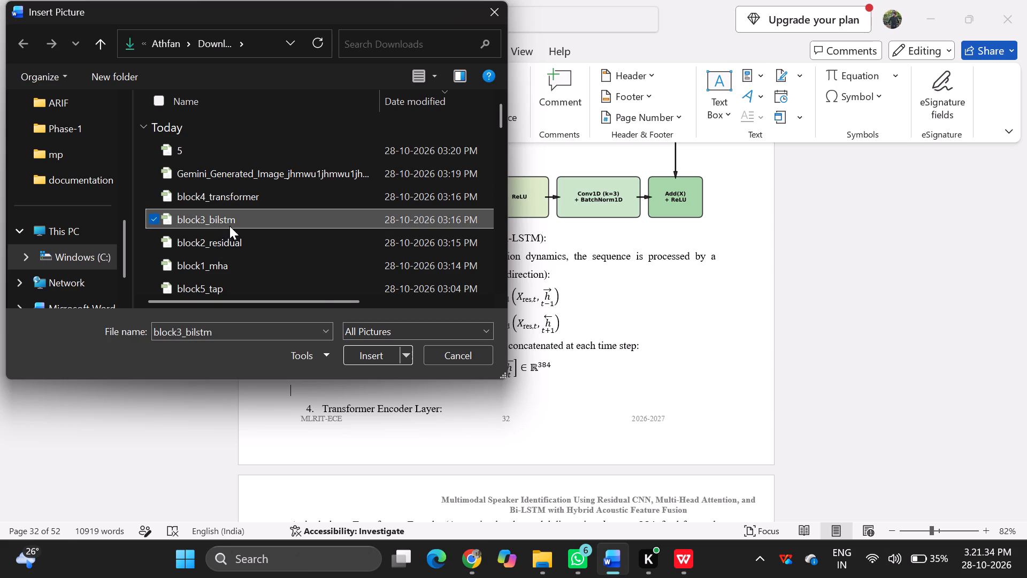
click(369, 360)
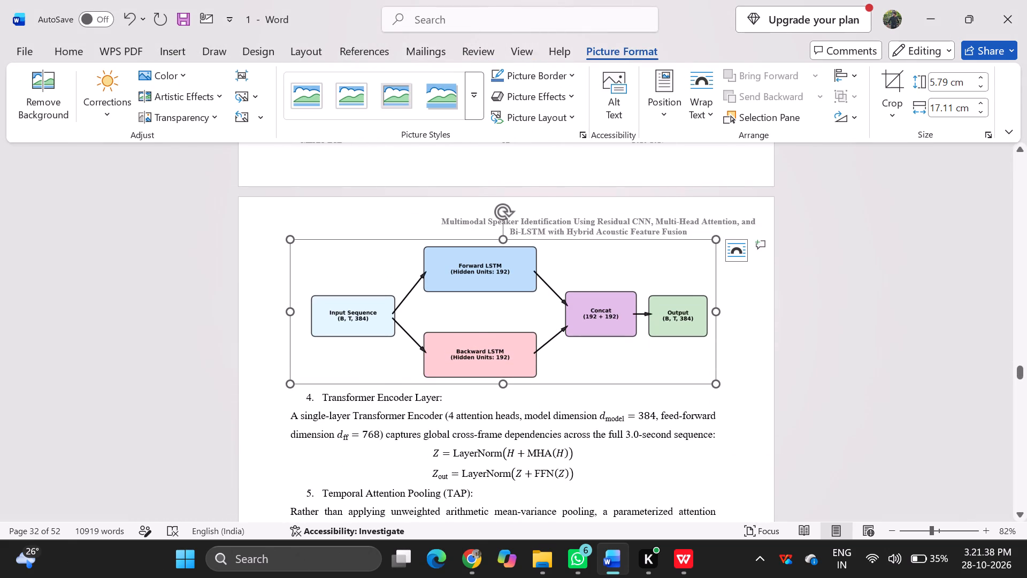
Insert the block4_transformer picture from Downloads on a new line below the second LayerNorm equation in the Transformer Encoder Layer item.
scroll(479, 493, down, 1)
click(582, 419)
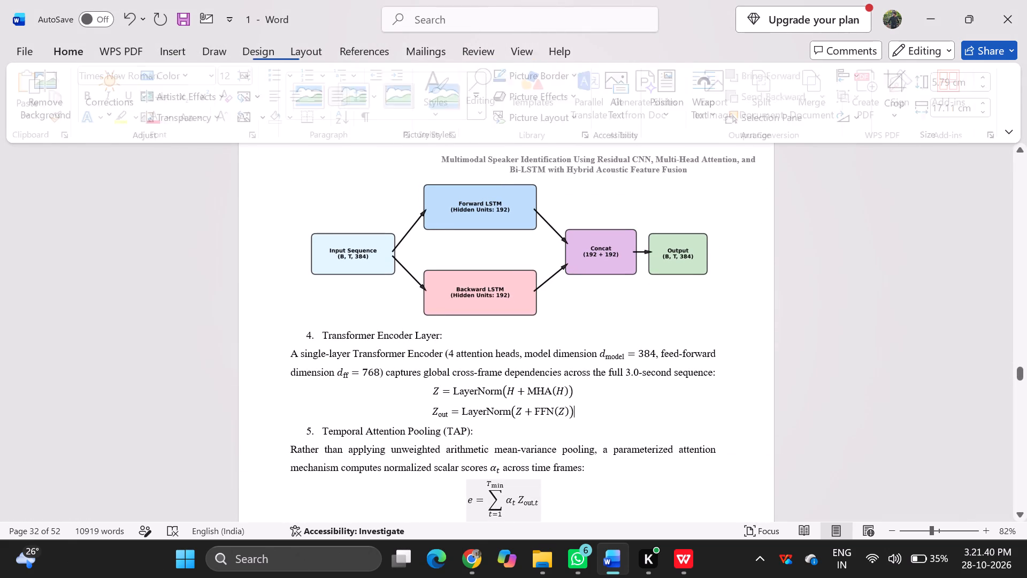
key(Return)
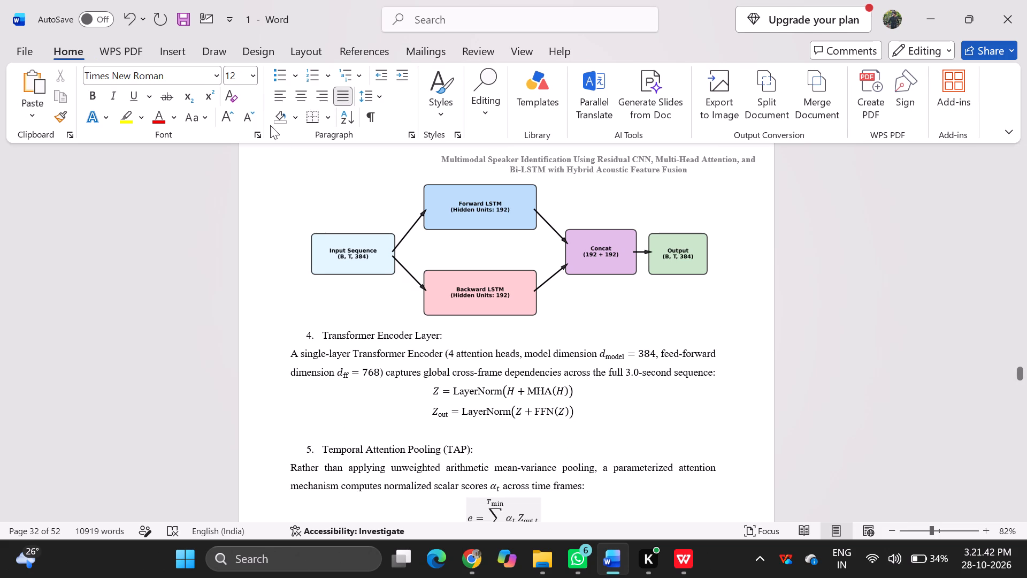
click(171, 52)
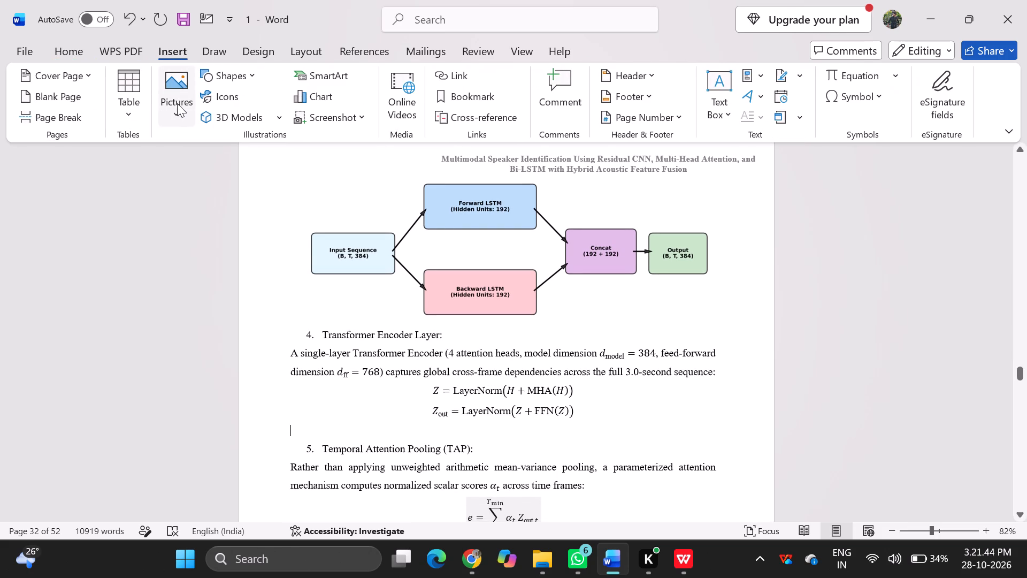
click(177, 109)
click(200, 174)
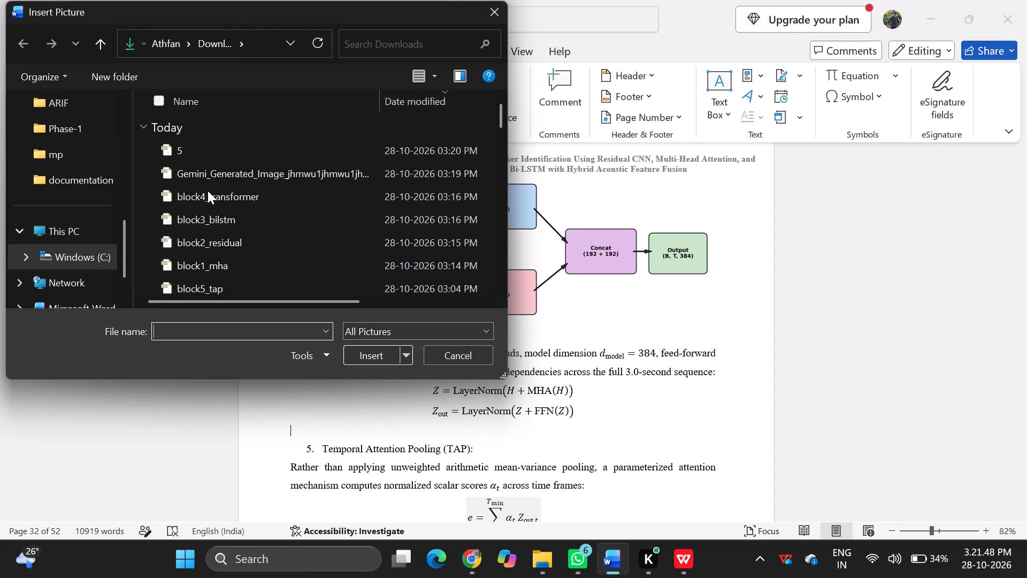
click(208, 194)
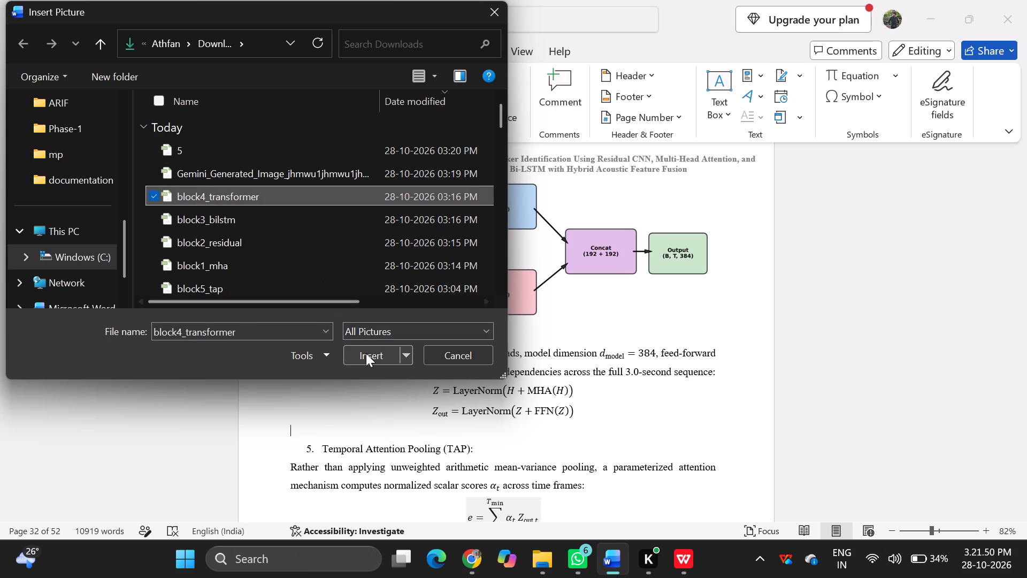
click(366, 353)
Insert the picture named 5 from Downloads on a new line between the Temporal Attention Pooling text and heading 3.6.7.
scroll(366, 353, down, 2)
scroll(424, 435, down, 2)
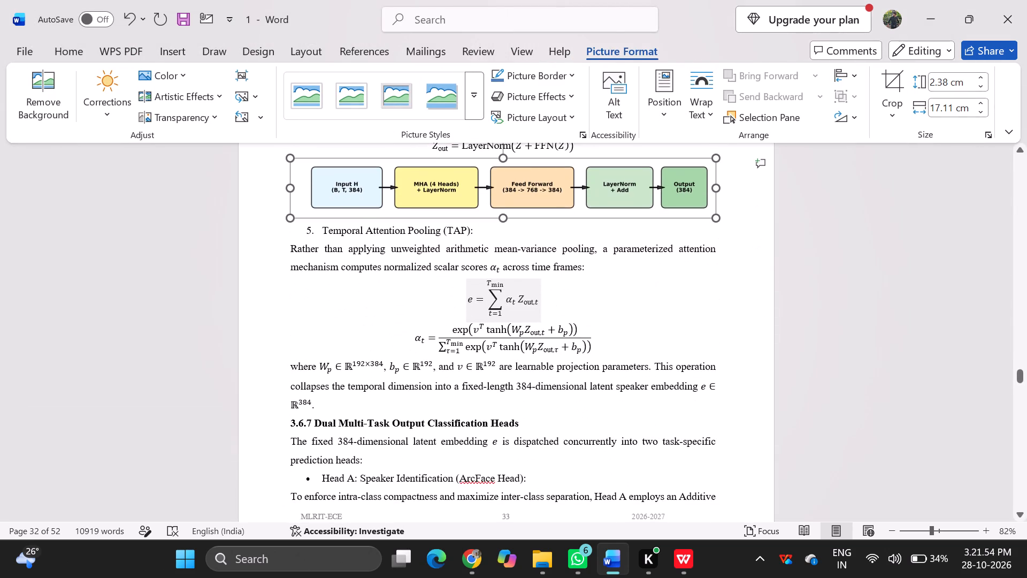
click(385, 394)
click(383, 402)
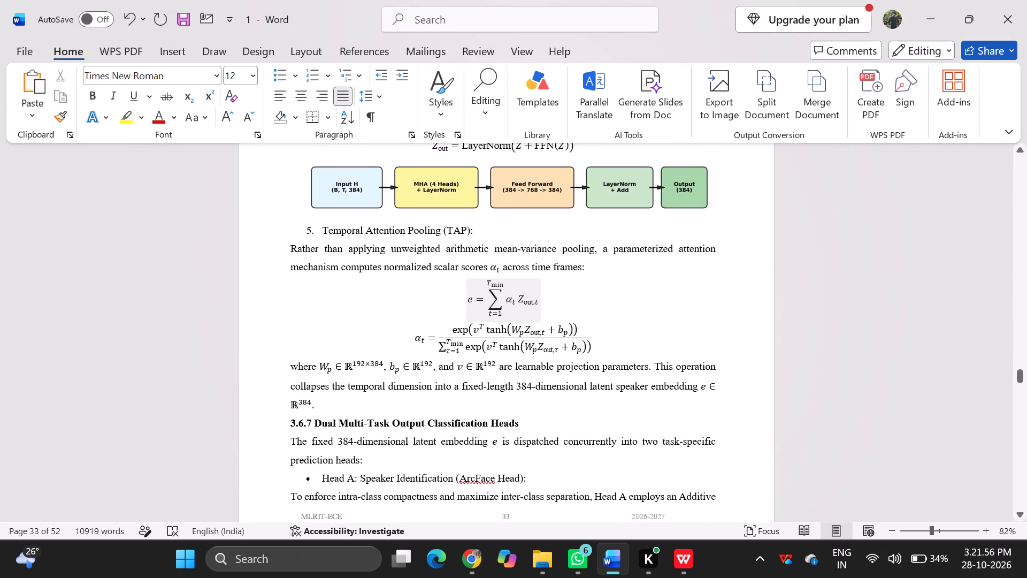
key(Return)
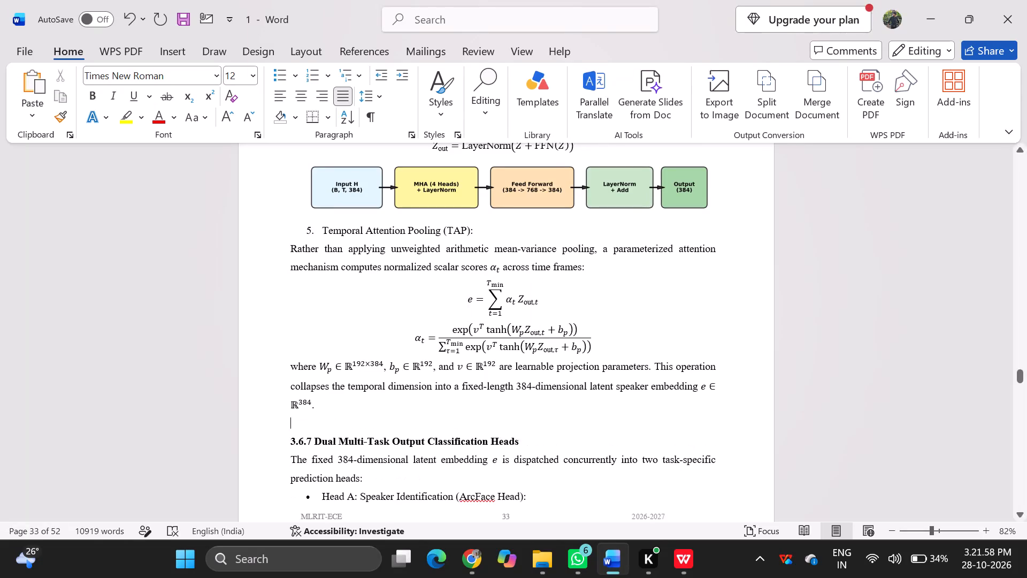
click(177, 48)
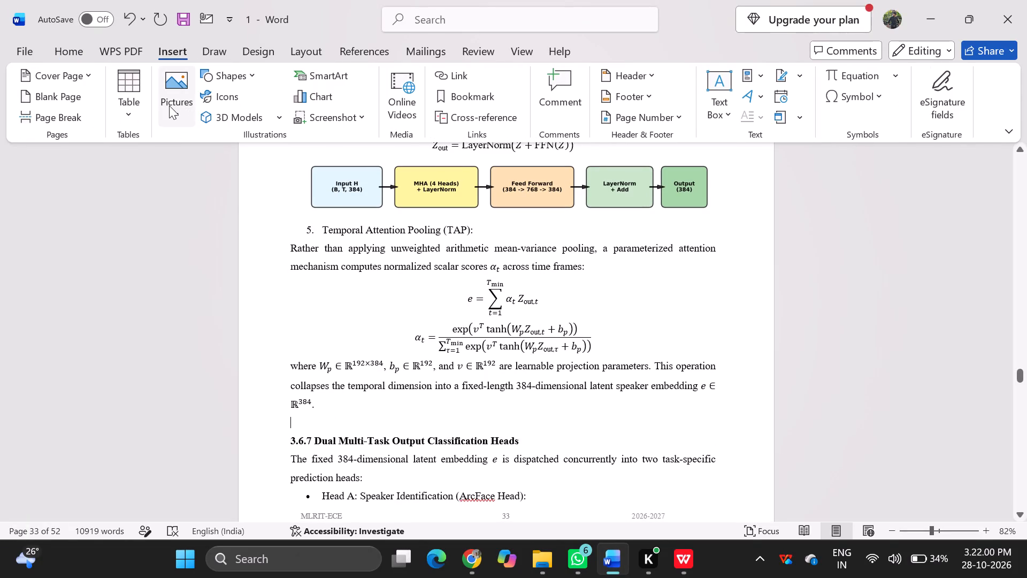
click(169, 105)
click(198, 168)
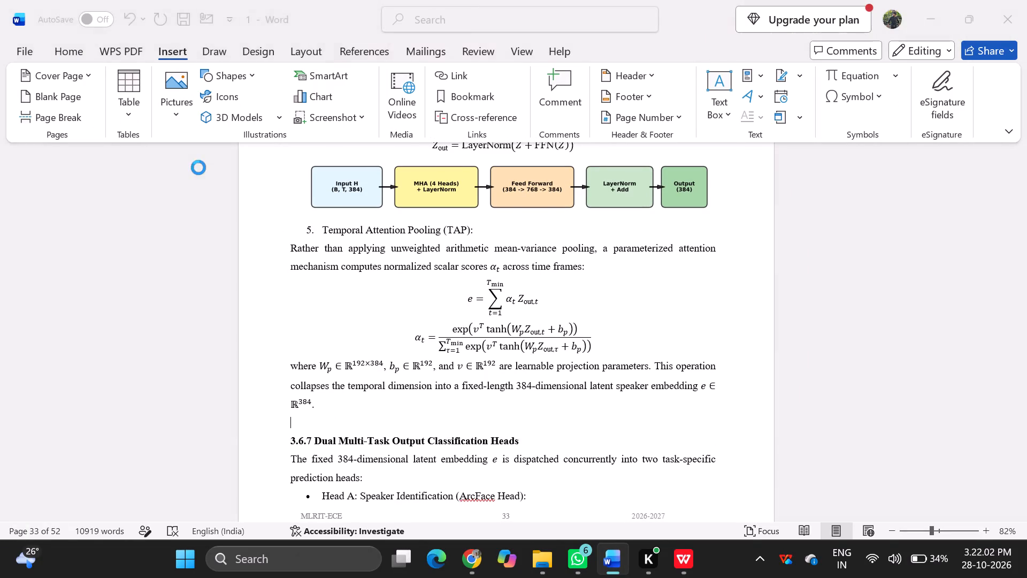
click(199, 158)
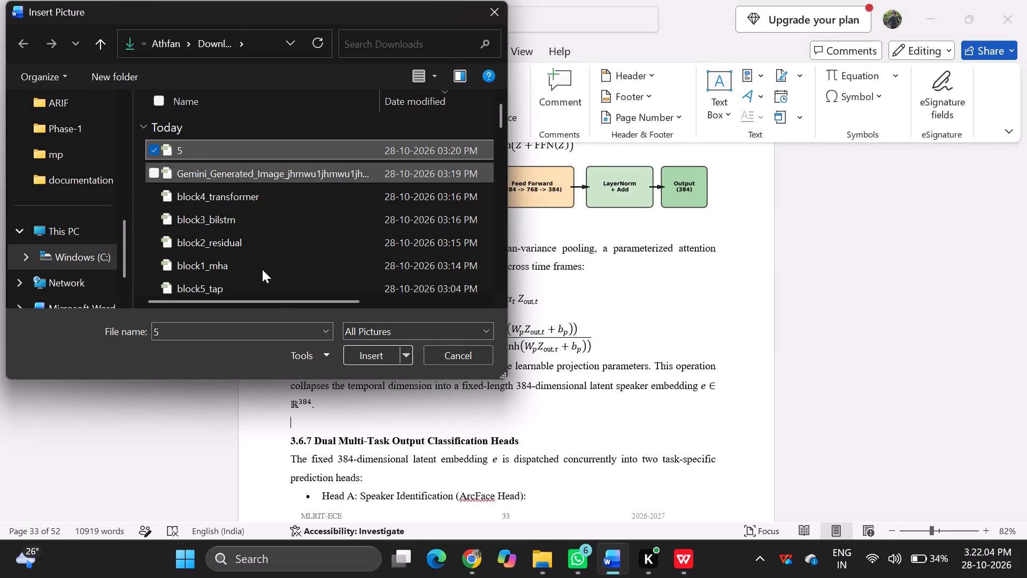
click(381, 353)
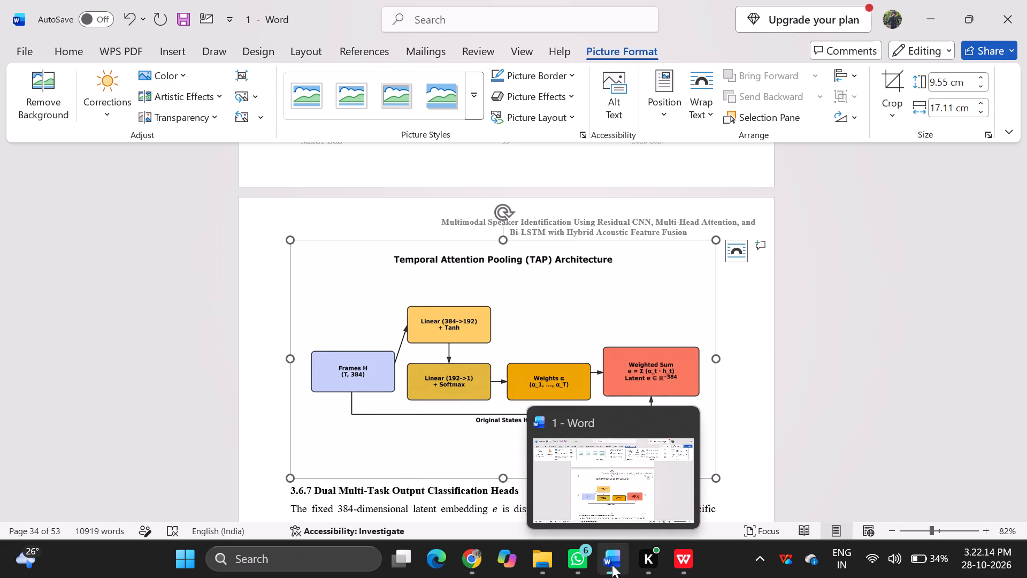
Open picture 5 from the Downloads folder in the image editor and crop off its title and bottom blank space, to 2752 × 804 px.
click(540, 567)
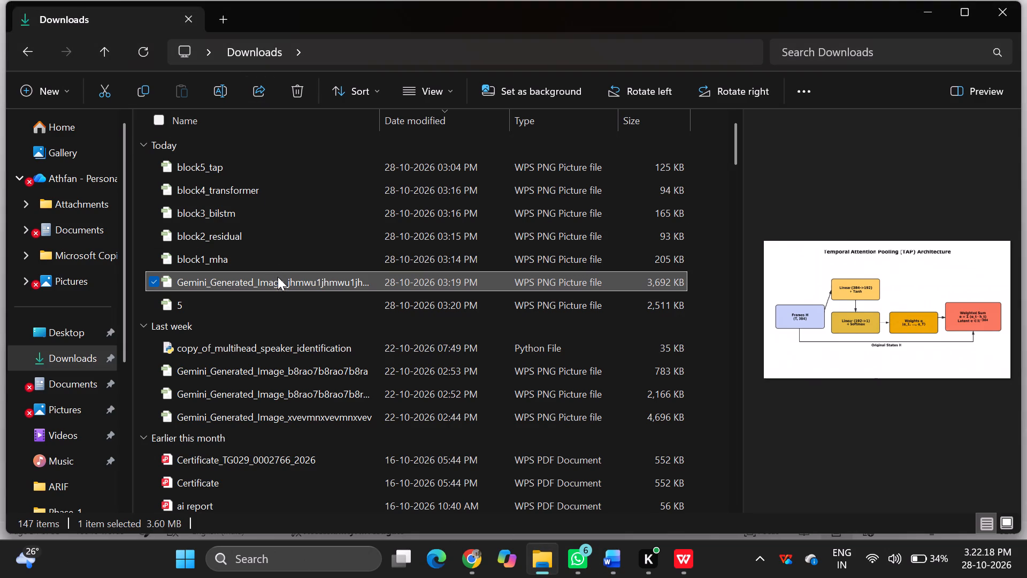
click(272, 294)
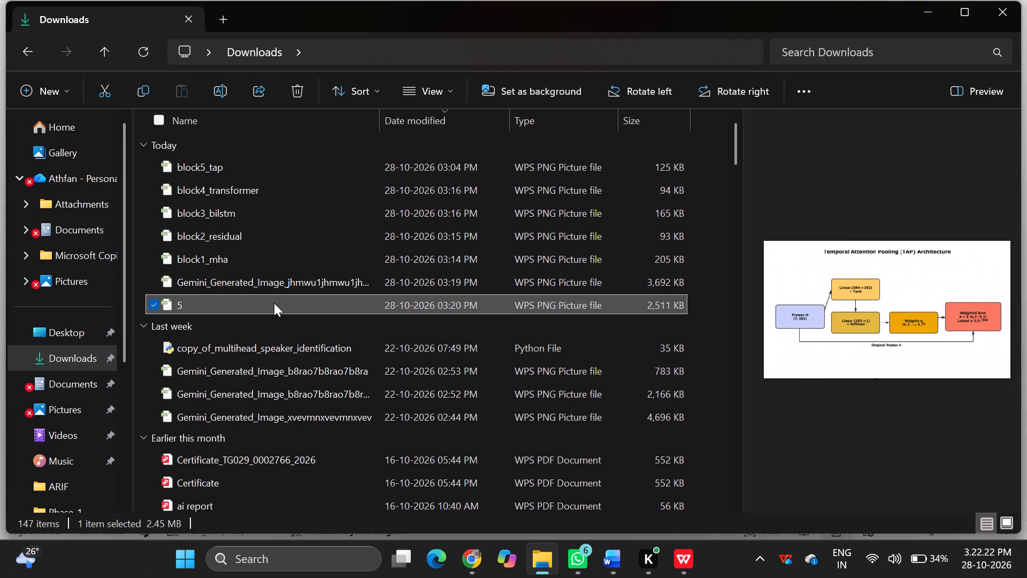
double_click(274, 303)
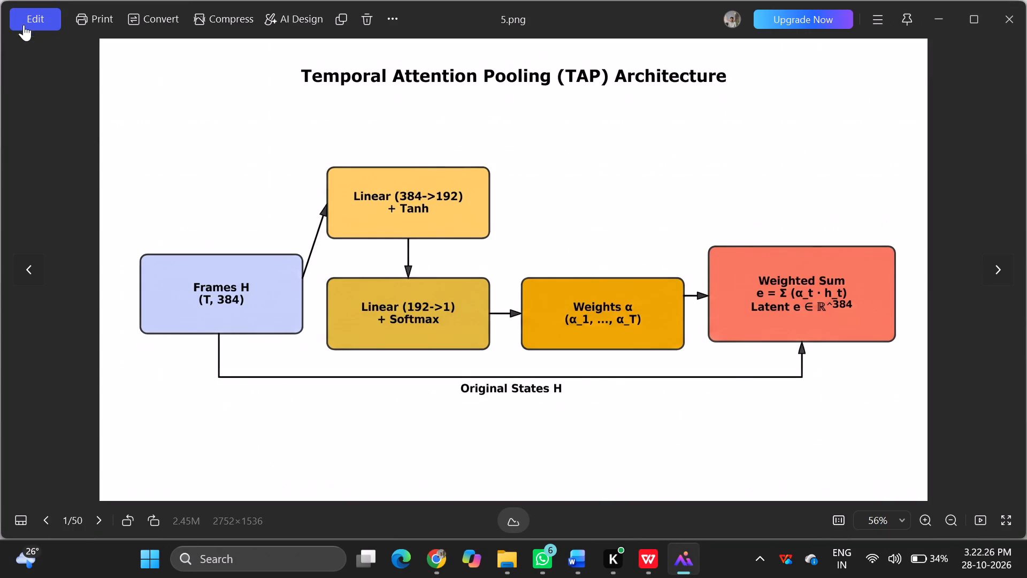
click(22, 12)
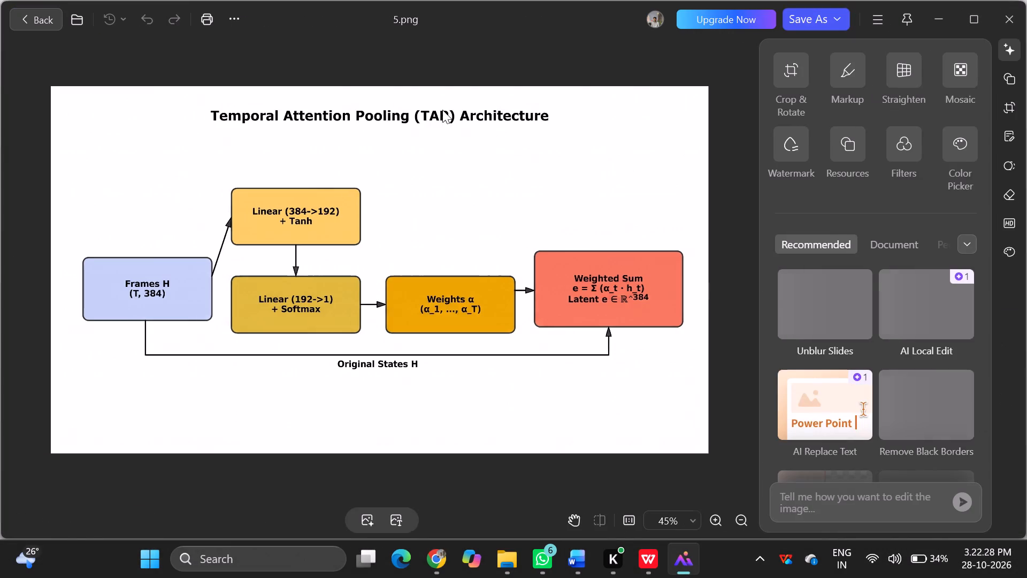
click(801, 85)
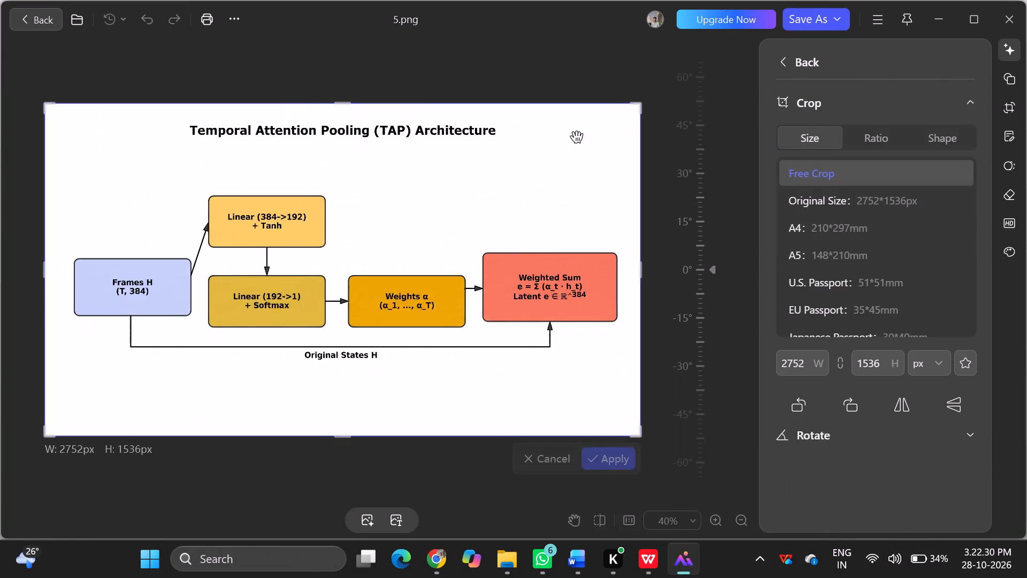
drag(343, 105, 350, 146)
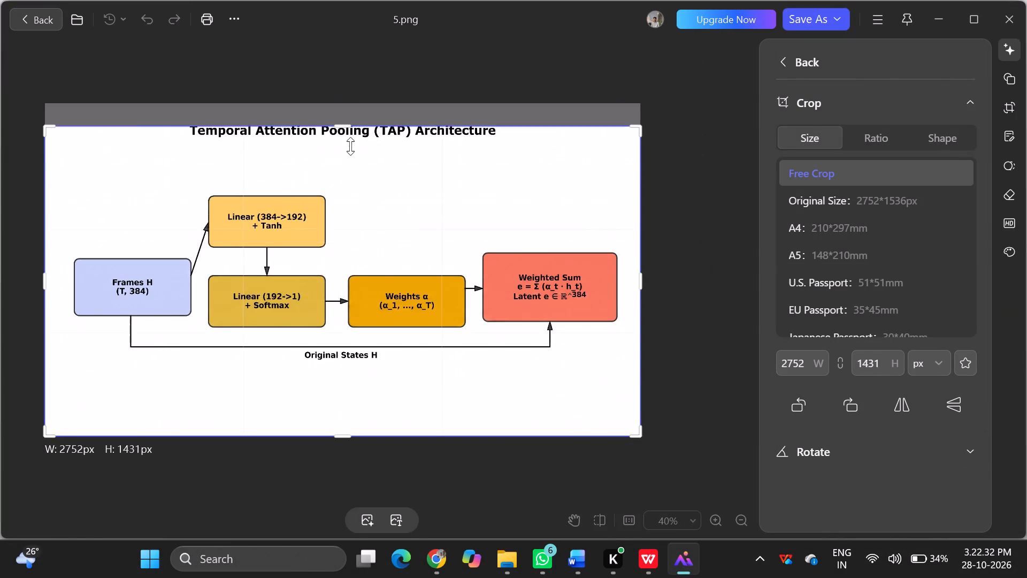
drag(350, 146, 353, 187)
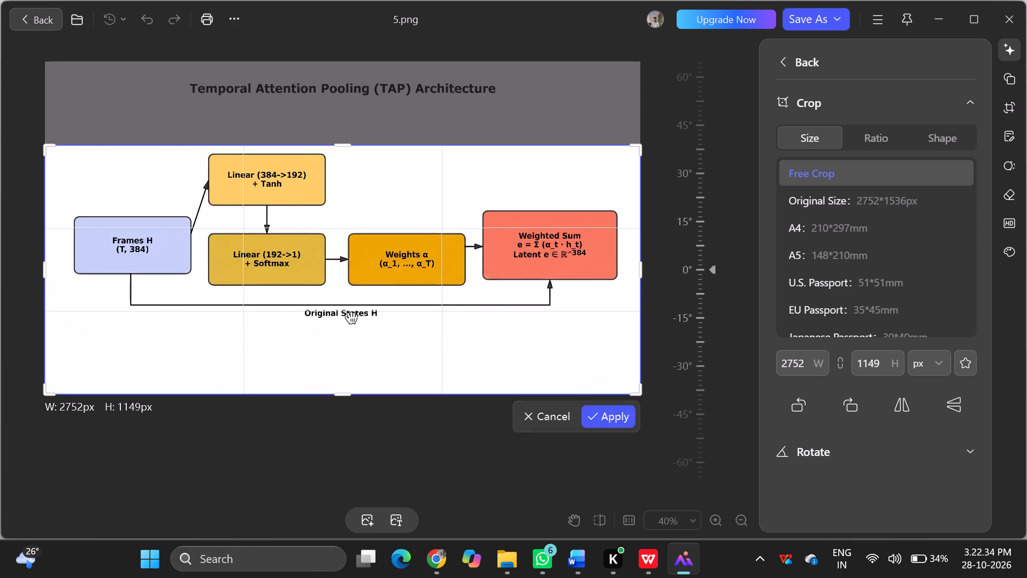
drag(343, 393, 346, 382)
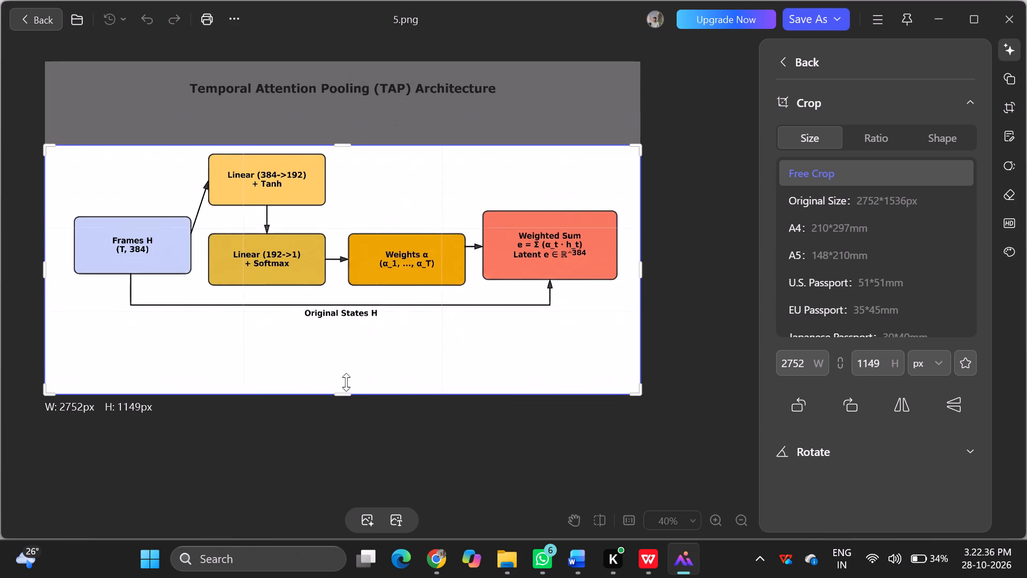
drag(346, 382, 361, 324)
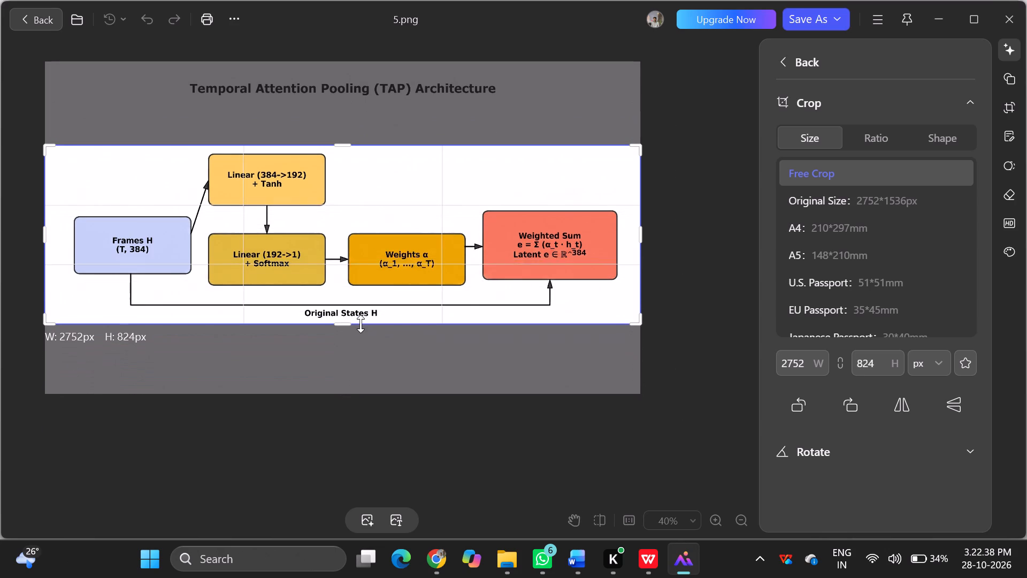
drag(361, 324, 361, 320)
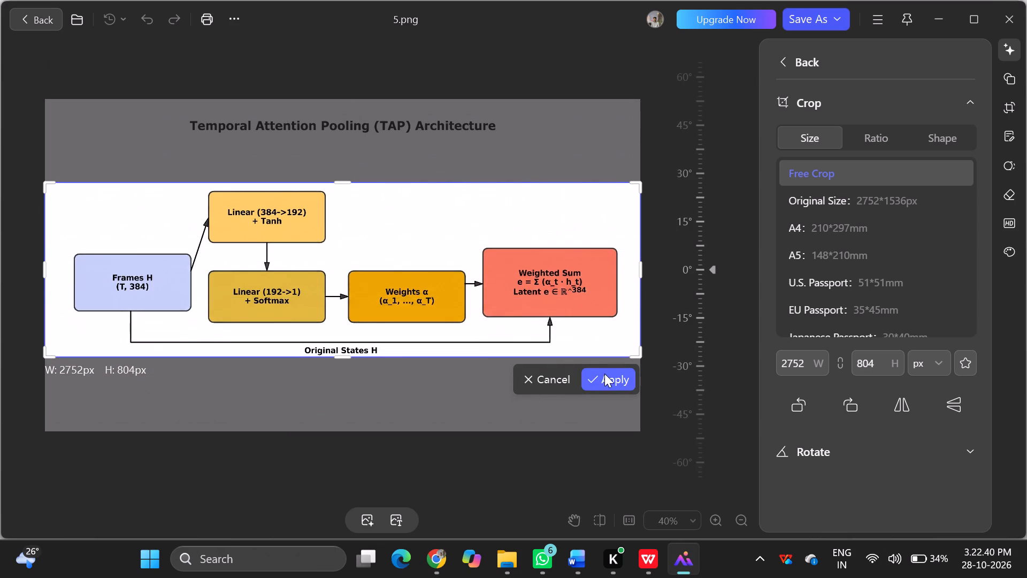
click(606, 374)
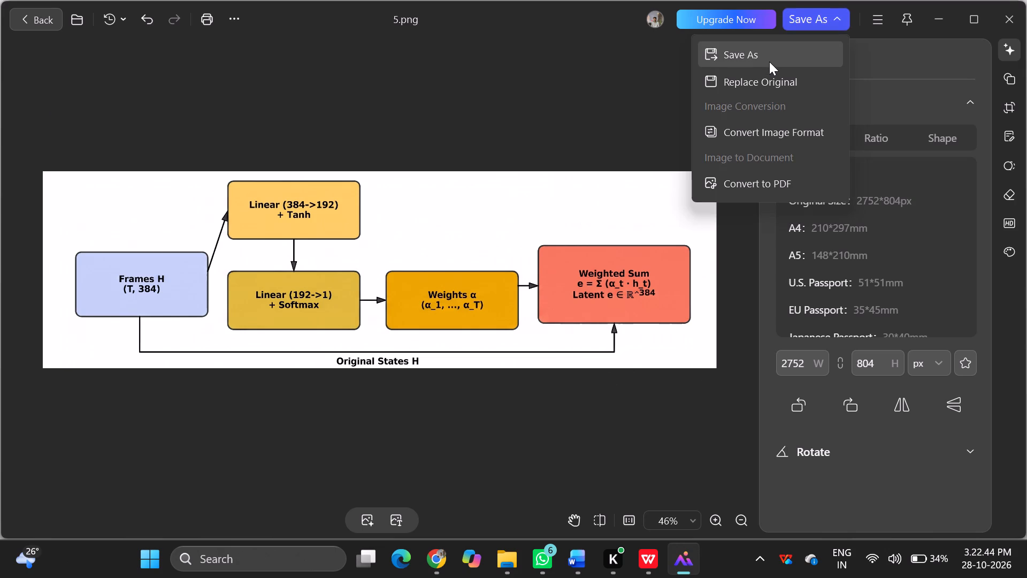
Save the cropped picture over the original 5.png in Downloads at normal quality, uncompressed, and close the image editor.
click(762, 83)
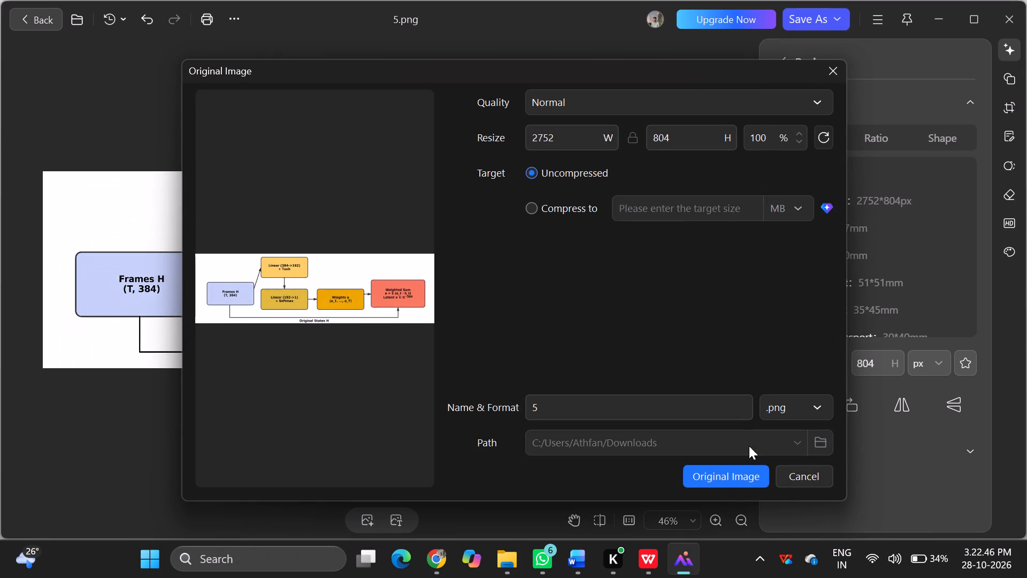
click(747, 476)
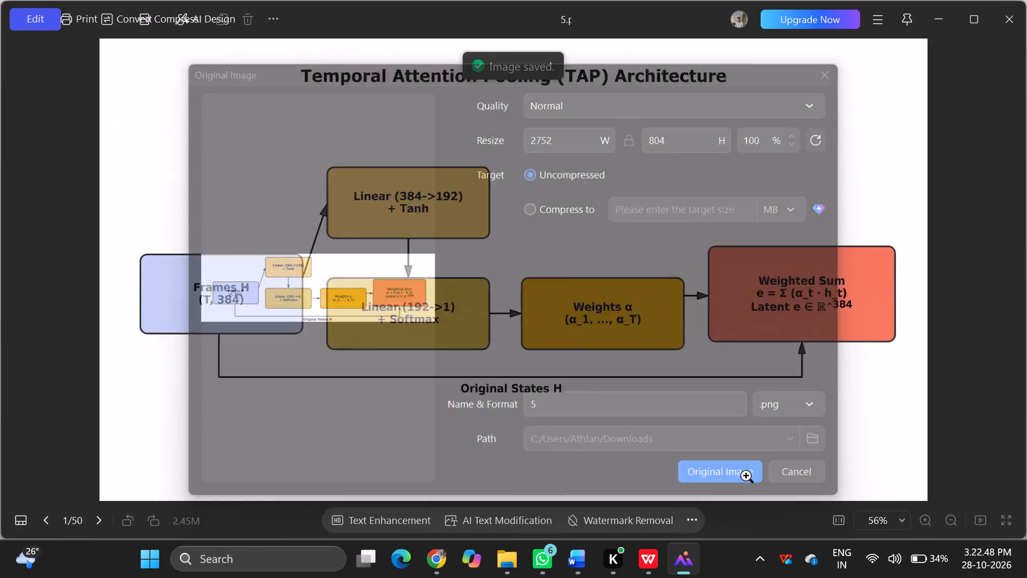
click(1009, 16)
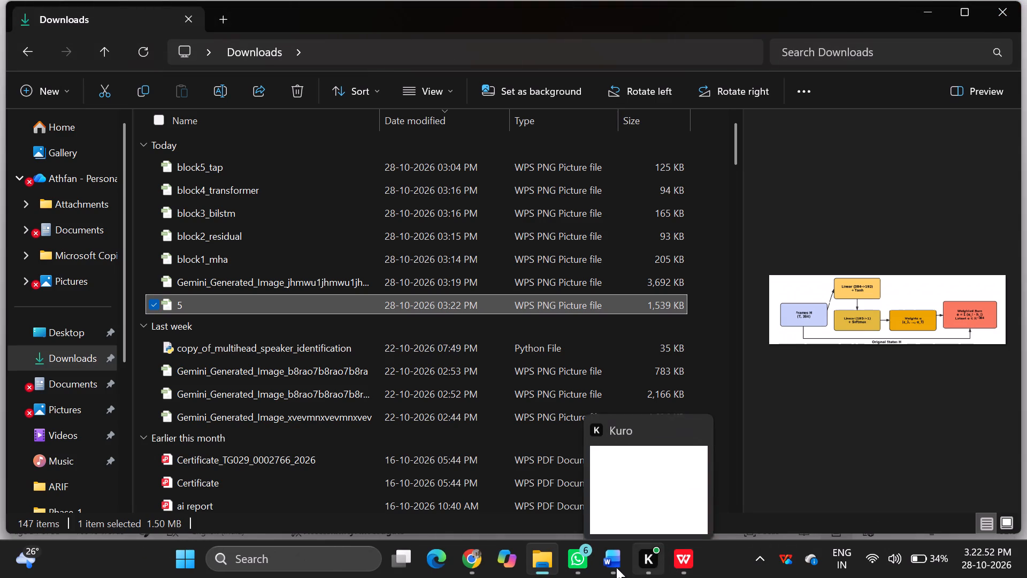
Switch to Word and replace the uncropped TAP diagram above heading 3.6.7 with the cropped picture 5 from Downloads.
click(614, 566)
scroll(545, 309, down, 1)
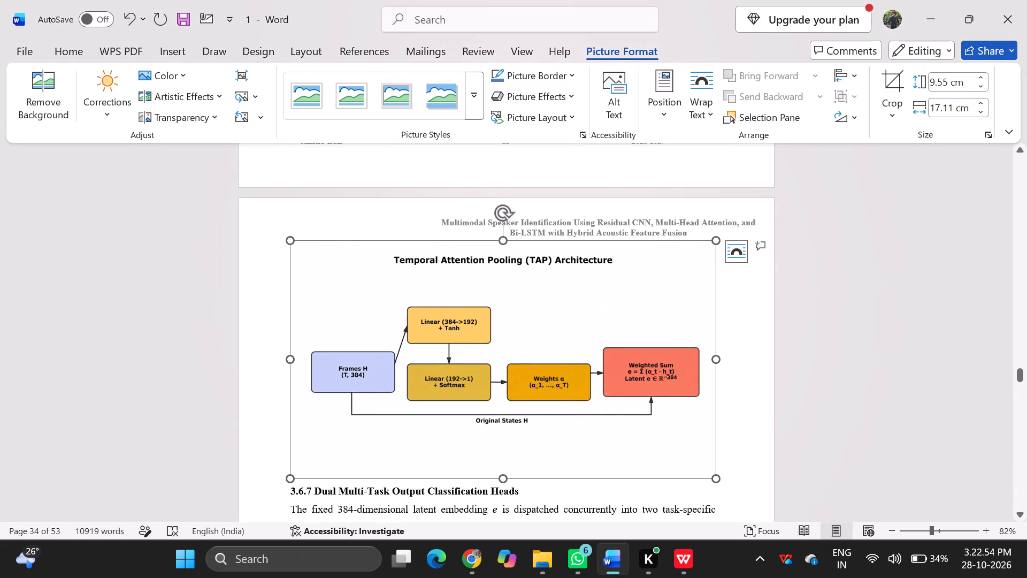
key(BackSpace)
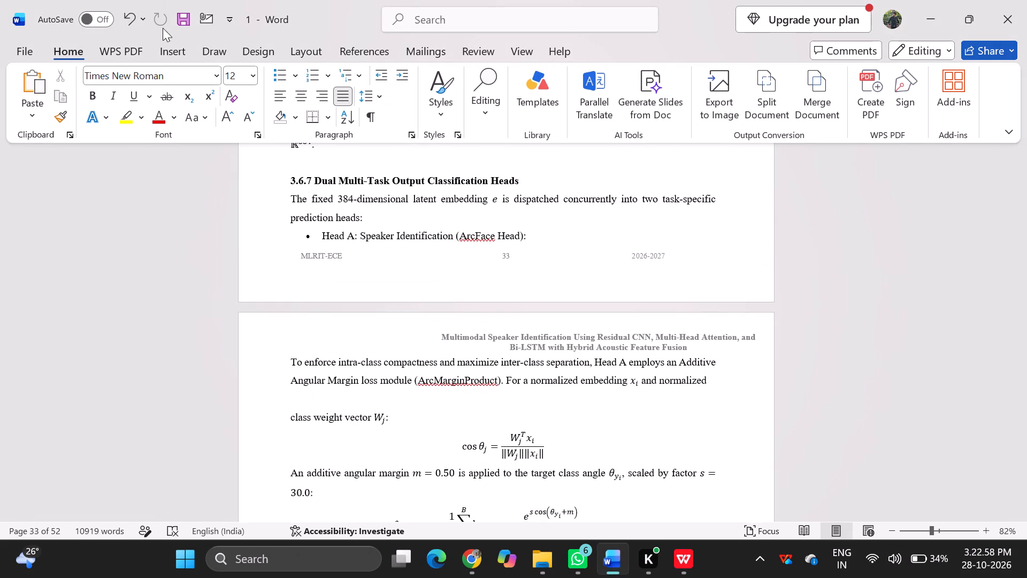
click(167, 45)
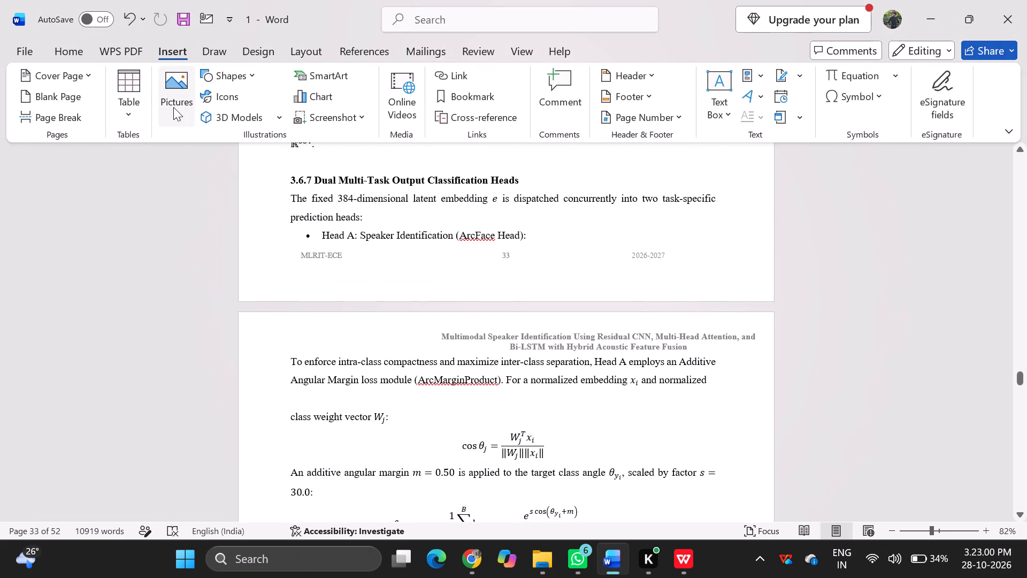
click(173, 109)
click(206, 169)
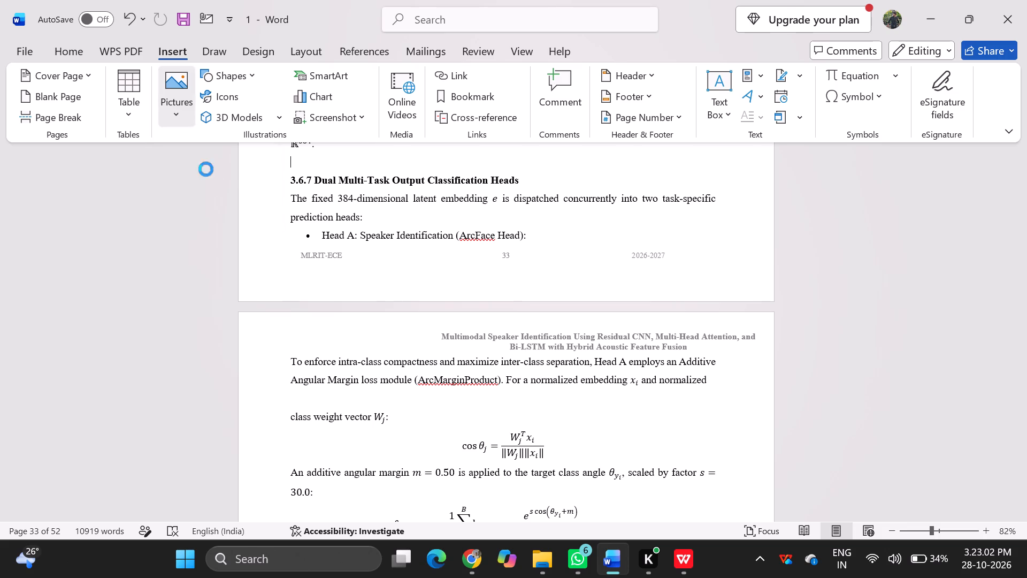
click(205, 155)
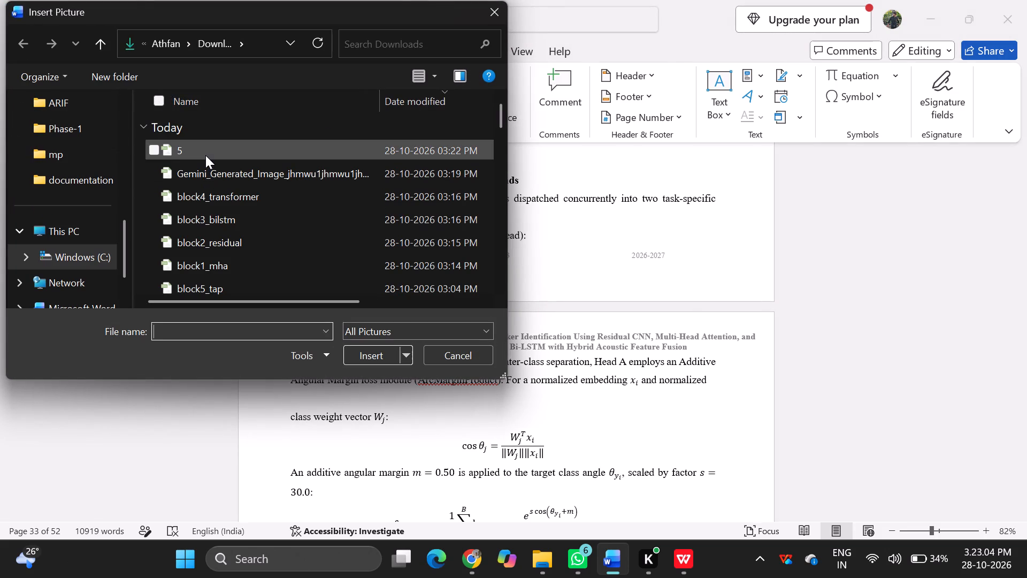
click(364, 351)
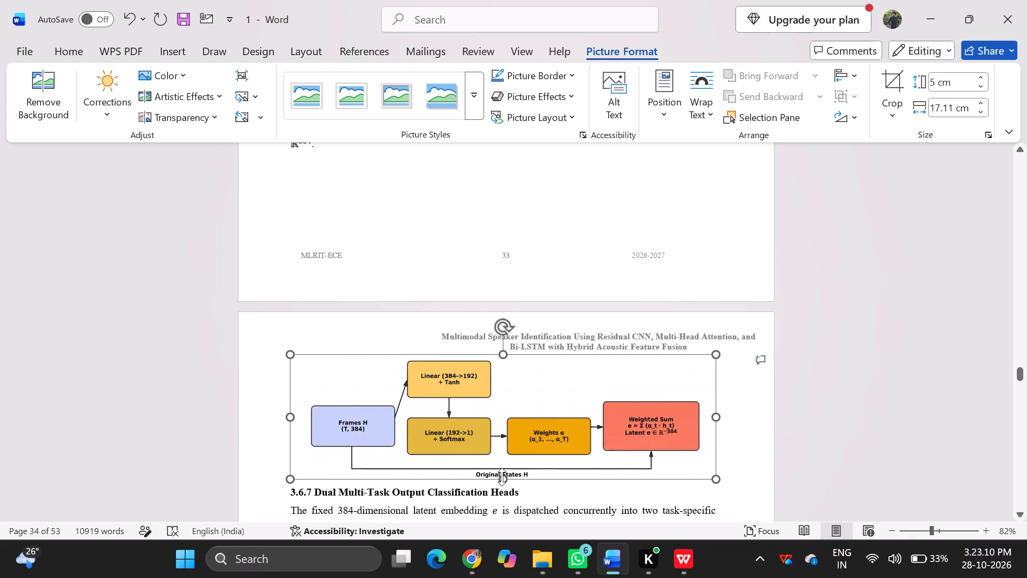
Reduce the TAP picture's height to about 3.7 cm, keeping its 17.11 cm width, so it fits below the Temporal Attention Pooling text.
drag(502, 476, 508, 455)
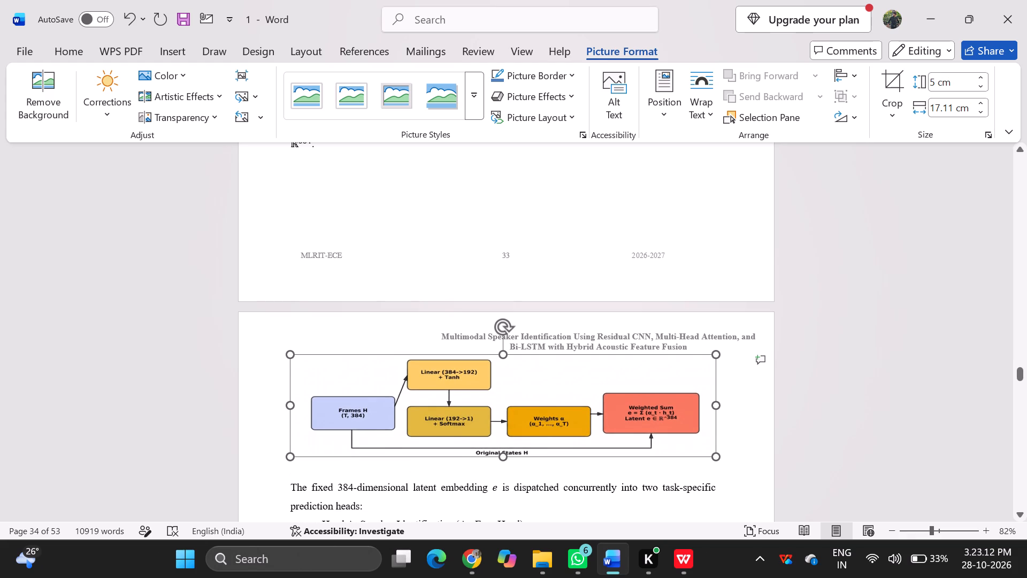
drag(508, 455, 510, 446)
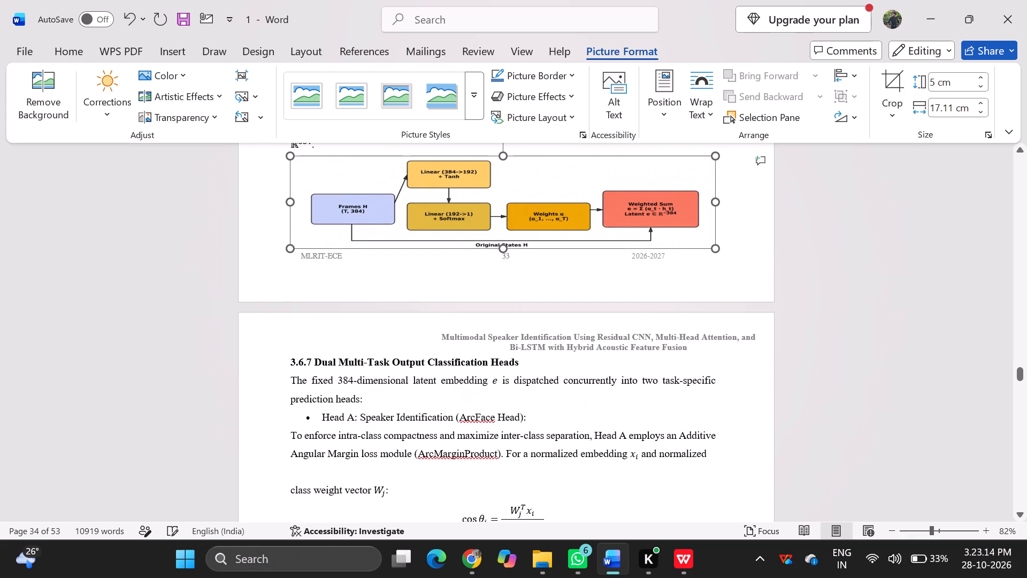
Review the page layout and placement of the inserted block diagrams across sections 3.6.4 to 3.6.7.
scroll(510, 446, up, 4)
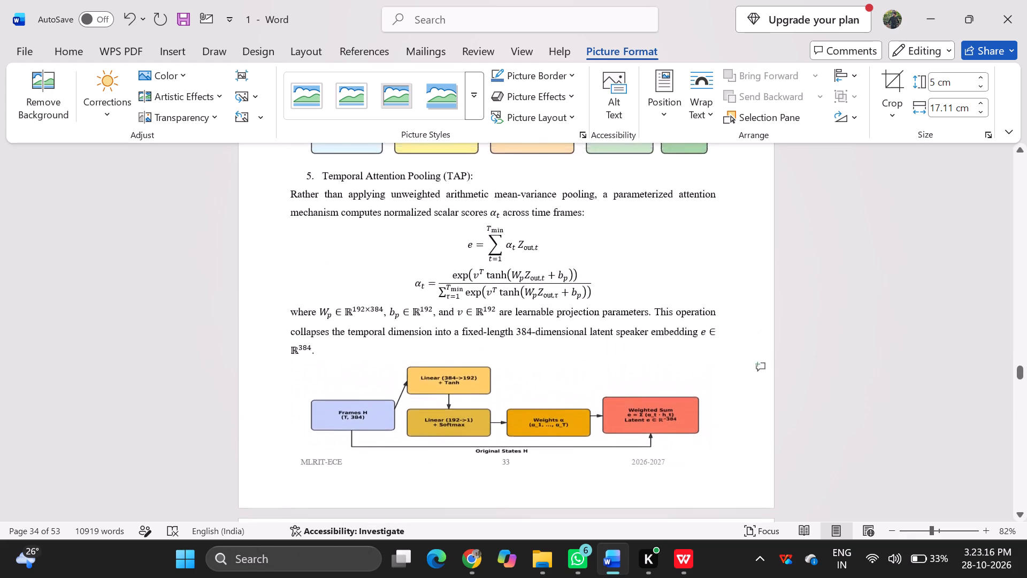
scroll(510, 446, up, 4)
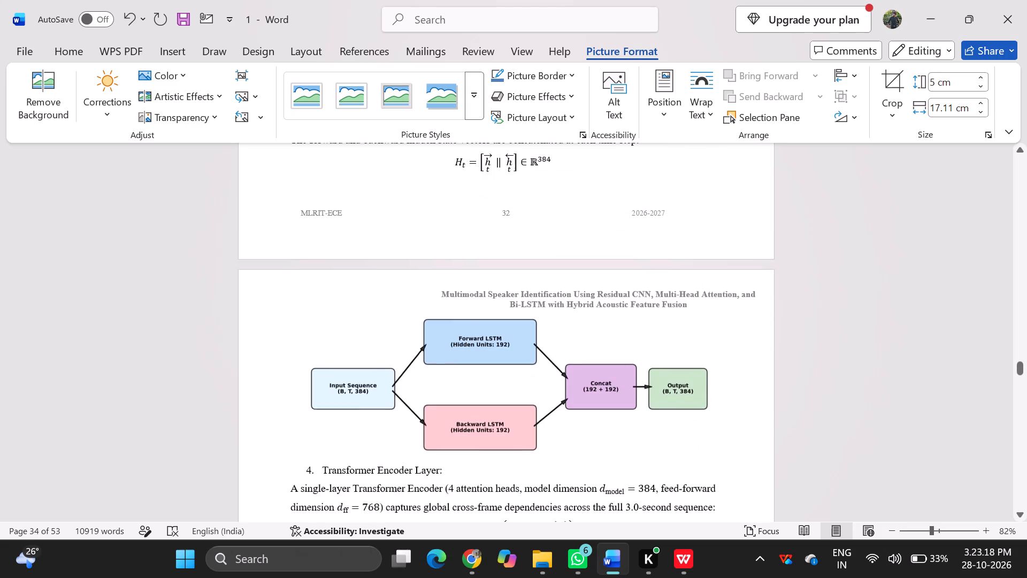
scroll(510, 446, up, 3)
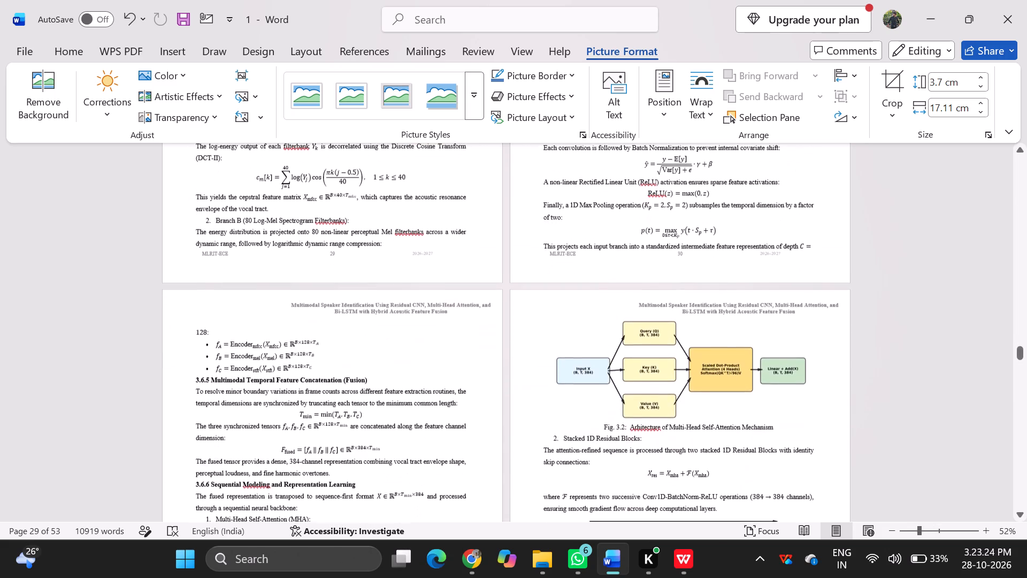
scroll(510, 446, down, 4)
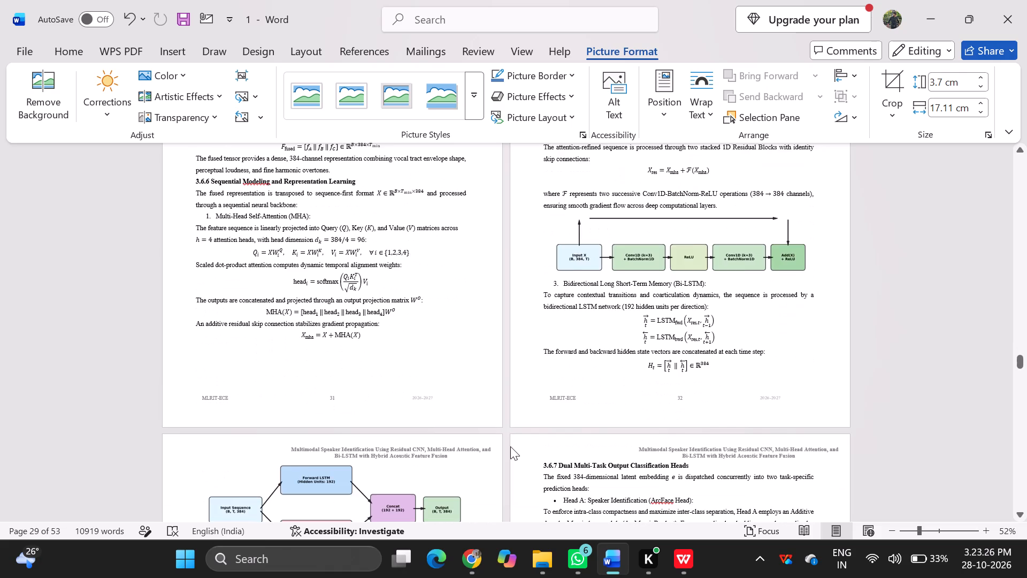
scroll(510, 446, down, 4)
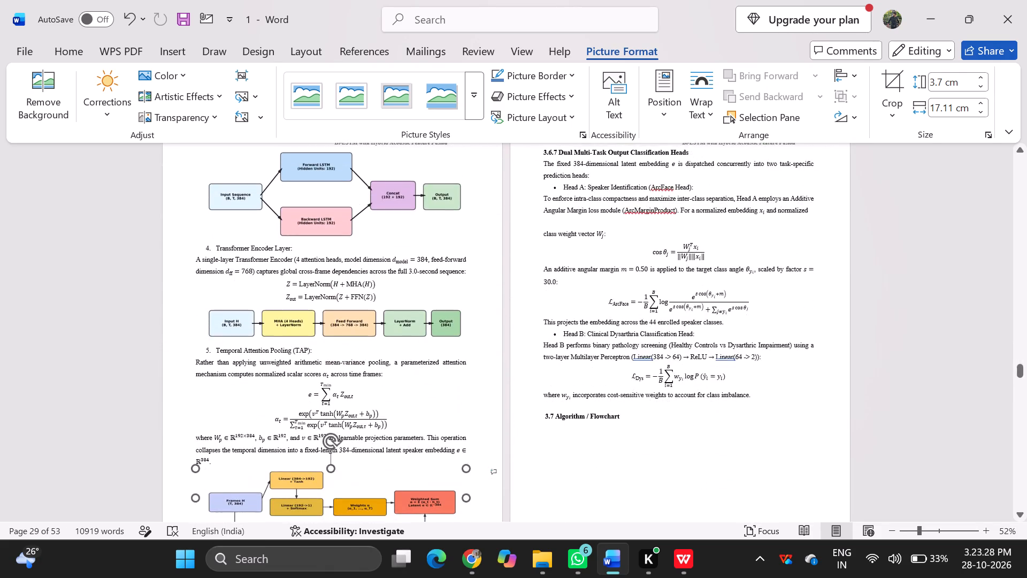
scroll(510, 446, up, 1)
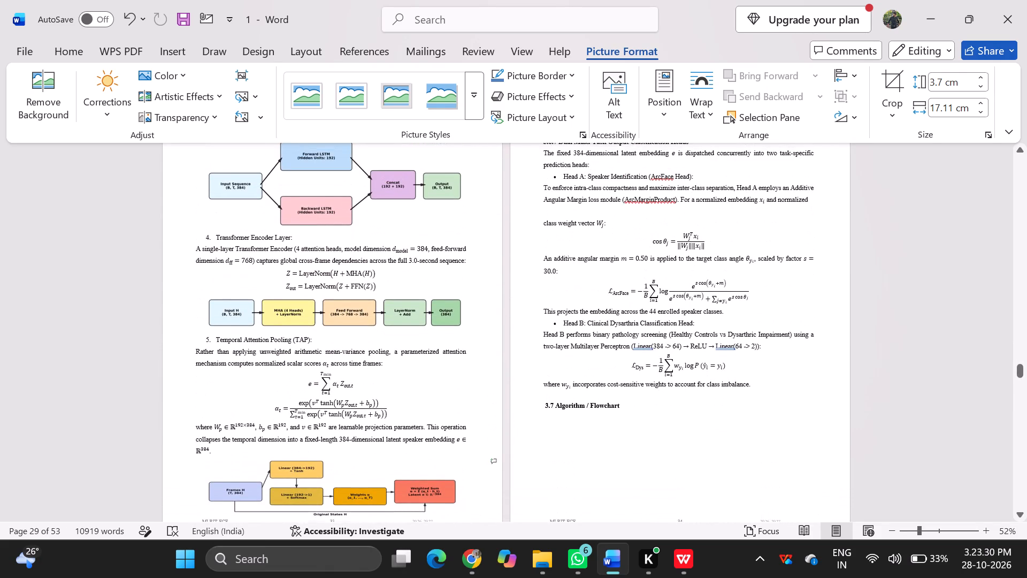
scroll(510, 446, up, 1)
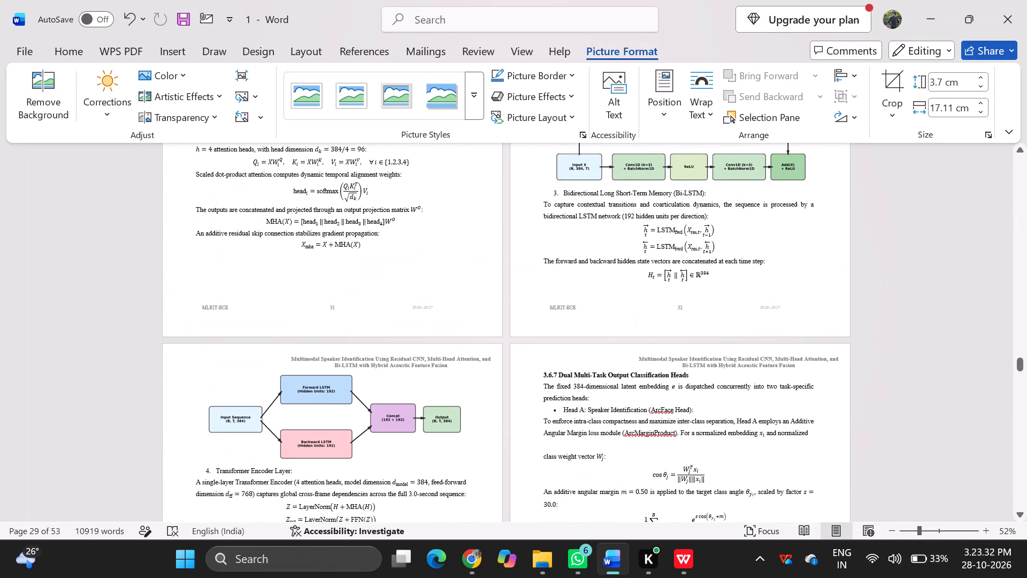
scroll(645, 346, up, 1)
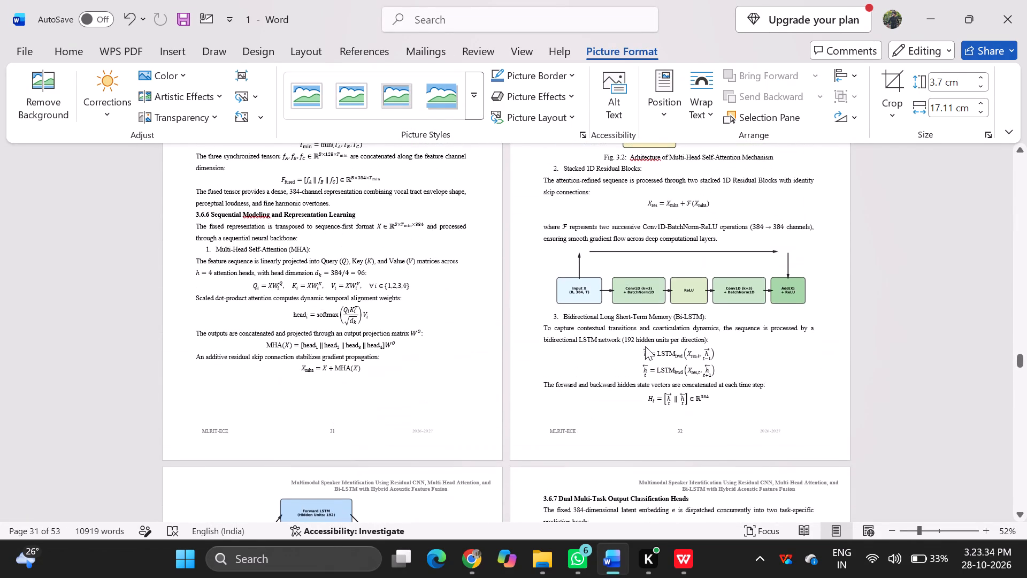
scroll(645, 346, up, 2)
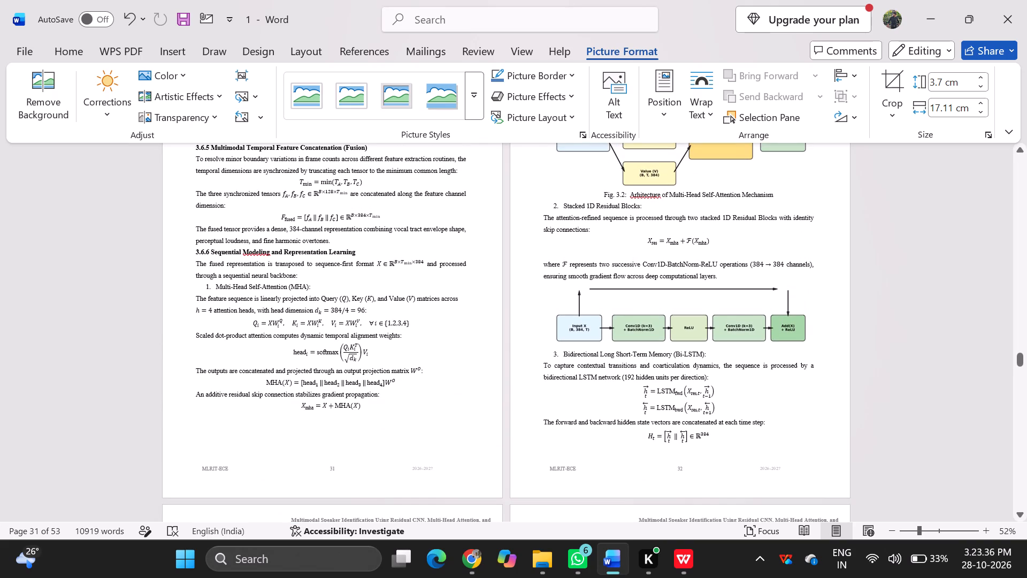
scroll(645, 346, up, 1)
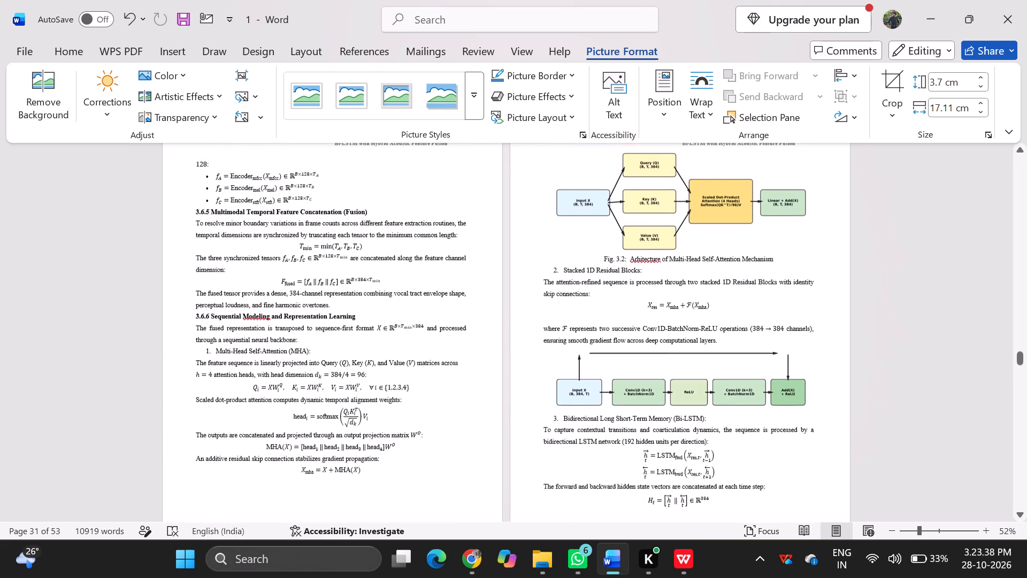
scroll(645, 346, up, 3)
Bold the first three numbered item headings in section 3.6.6: Multi-Head Self-Attention (MHA), Stacked 1D Residual Blocks and Bidirectional Long Short-Term Memory (Bi-LSTM).
scroll(645, 346, down, 1)
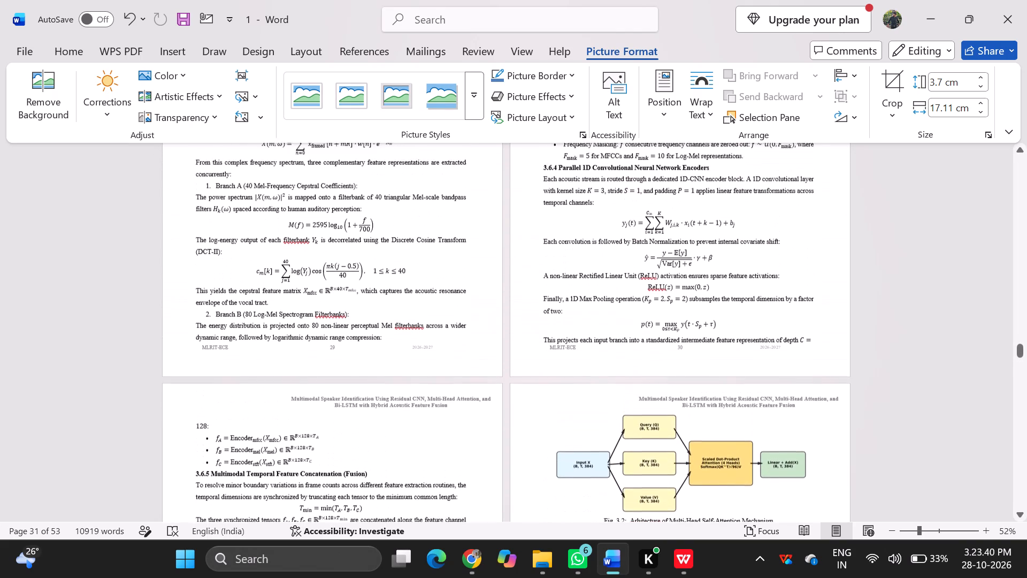
scroll(645, 346, down, 1)
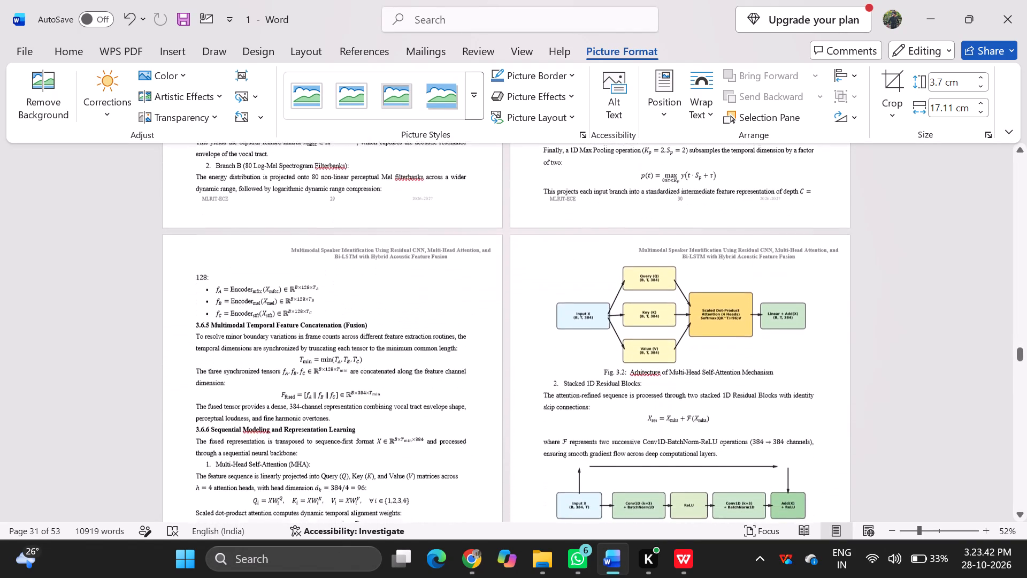
scroll(645, 346, down, 1)
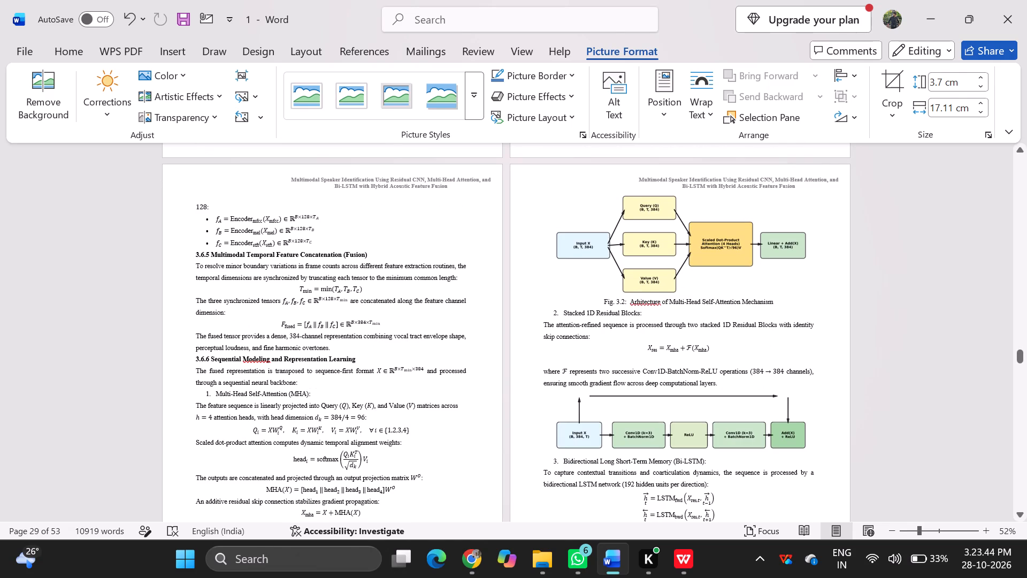
drag(204, 392, 321, 393)
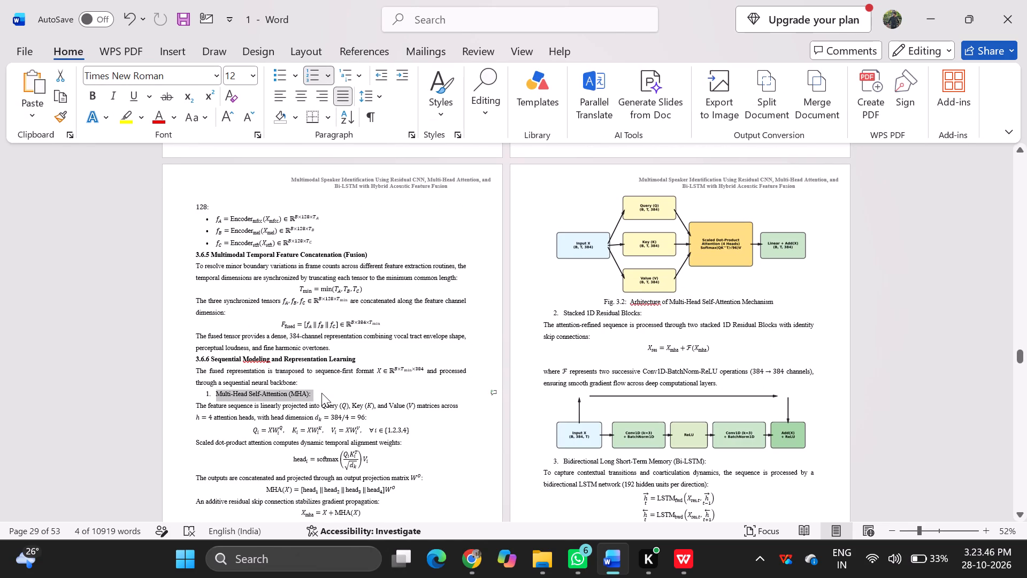
key(ctrl+b)
scroll(272, 508, down, 1)
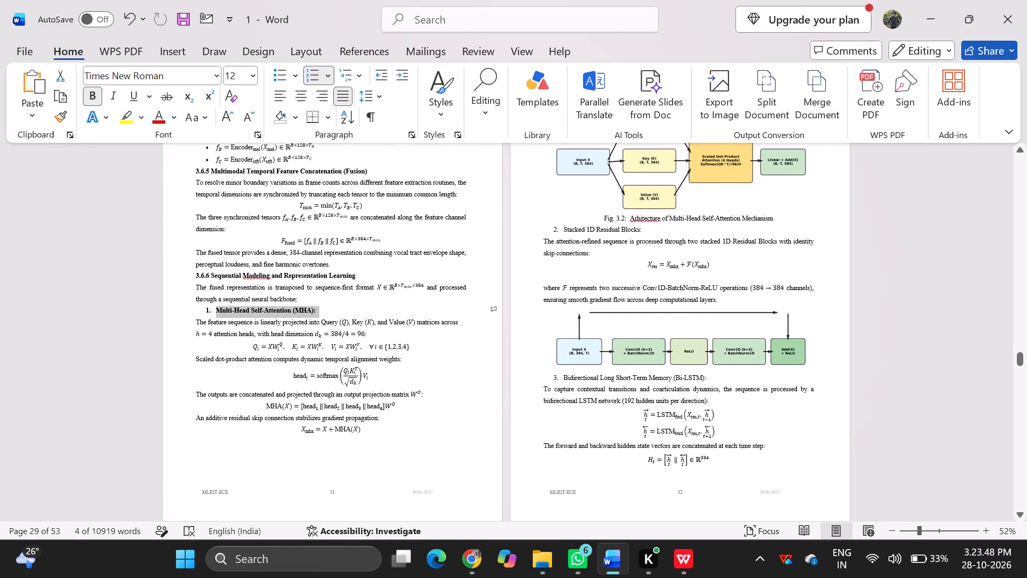
drag(549, 225, 646, 230)
key(ctrl+b)
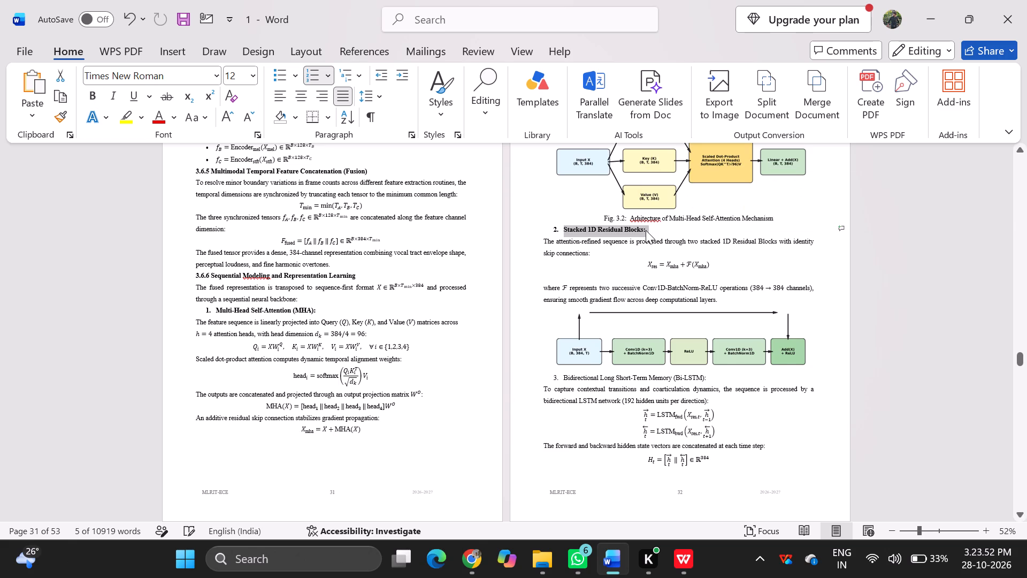
scroll(646, 230, down, 2)
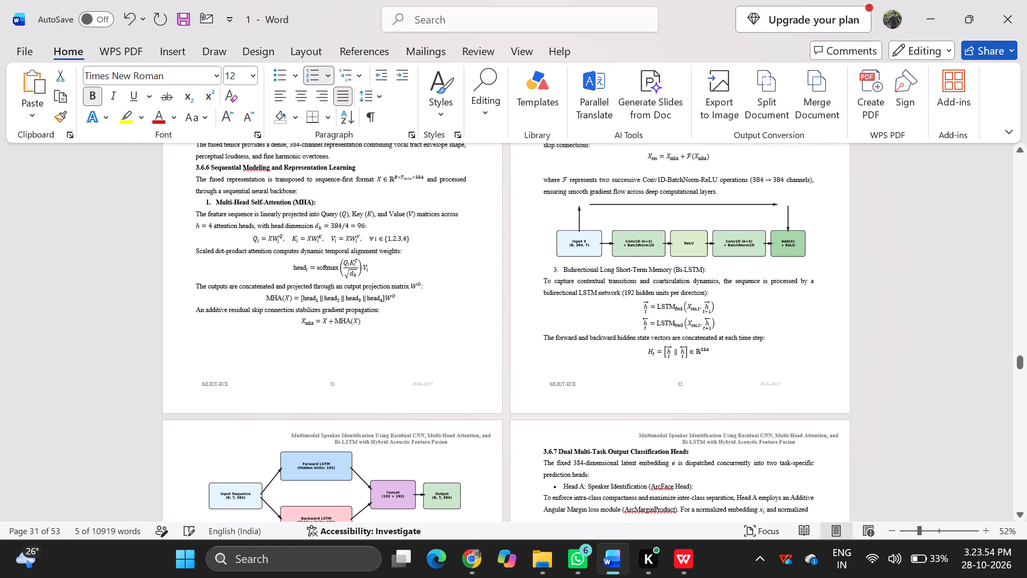
drag(553, 269, 716, 267)
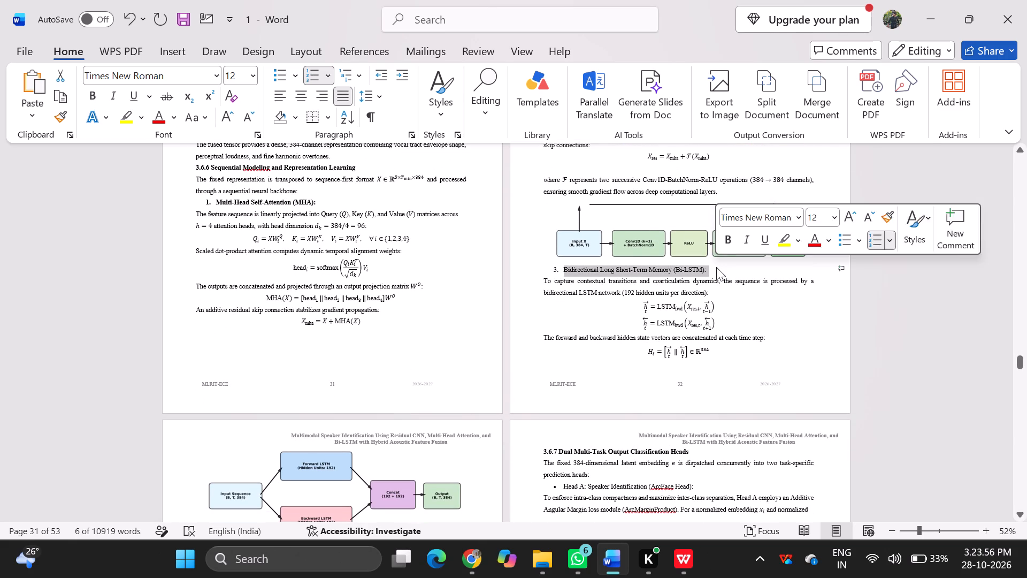
key(ctrl+b)
scroll(716, 267, down, 1)
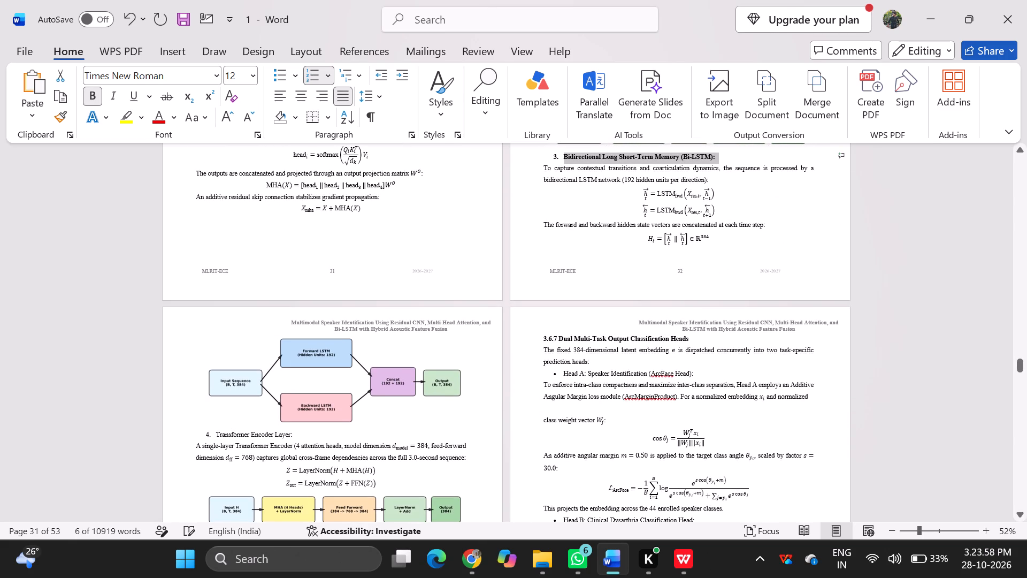
drag(206, 433, 232, 437)
drag(232, 437, 305, 440)
key(ctrl+b)
scroll(305, 440, down, 1)
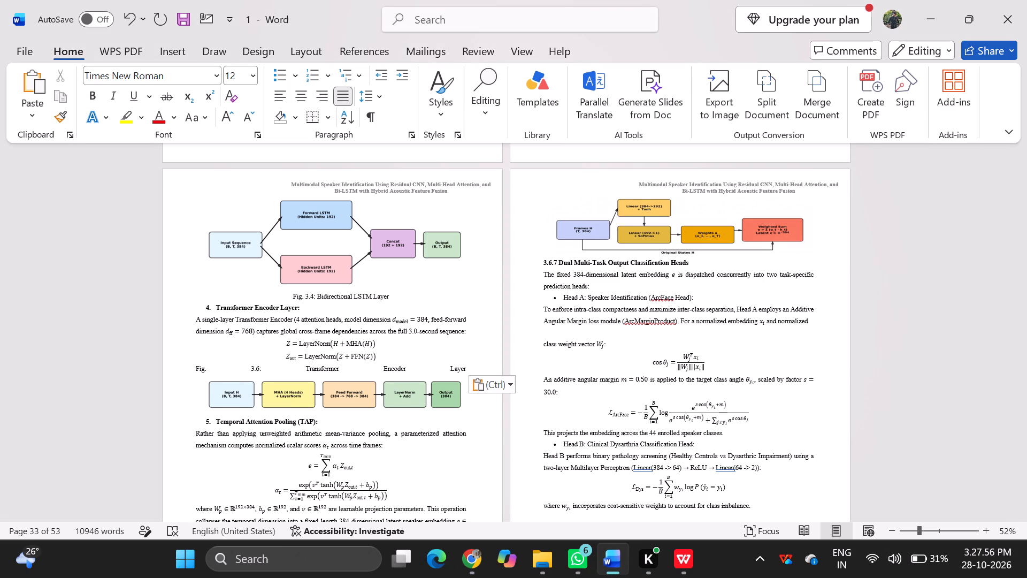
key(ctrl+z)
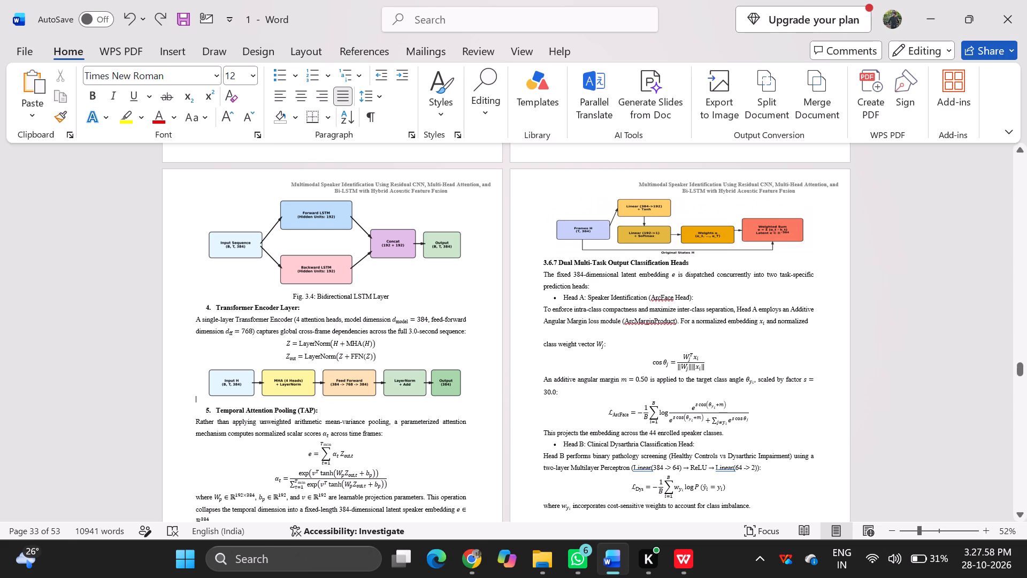
Paste the copied Transformer Encoder Layer caption onto a new unnumbered line above the Temporal Attention Pooling heading.
click(329, 390)
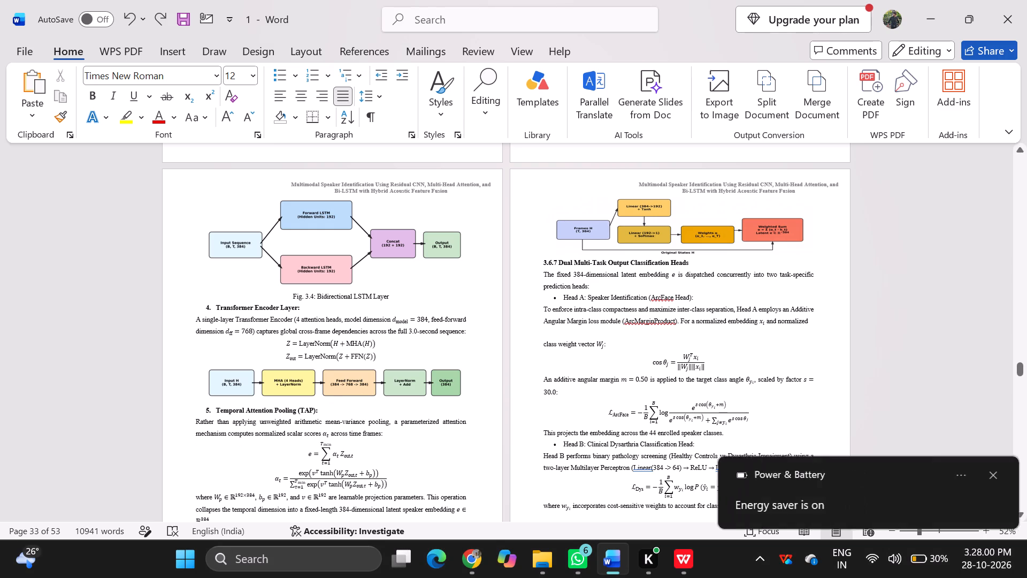
click(211, 408)
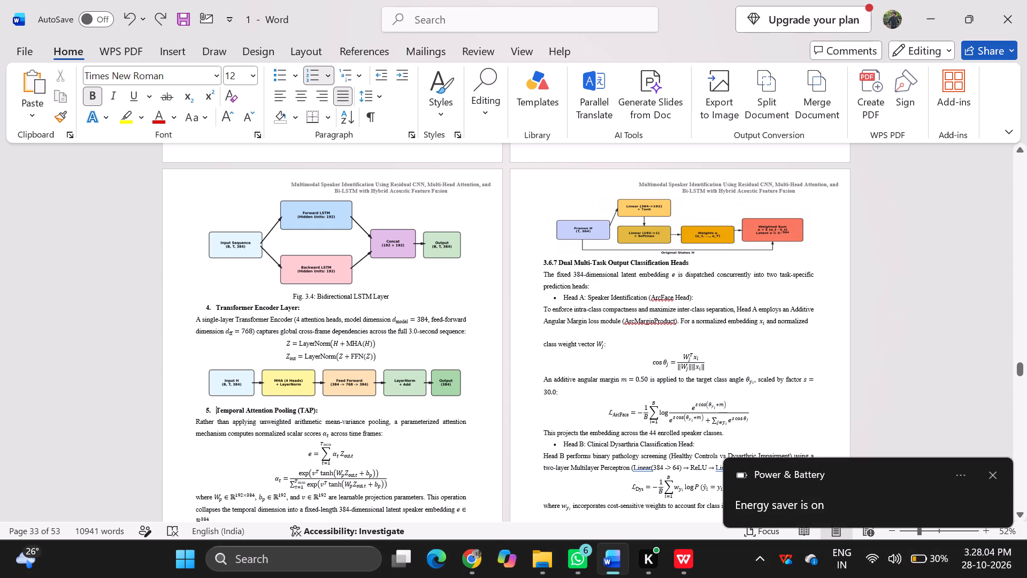
key(Return)
key(Up)
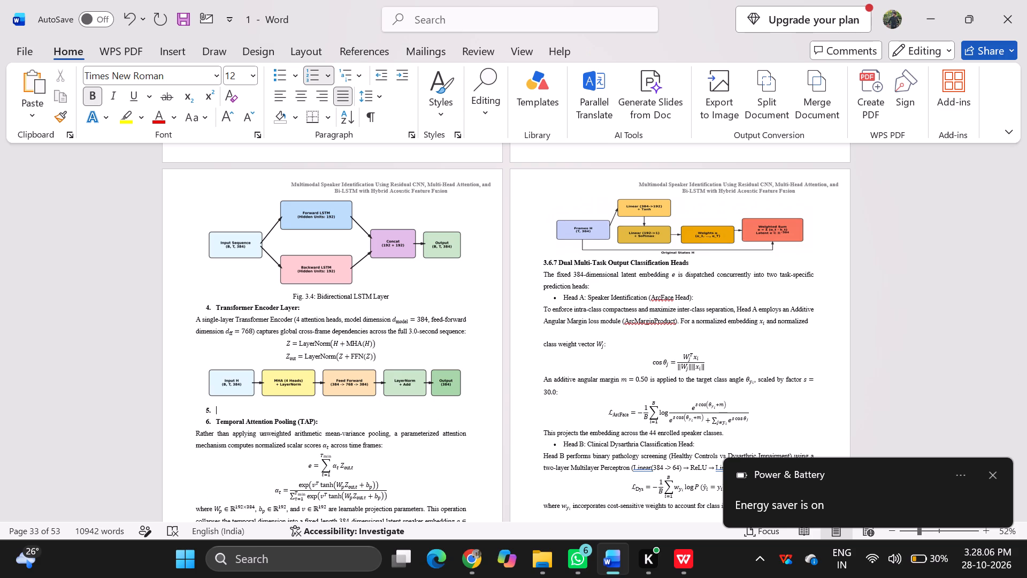
key(BackSpace)
key(ctrl+v)
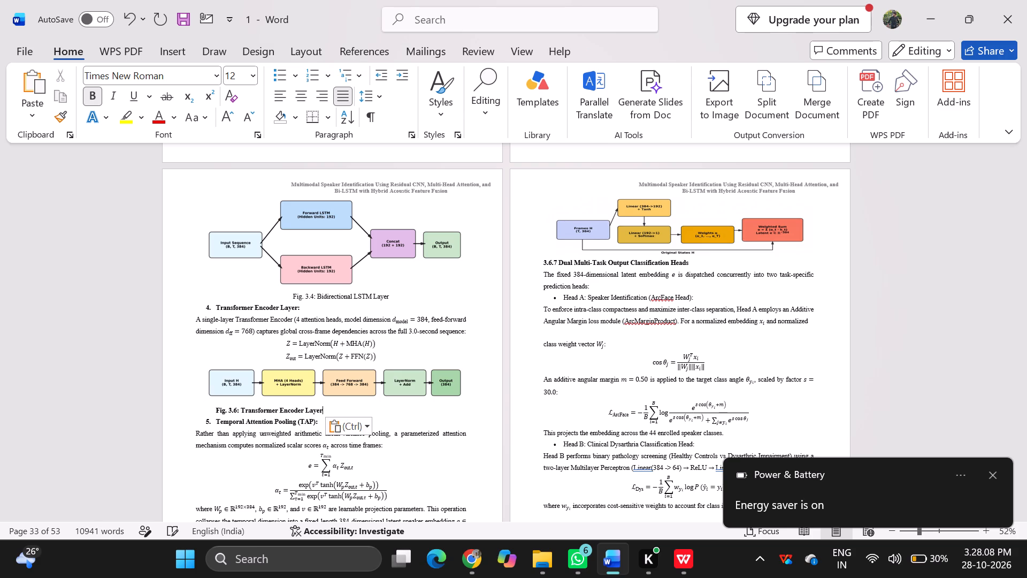
Remove the bold from the Transformer Encoder Layer caption and centre it below its diagram.
drag(217, 410, 326, 410)
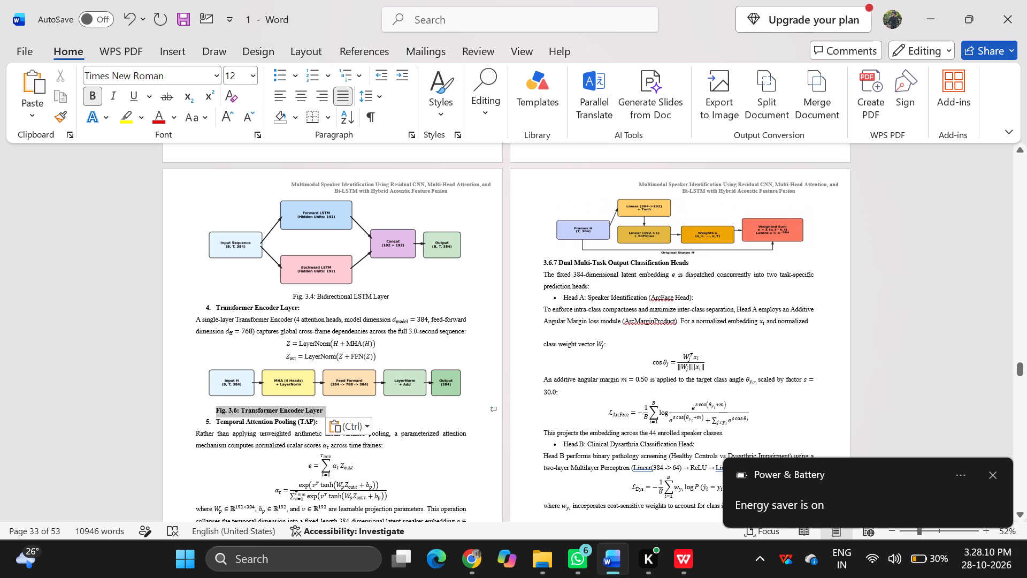
drag(326, 410, 327, 410)
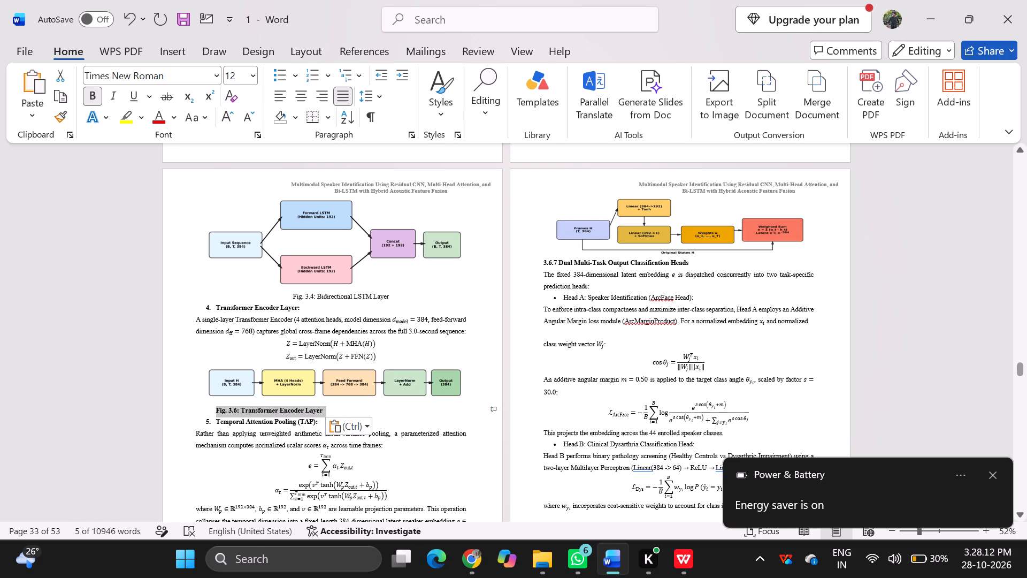
key(ctrl+b)
ctrl+click(338, 389)
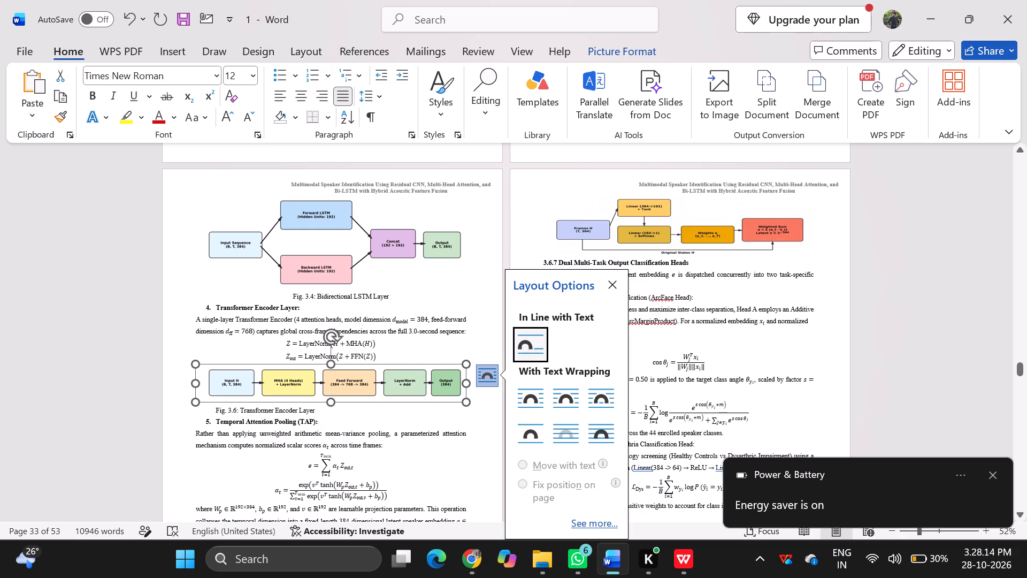
click(313, 411)
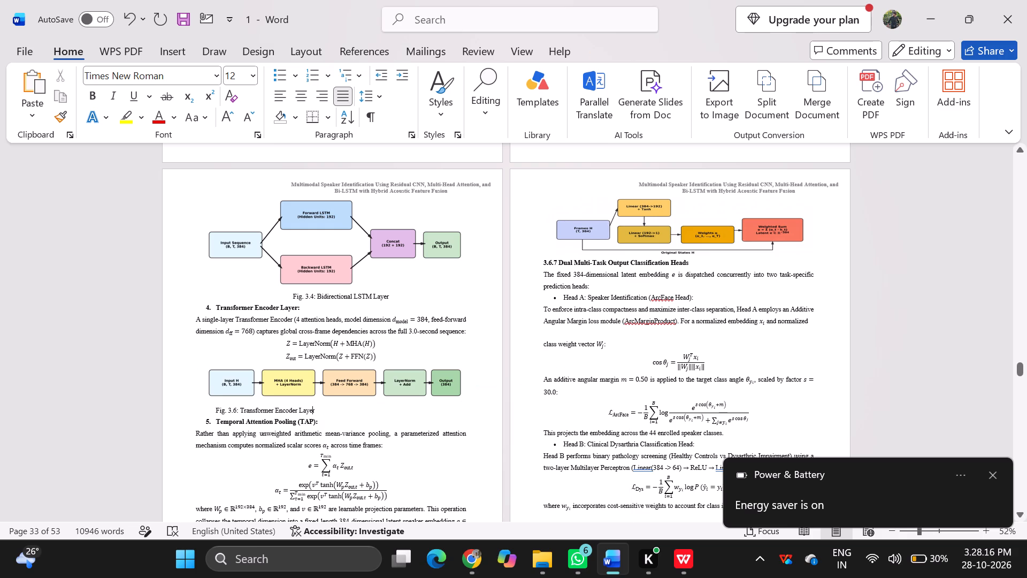
drag(216, 413, 288, 415)
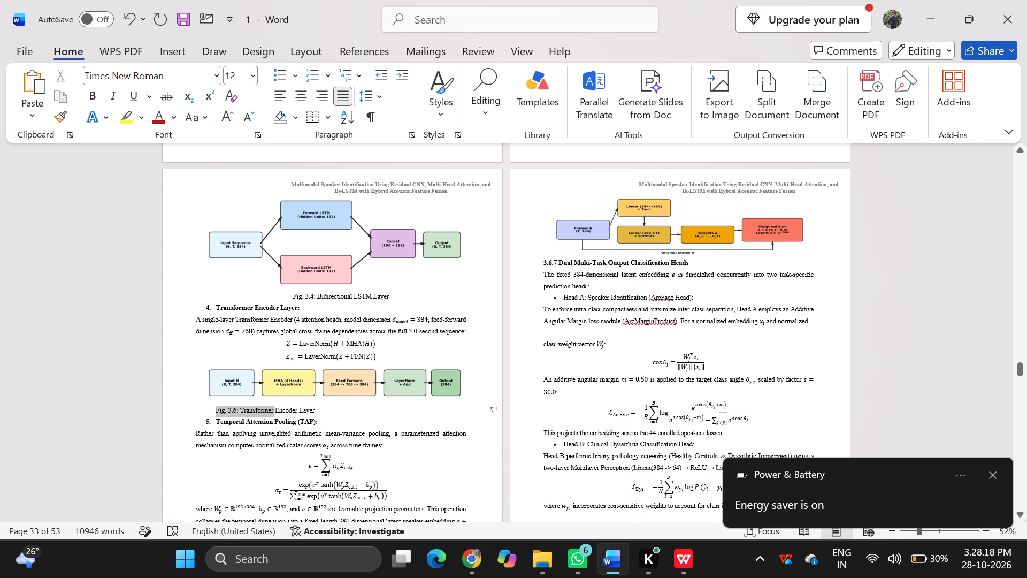
drag(288, 415, 318, 412)
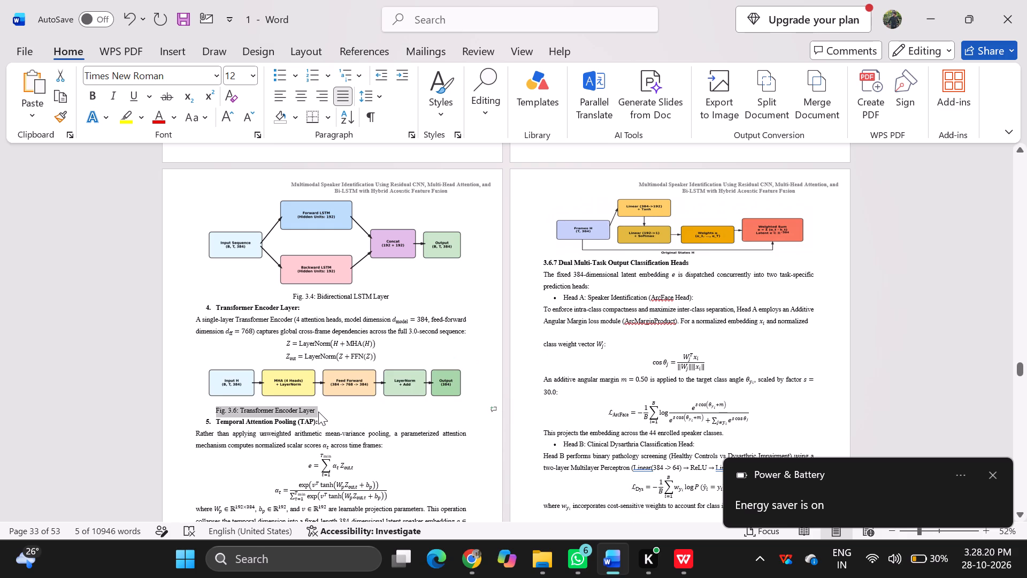
key(ctrl+e)
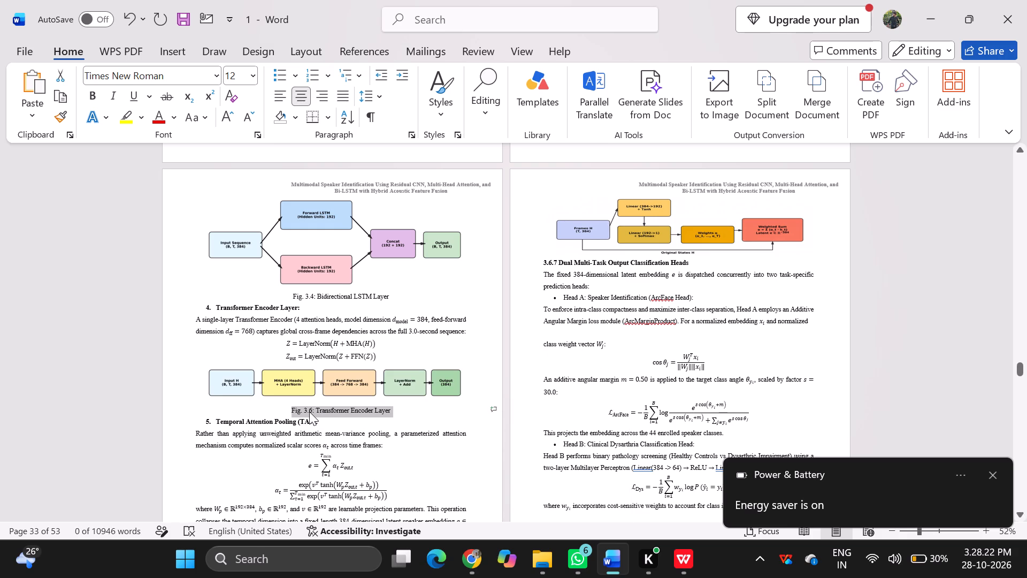
Change the figure number in the Transformer Encoder Layer caption to 3.5.
click(309, 412)
click(312, 411)
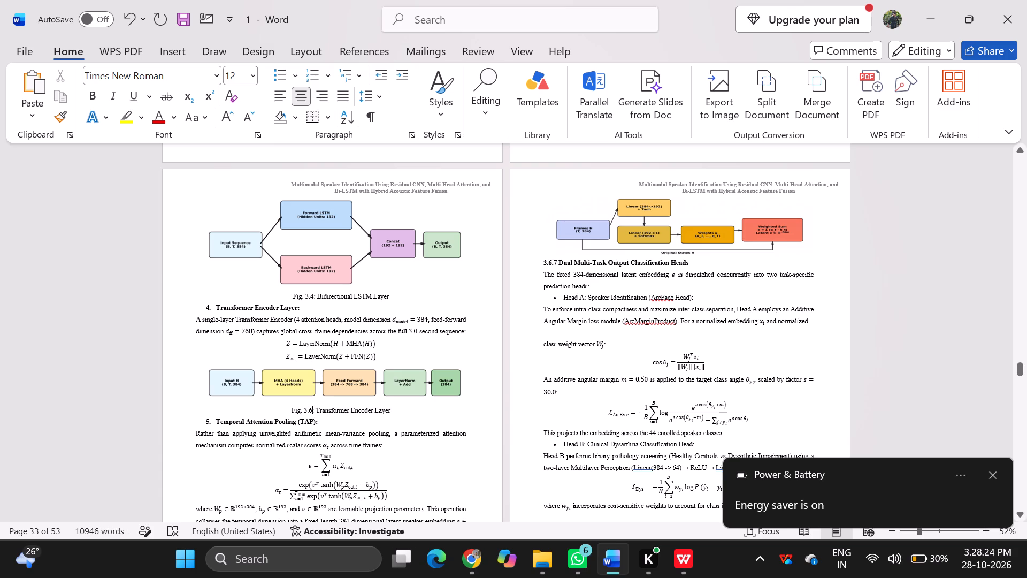
key(BackSpace)
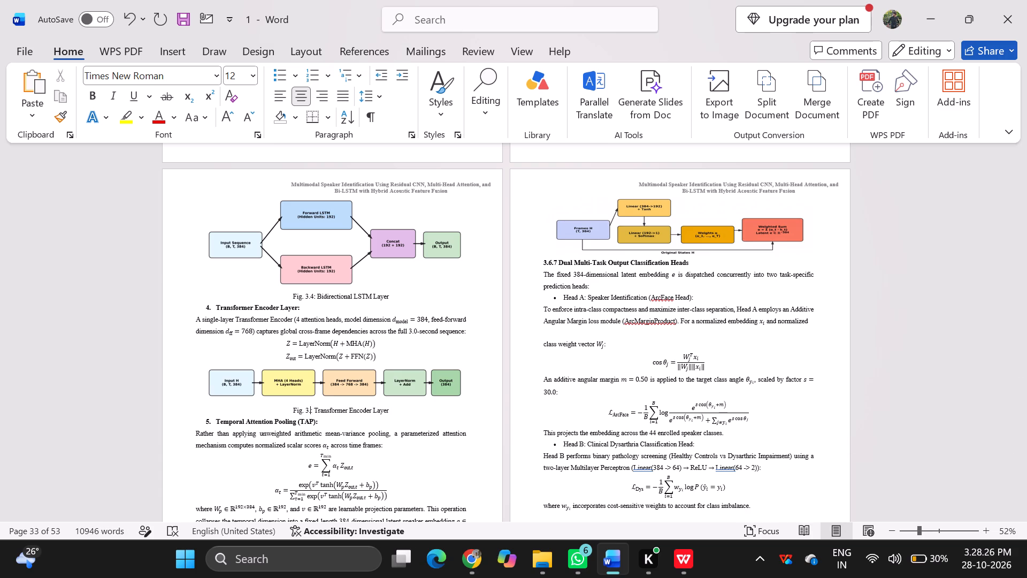
key(5)
Stretch the temporal attention pooling diagram above section 3.6.7 slightly taller from its bottom edge.
scroll(312, 411, down, 1)
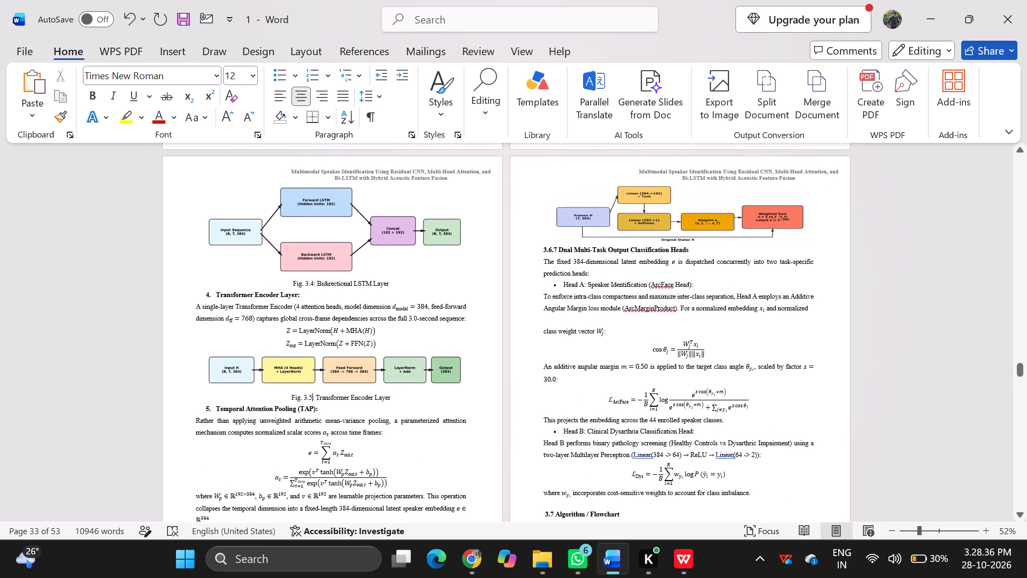
click(683, 223)
drag(677, 239, 685, 283)
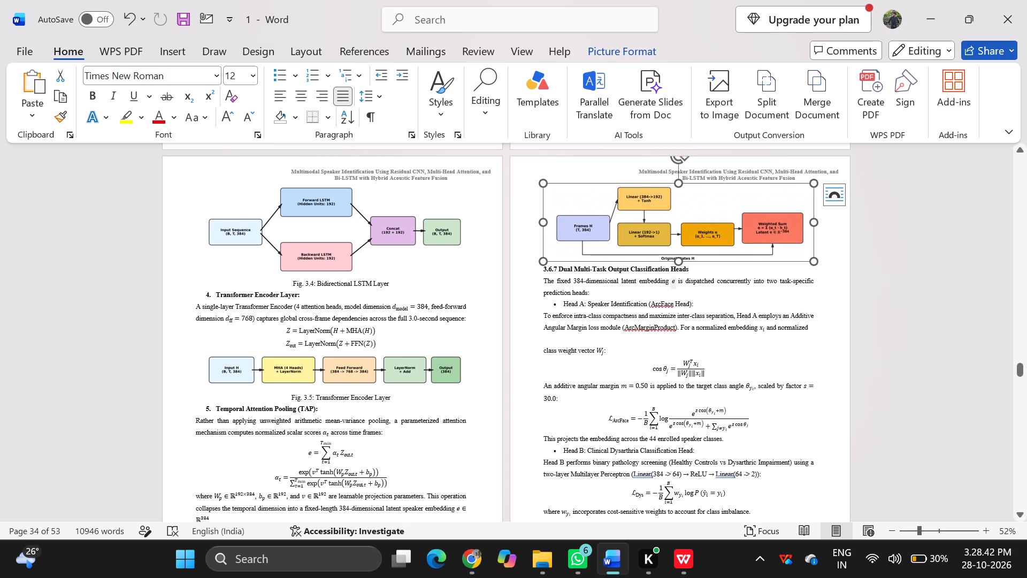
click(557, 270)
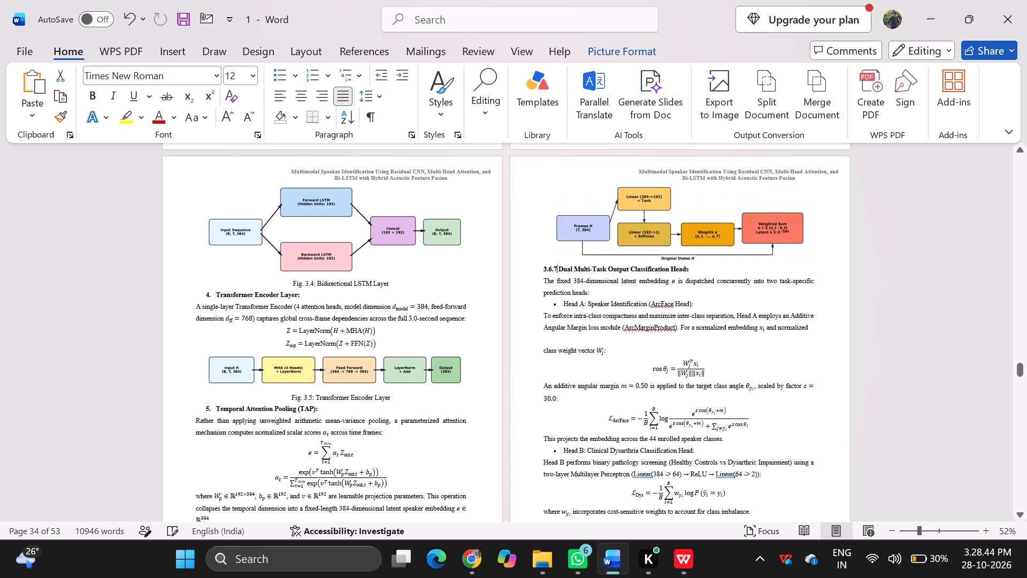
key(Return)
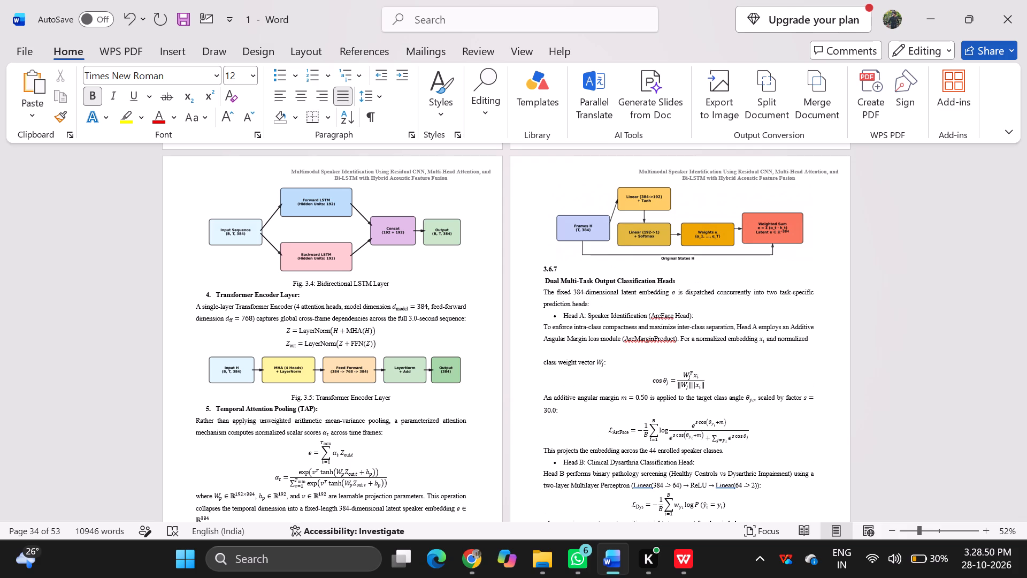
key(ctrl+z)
key(Left)
key(Left)
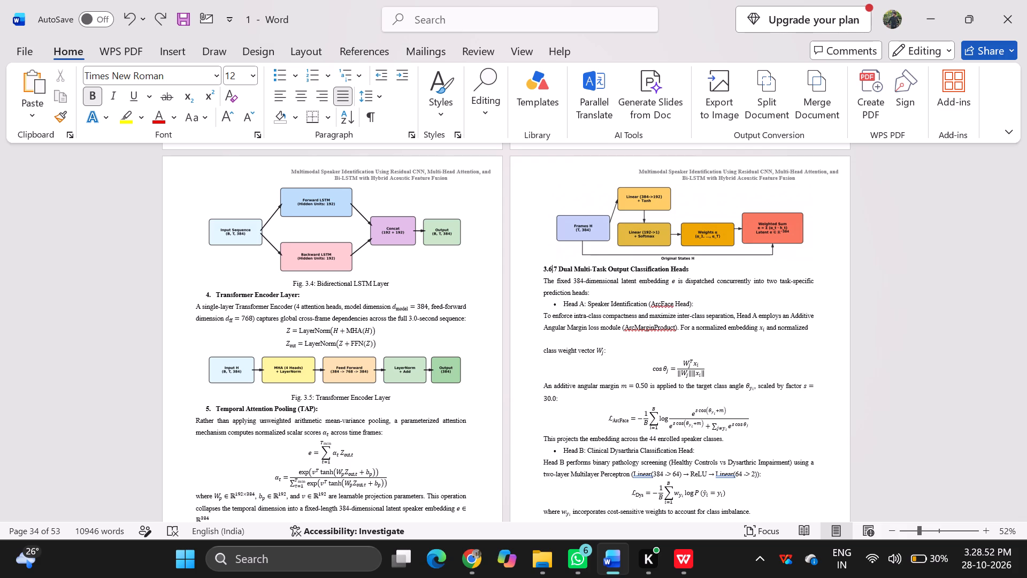
key(Left)
key(Left)
key(Left)
key(Return)
key(Up)
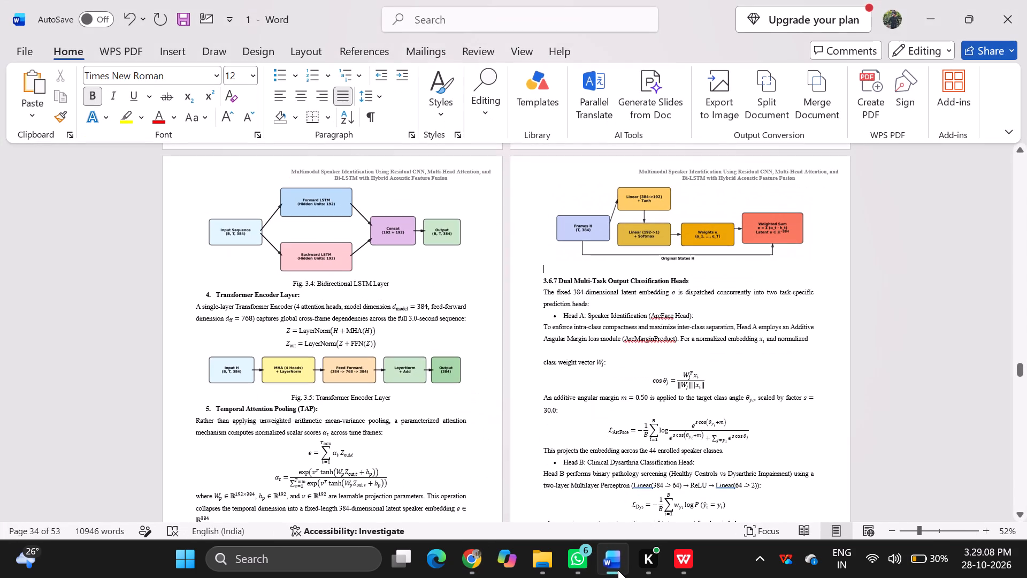
key(ctrl+v)
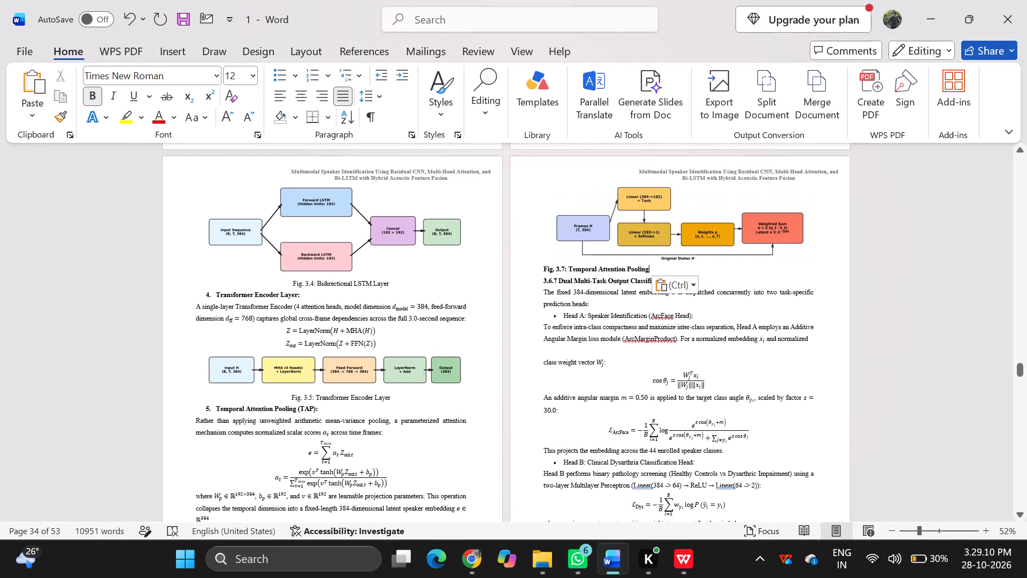
Remove the bold from the Temporal Attention Pooling caption and centre it below its diagram.
drag(545, 268, 649, 266)
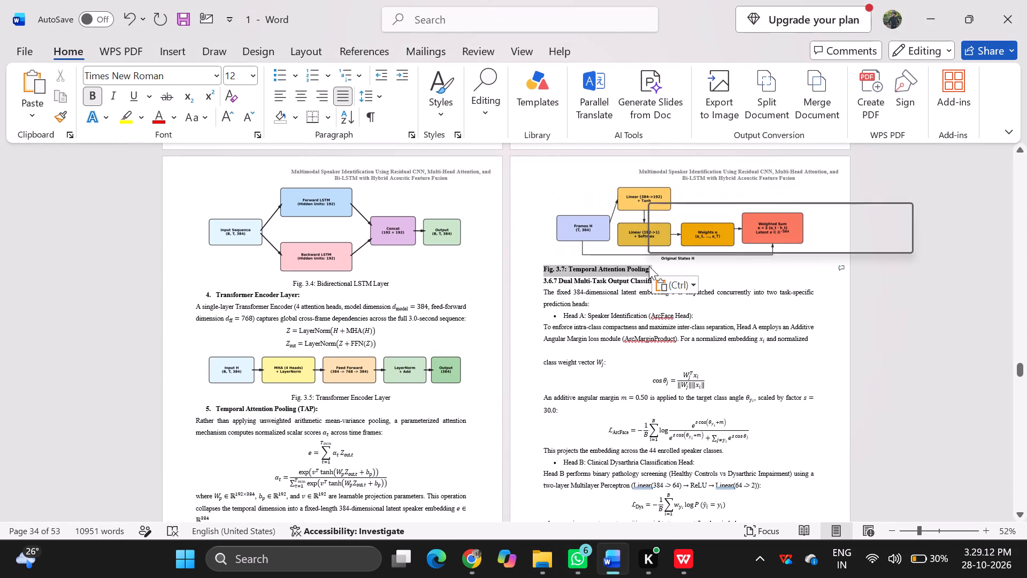
key(ctrl+b)
key(ctrl+e)
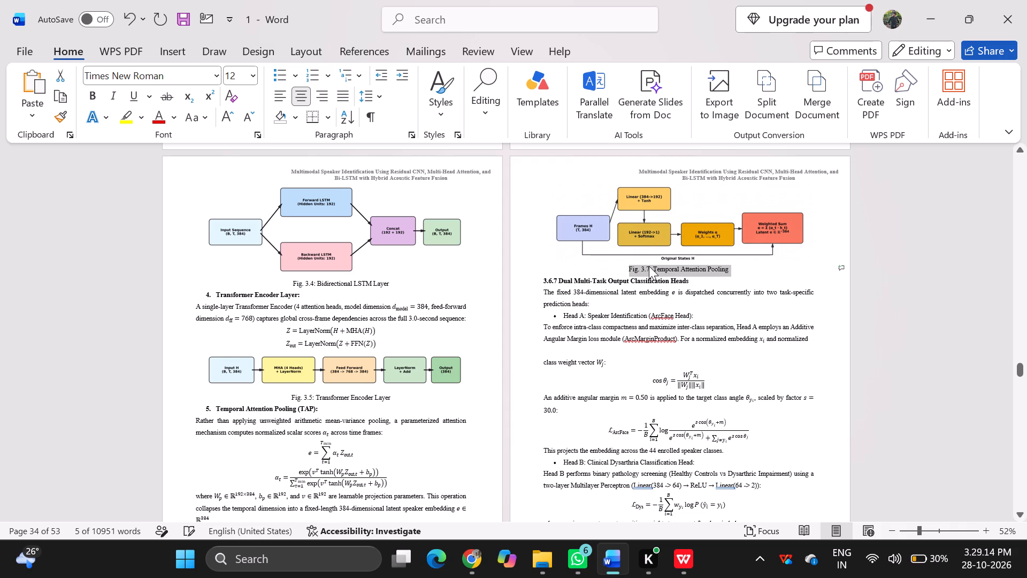
Change the figure number in the Temporal Attention Pooling caption to 3.6.
click(649, 266)
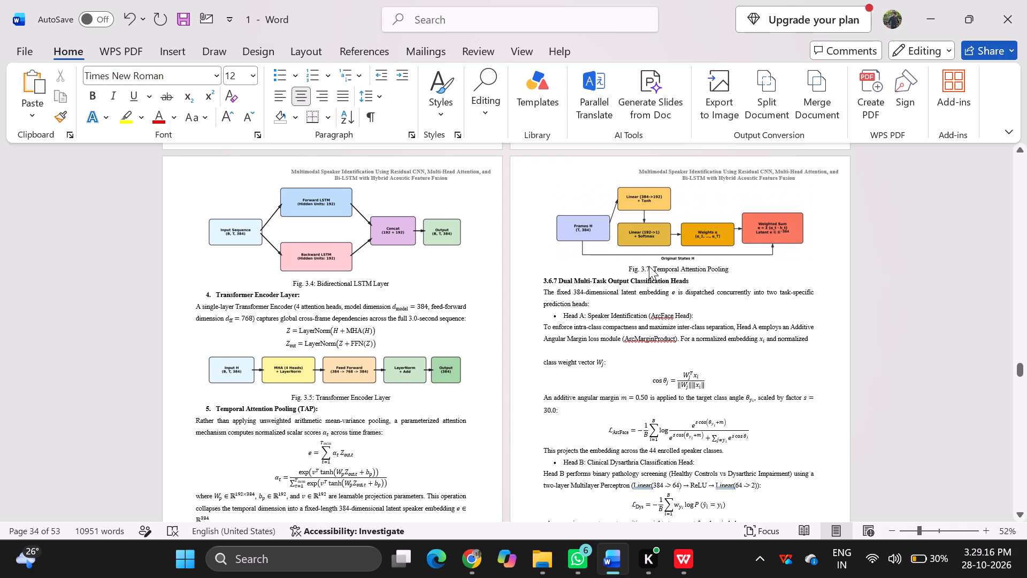
key(BackSpace)
key(6)
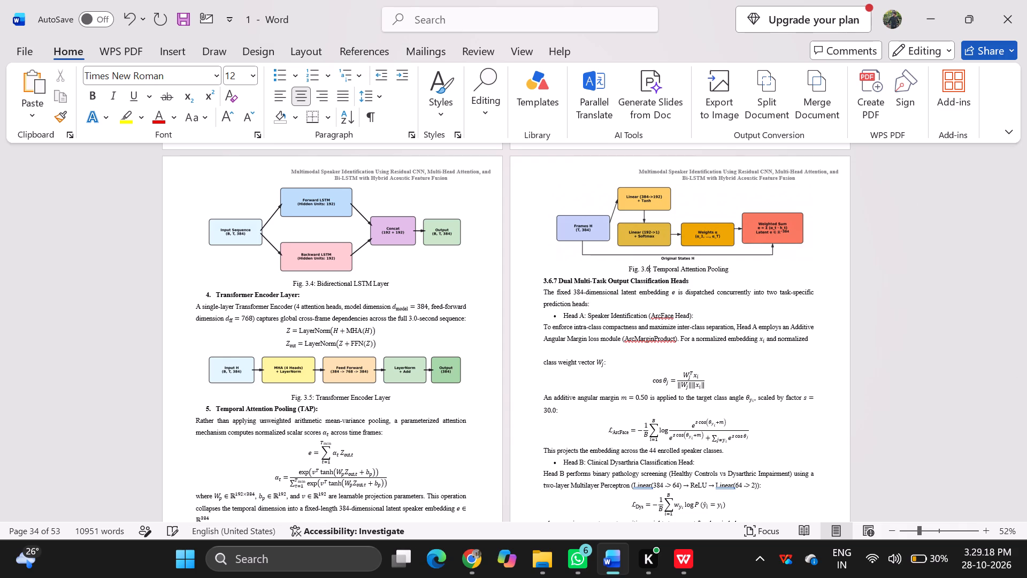
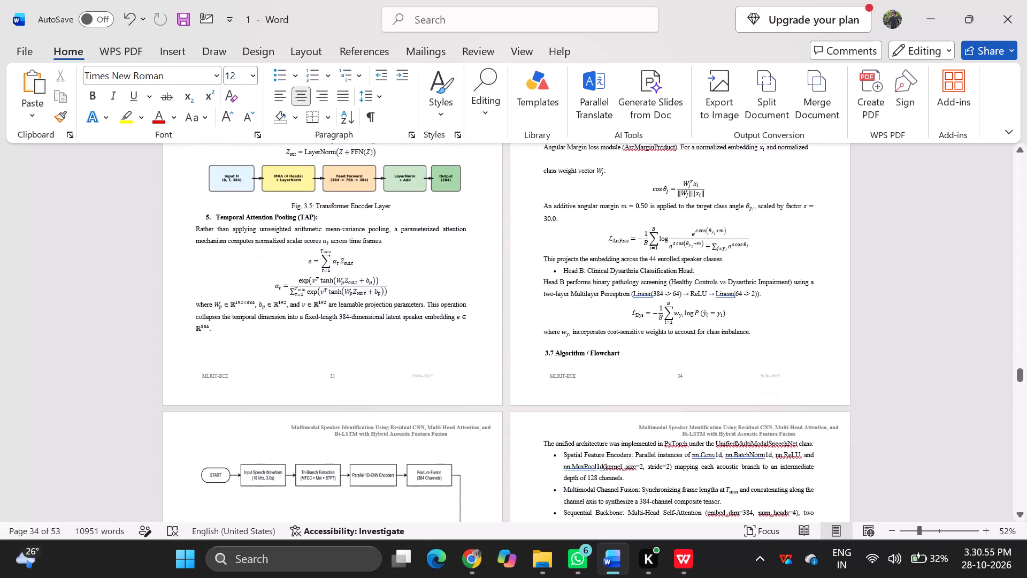
Change the figure number in the Operational Flowchart caption to 3.7.
scroll(455, 427, right, 1)
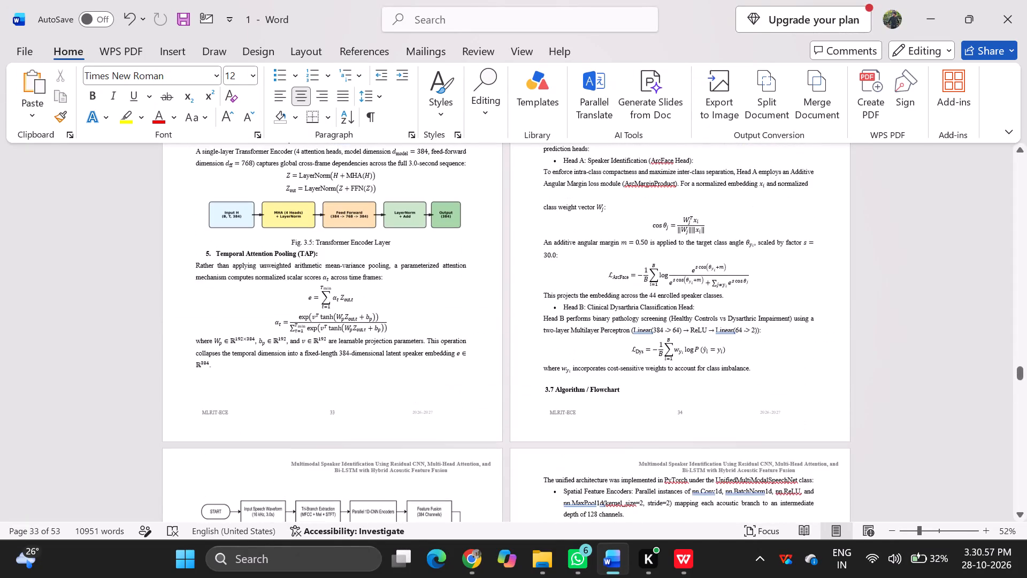
scroll(455, 427, right, 1)
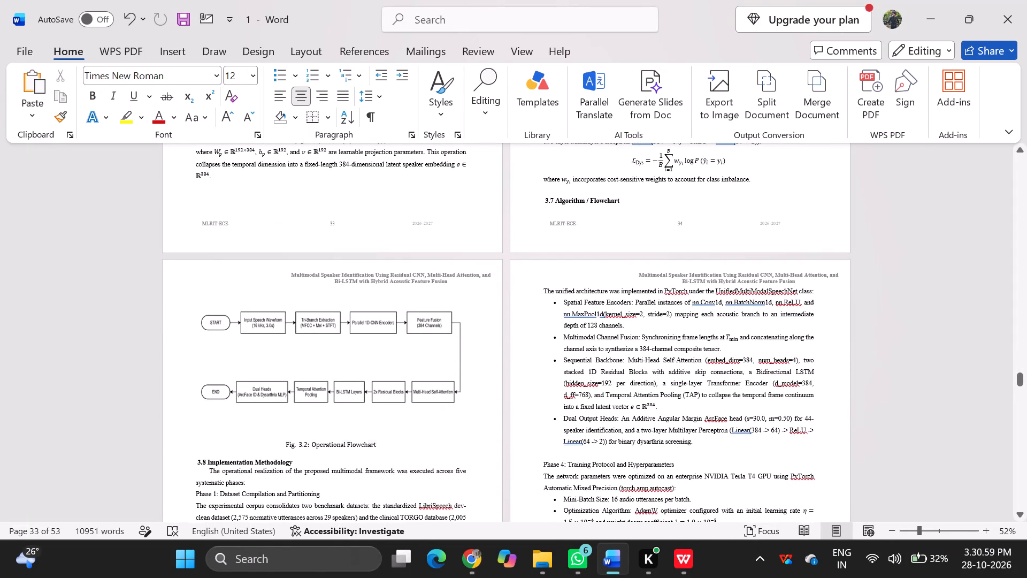
click(307, 445)
key(BackSpace)
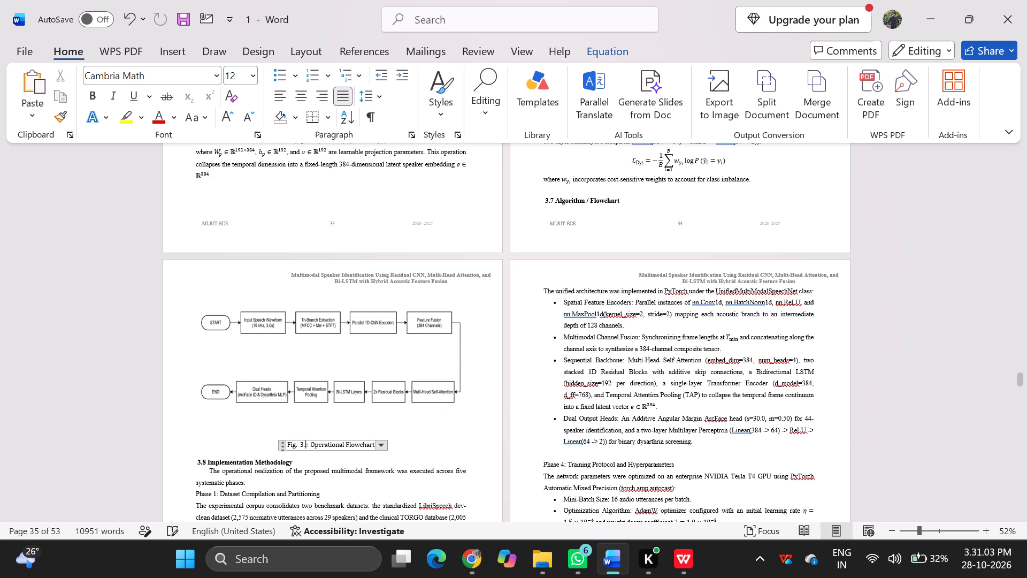
key(7)
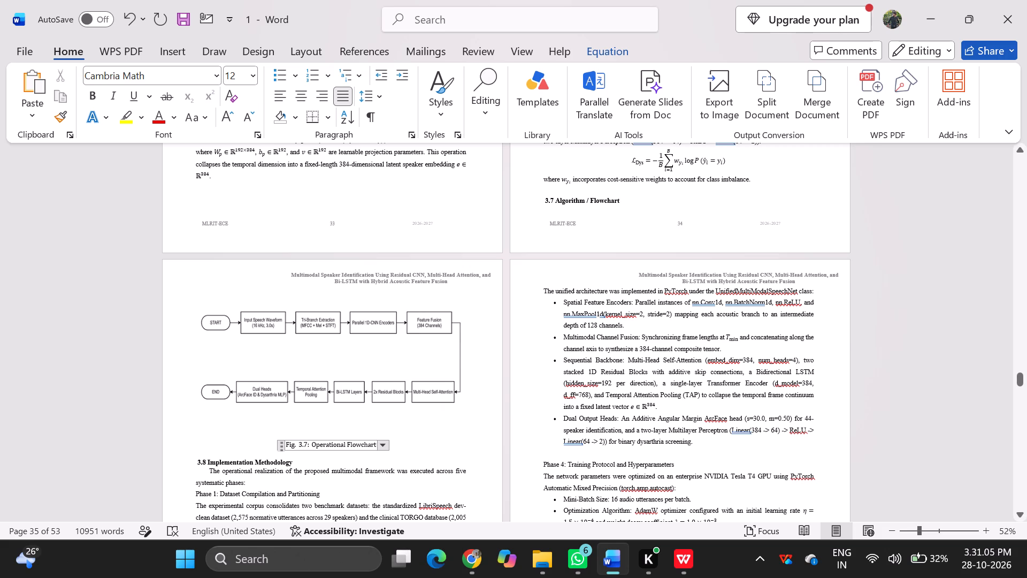
click(424, 450)
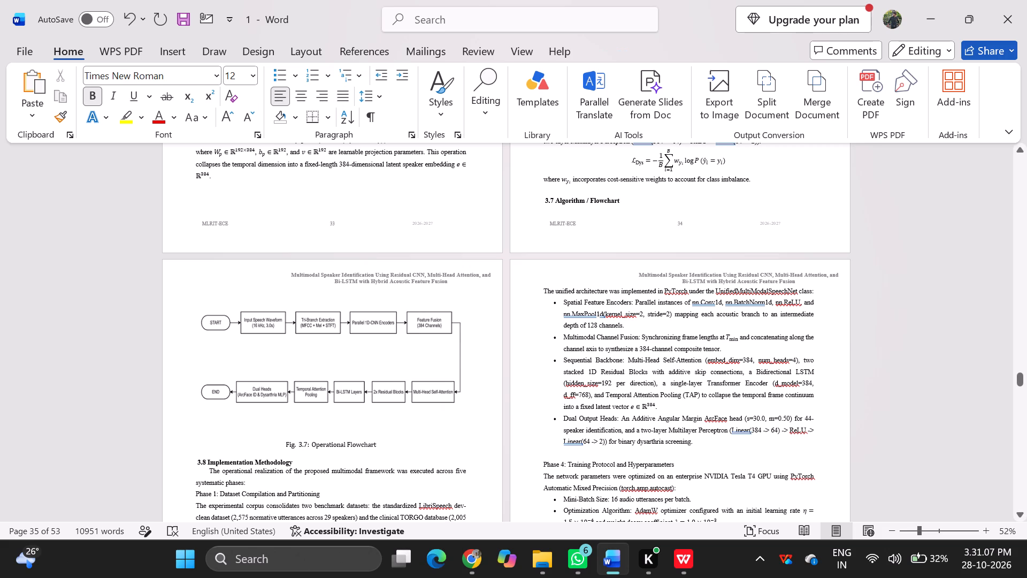
Reduce the height of the operational flowchart picture slightly from its bottom edge.
click(393, 396)
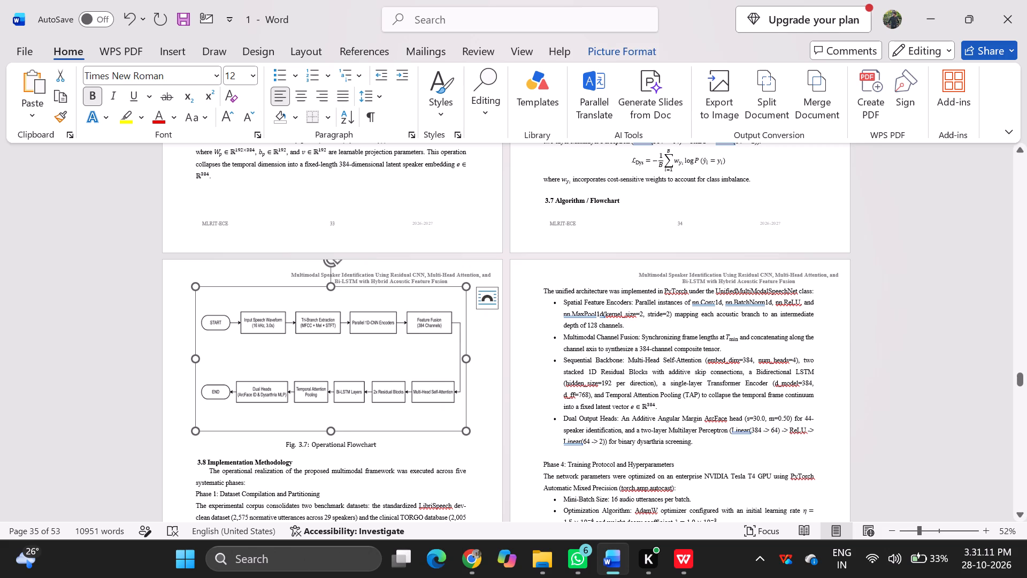
drag(328, 431, 328, 422)
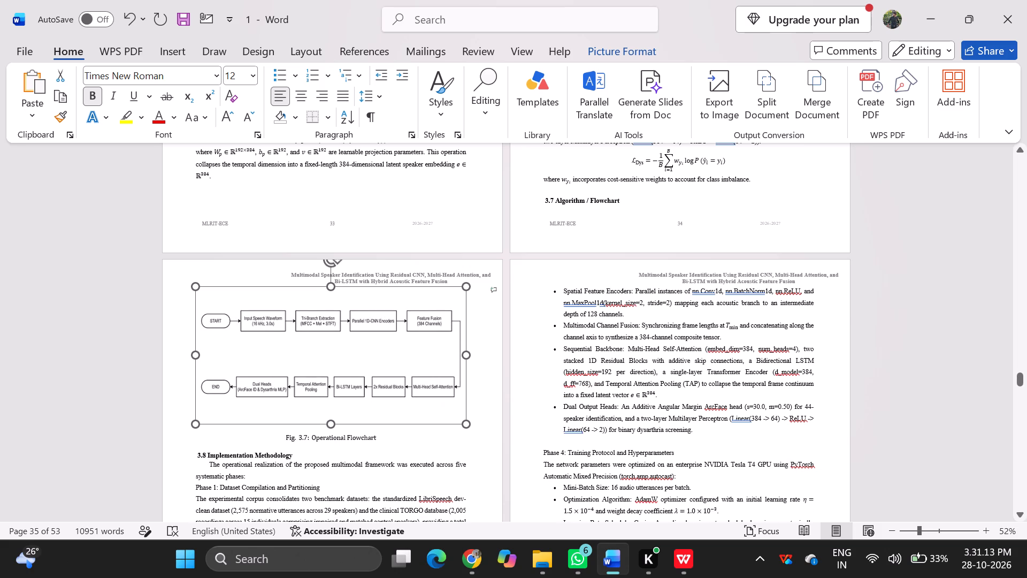
drag(328, 422, 331, 414)
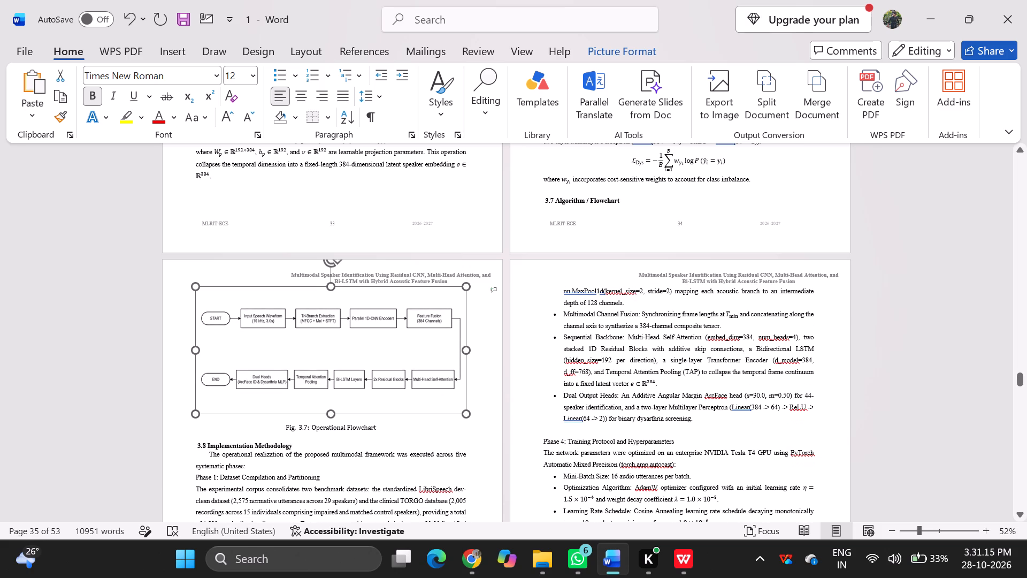
drag(331, 414, 332, 414)
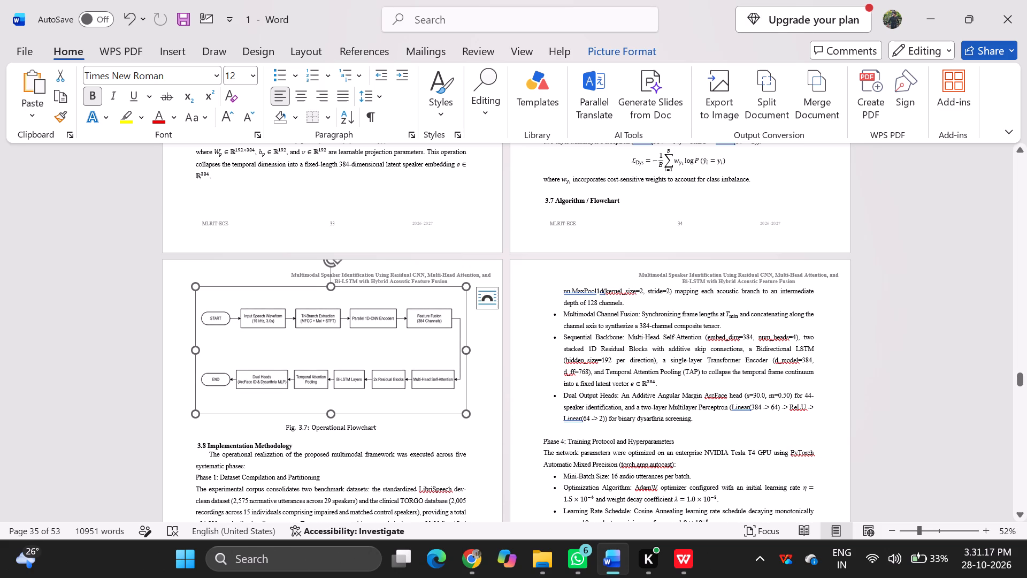
Insert blank lines before the 3.7 Algorithm / Flowchart heading to push it onto the page with the flowchart.
scroll(557, 366, up, 2)
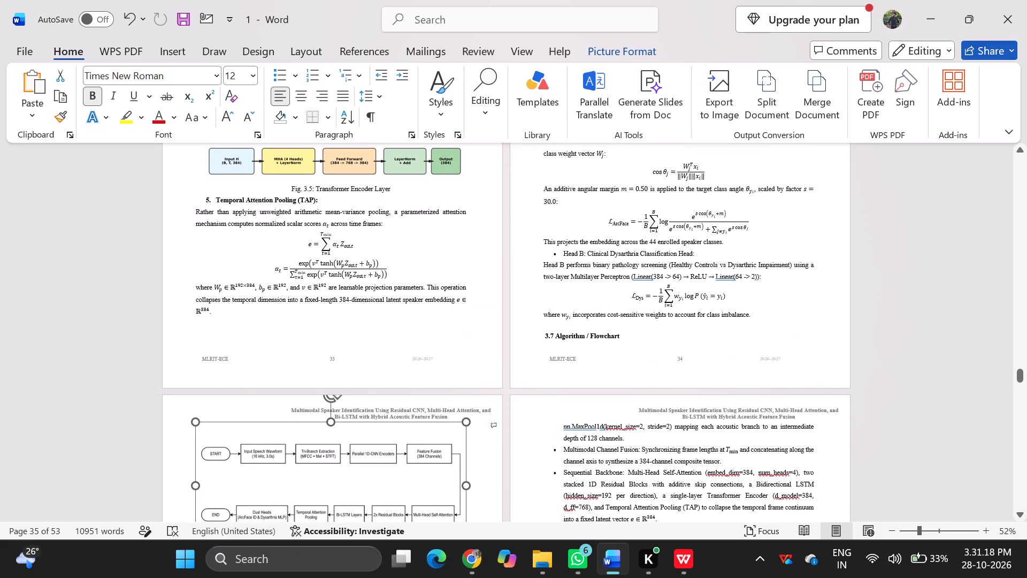
click(542, 338)
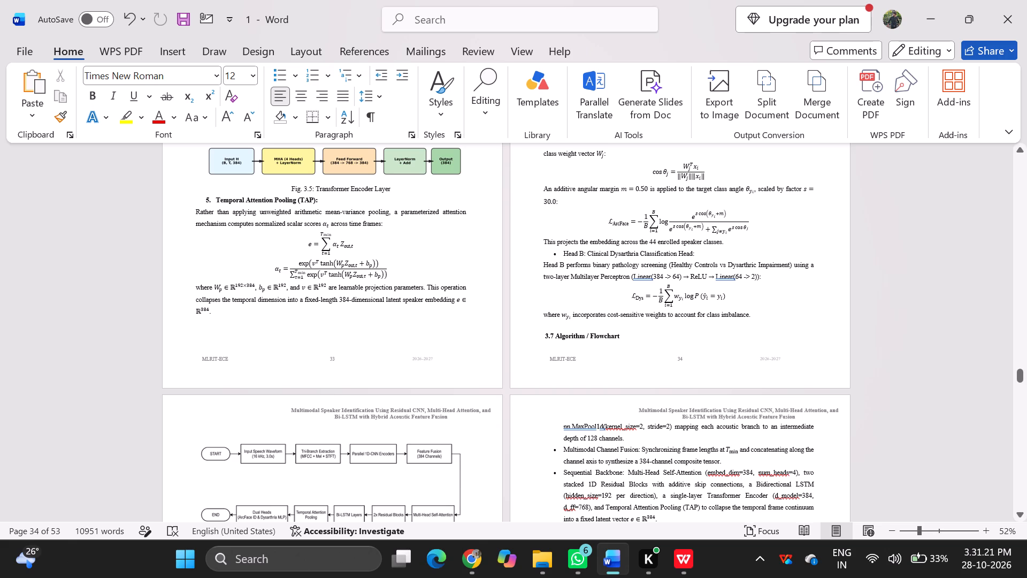
key(Return)
key(Return)
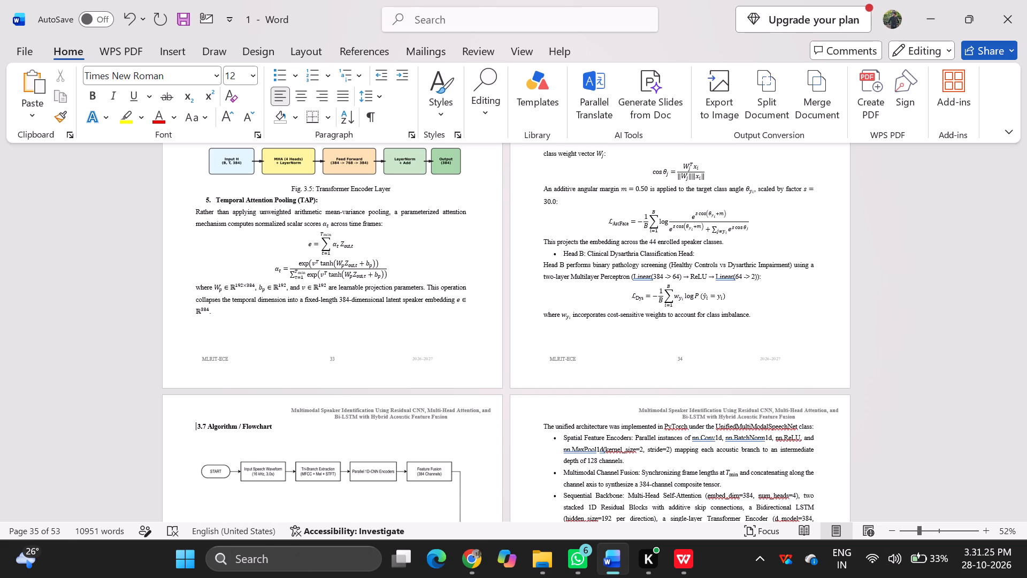
key(Return)
scroll(542, 338, down, 1)
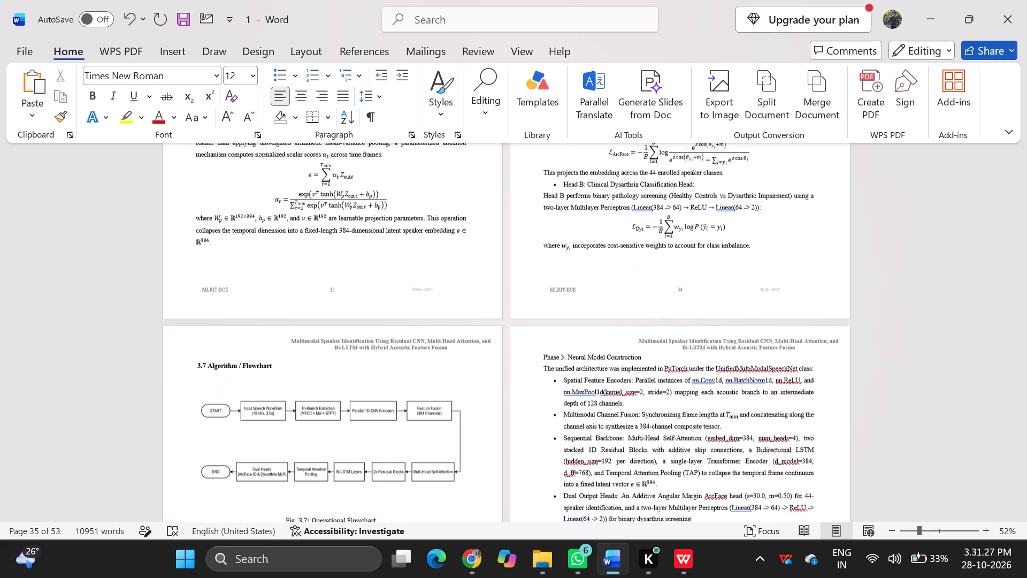
scroll(542, 338, down, 1)
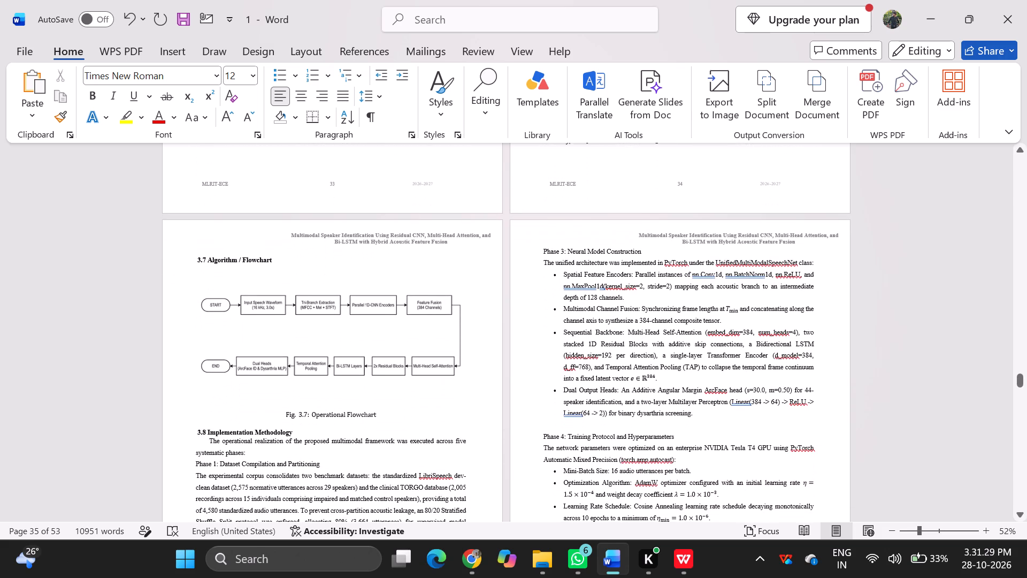
Look back through the report from section 3.8 to the Chapter 2 sections on limitations, research gap and proposed system overview.
scroll(542, 338, down, 2)
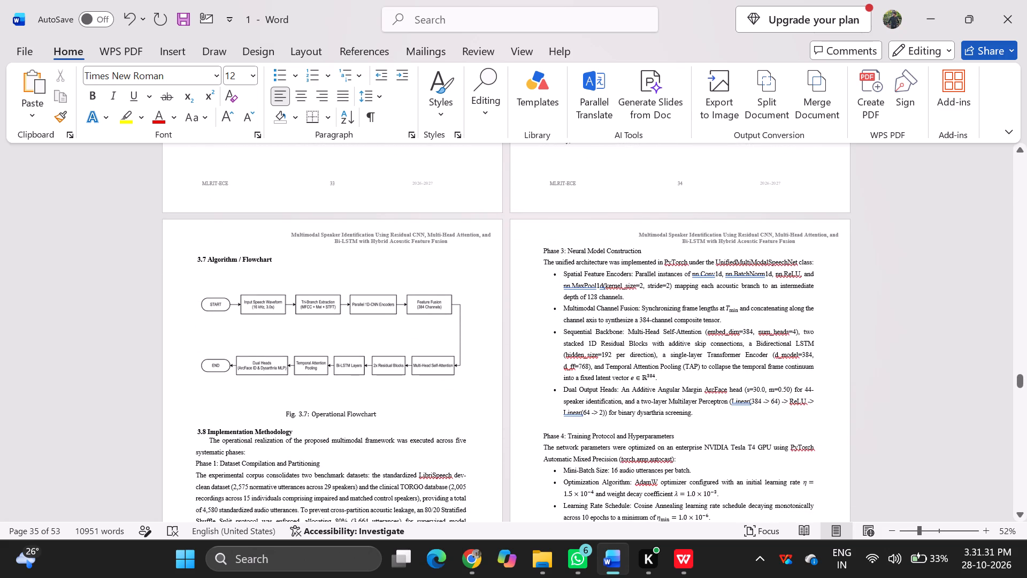
scroll(542, 338, down, 2)
scroll(542, 338, up, 2)
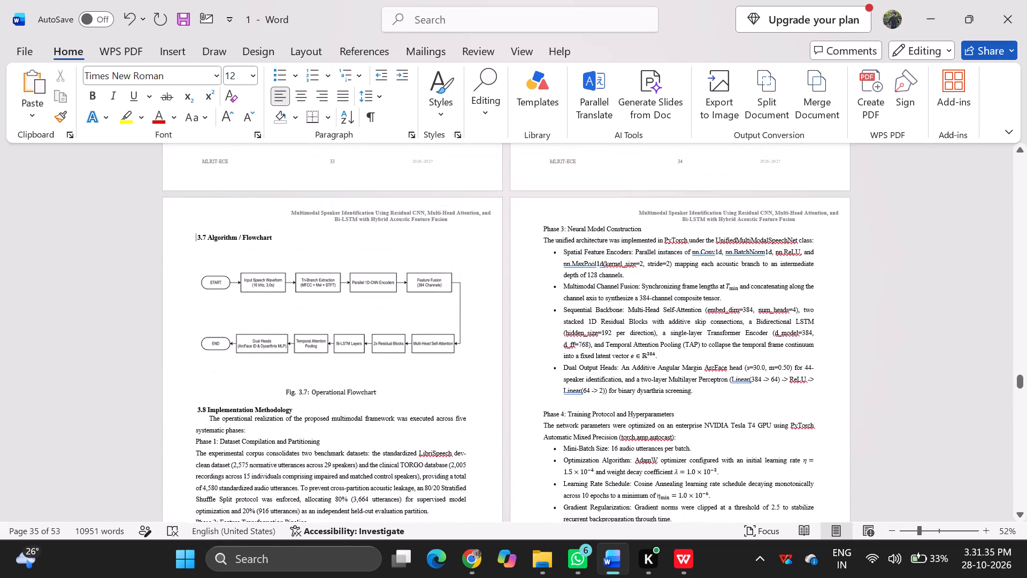
click(543, 229)
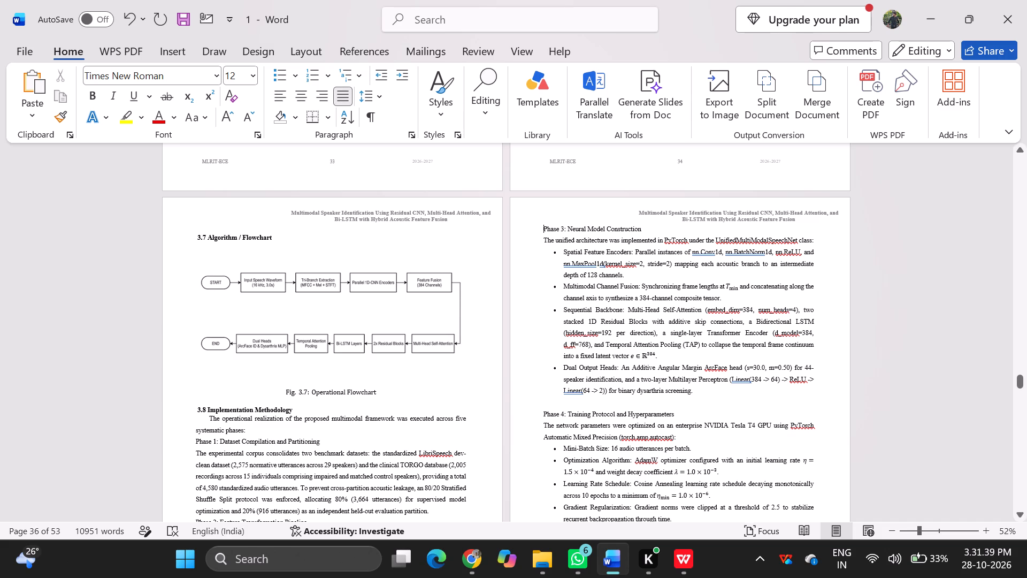
scroll(543, 229, up, 9)
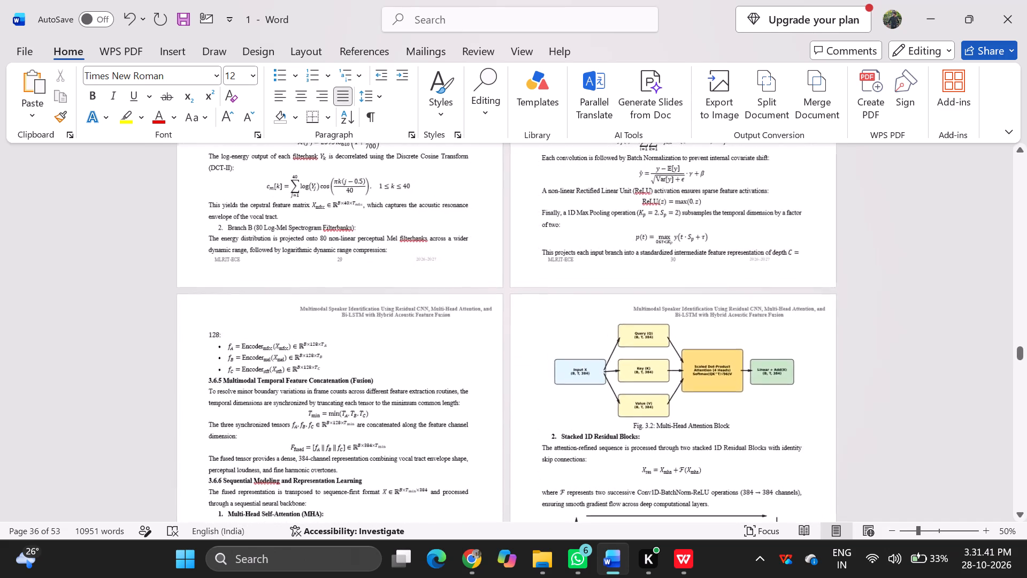
scroll(543, 229, up, 6)
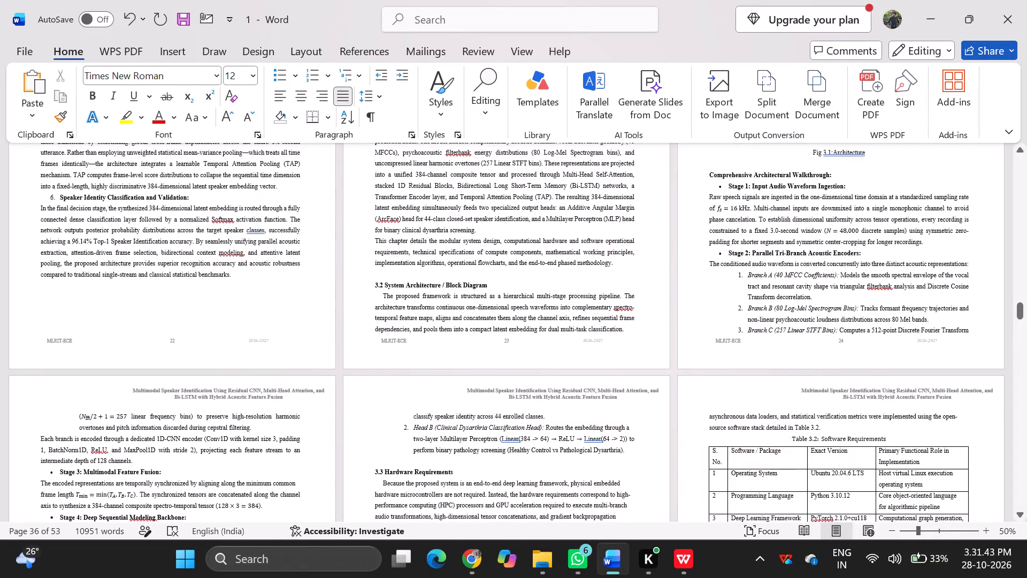
scroll(543, 229, up, 7)
scroll(543, 229, down, 1)
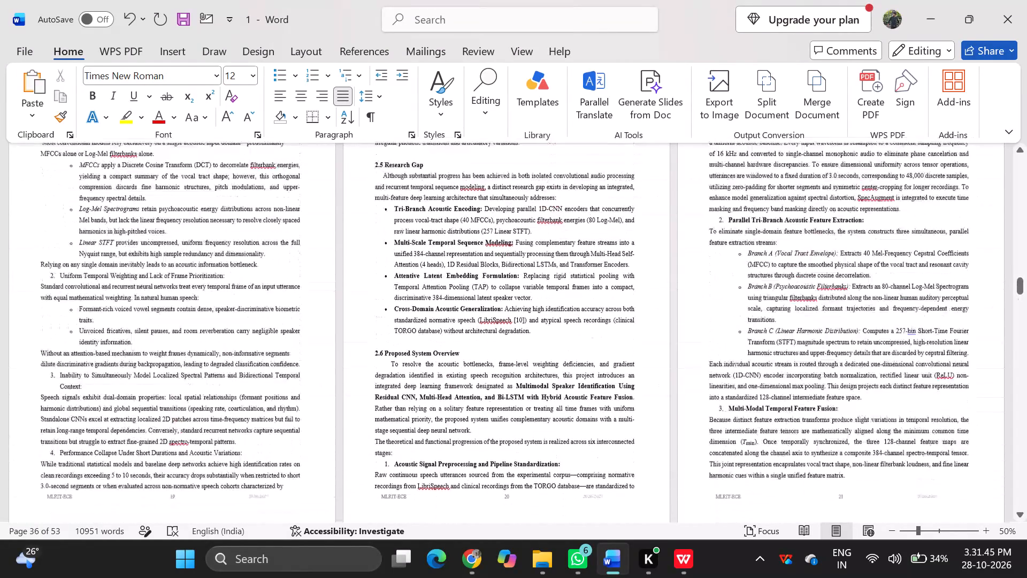
scroll(543, 229, down, 2)
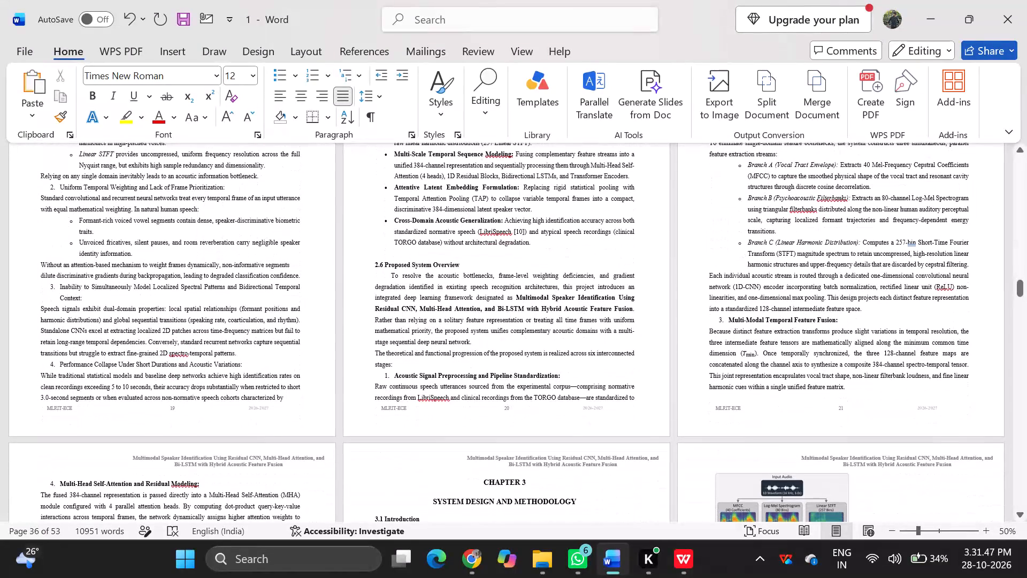
scroll(543, 229, down, 2)
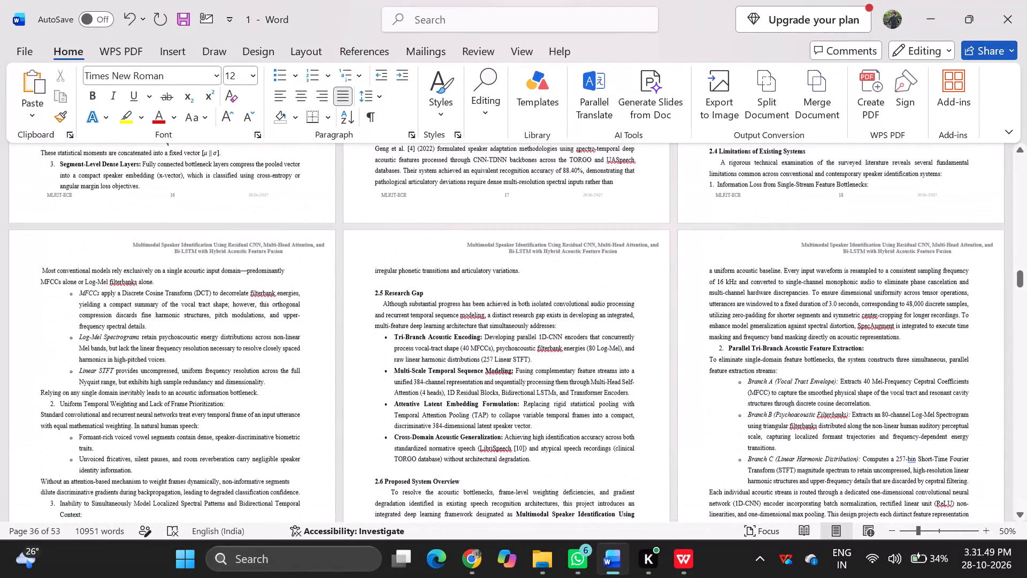
scroll(543, 229, down, 1)
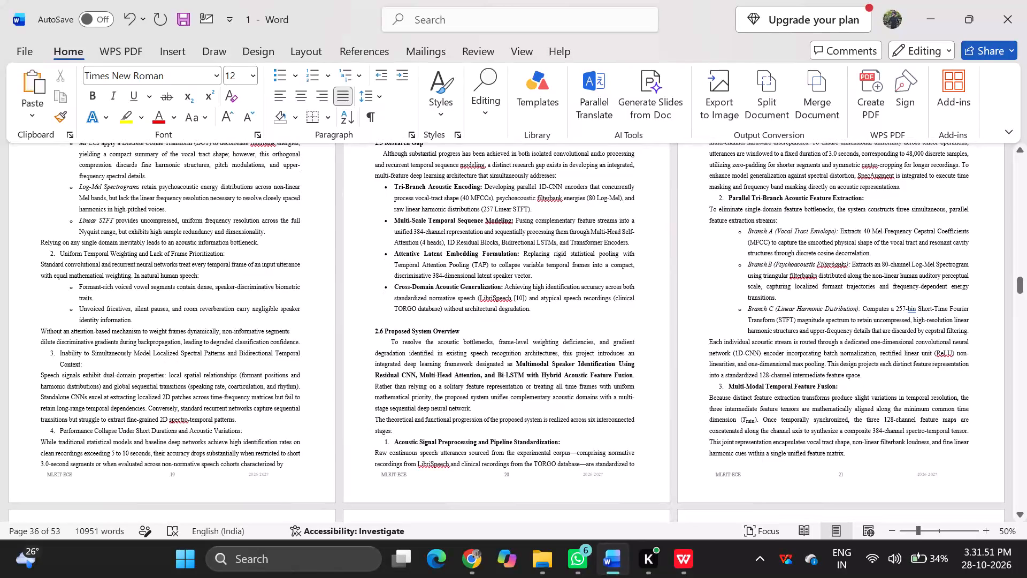
scroll(543, 229, down, 1)
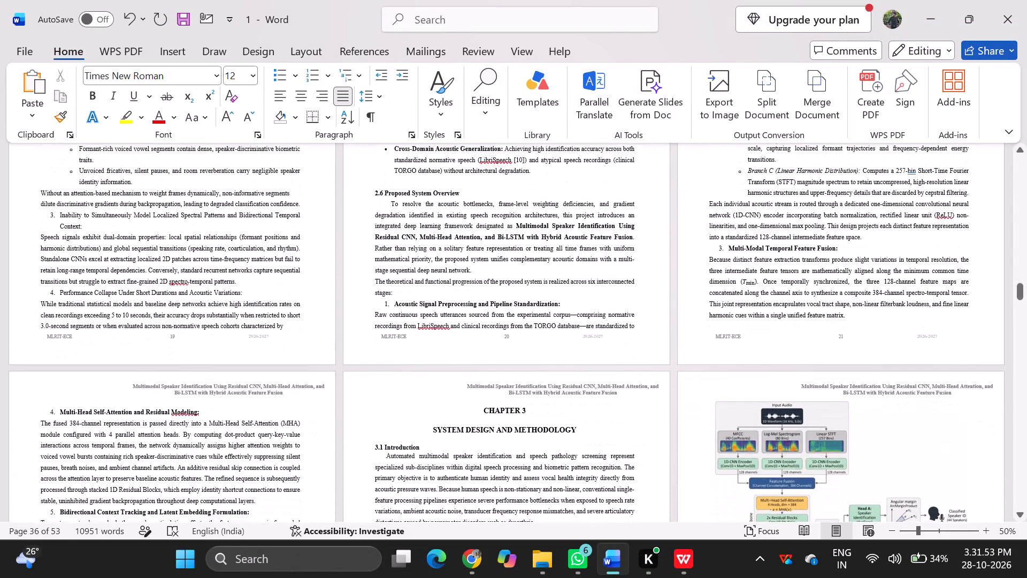
scroll(543, 229, down, 1)
scroll(543, 229, up, 1)
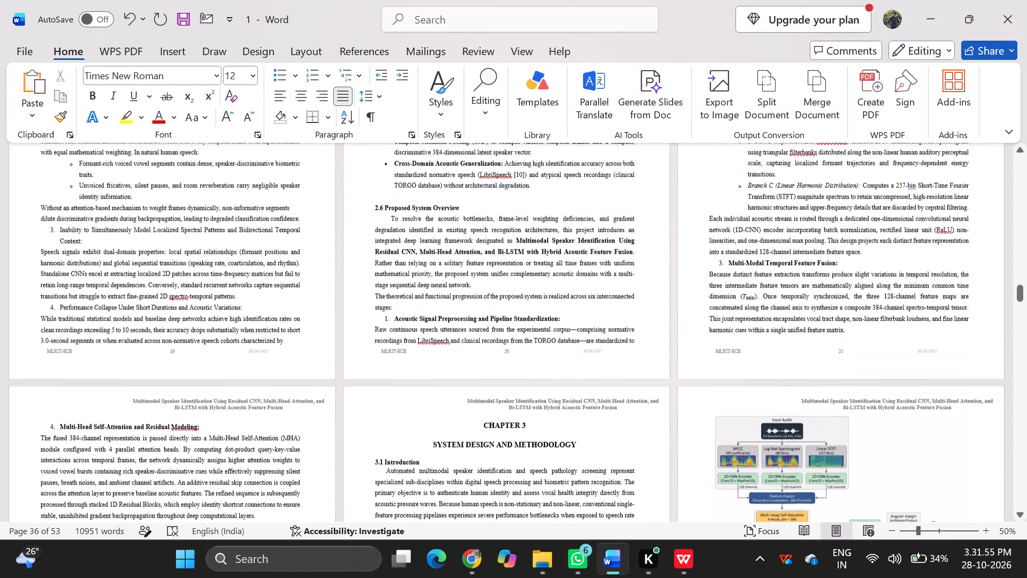
scroll(543, 229, up, 2)
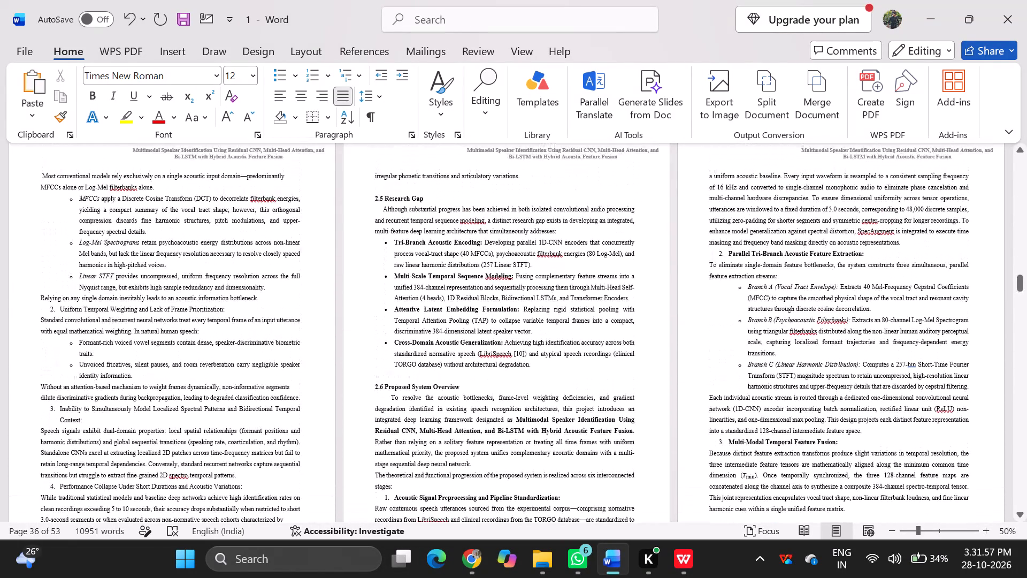
scroll(543, 229, up, 3)
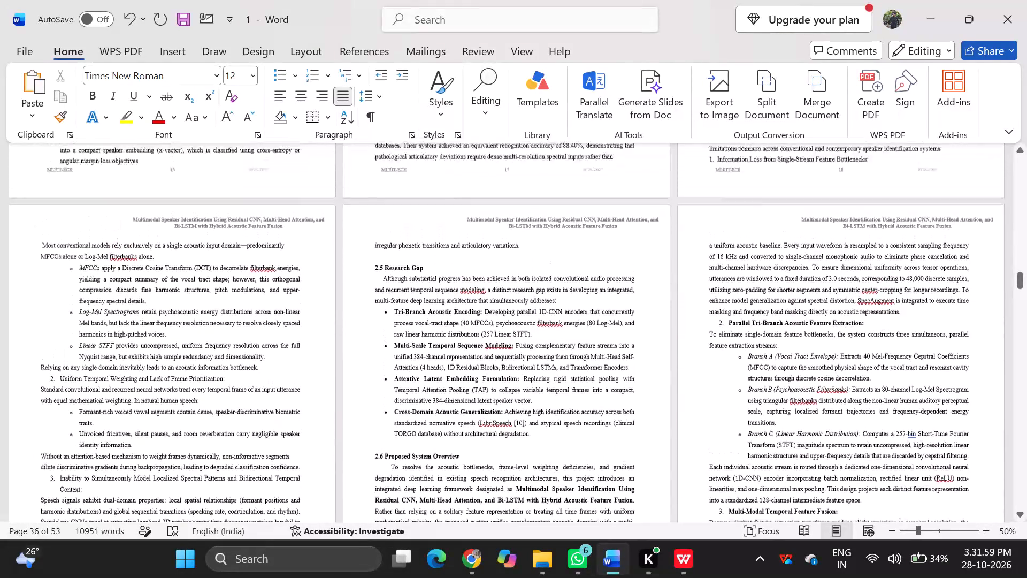
scroll(543, 229, up, 1)
scroll(543, 229, down, 1)
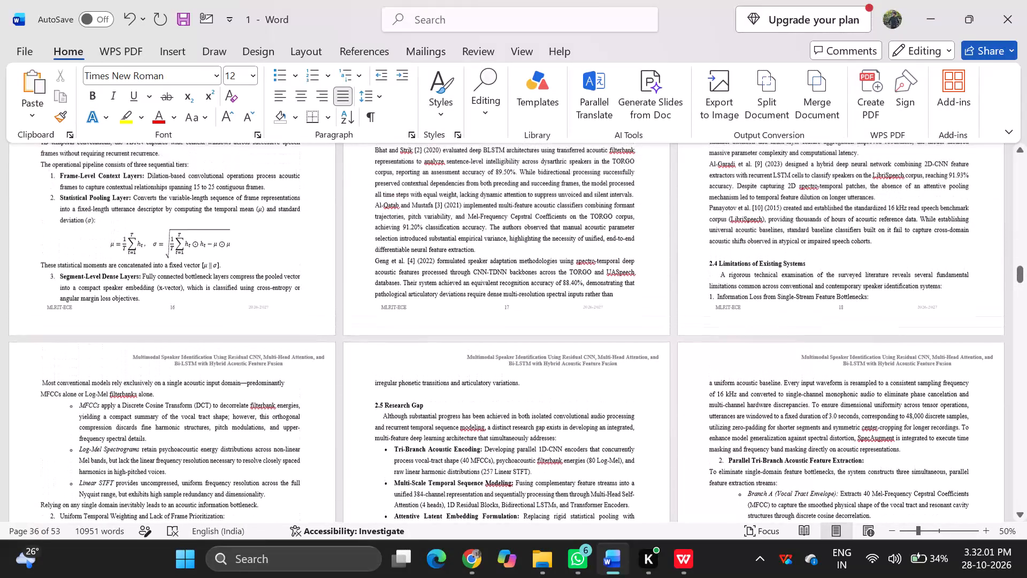
scroll(543, 229, down, 2)
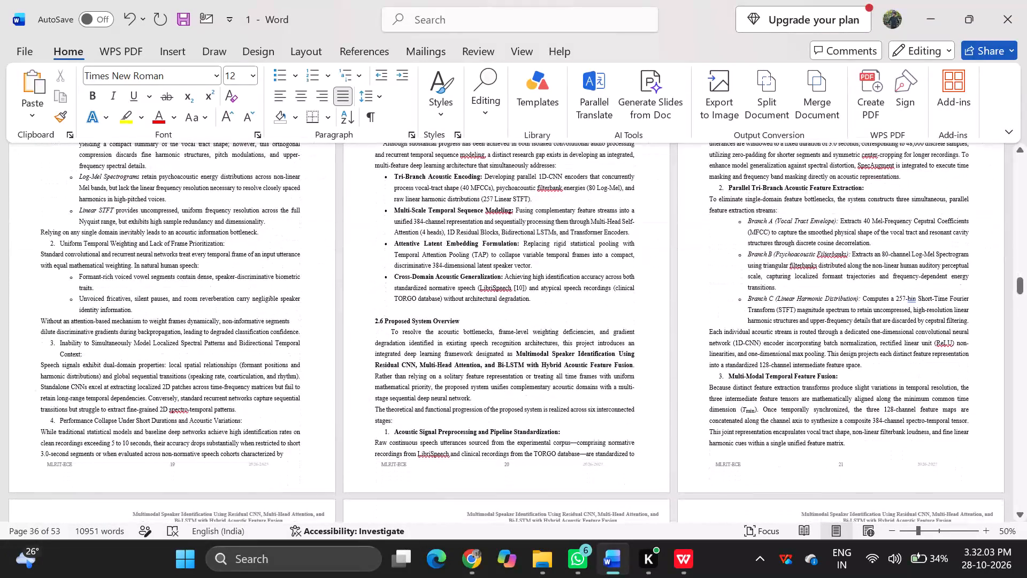
Copy the whole body text of section 2.6 Proposed System Overview, through item 6, Speaker Identity Classification and Validation.
drag(389, 333, 444, 366)
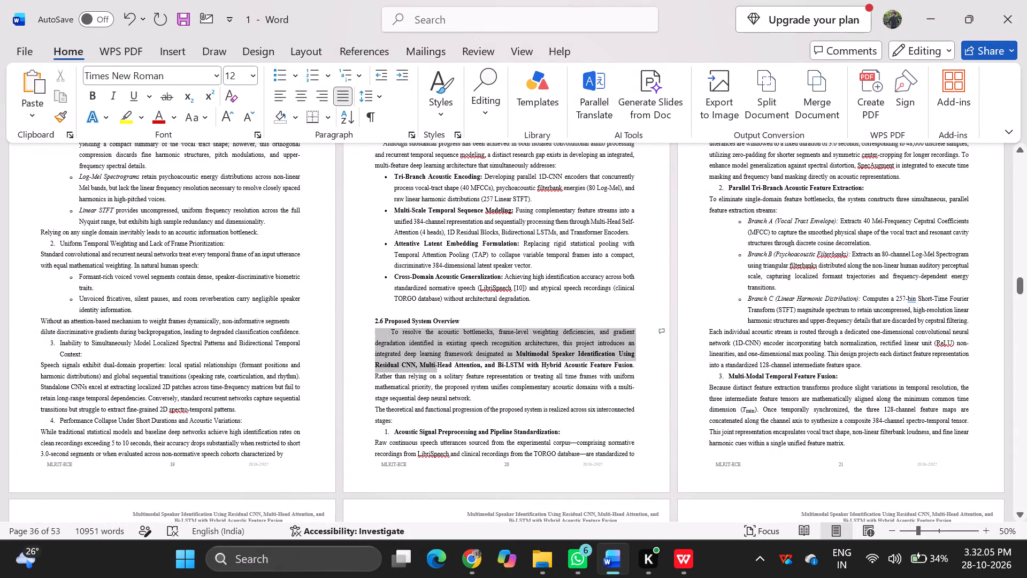
drag(444, 366, 673, 523)
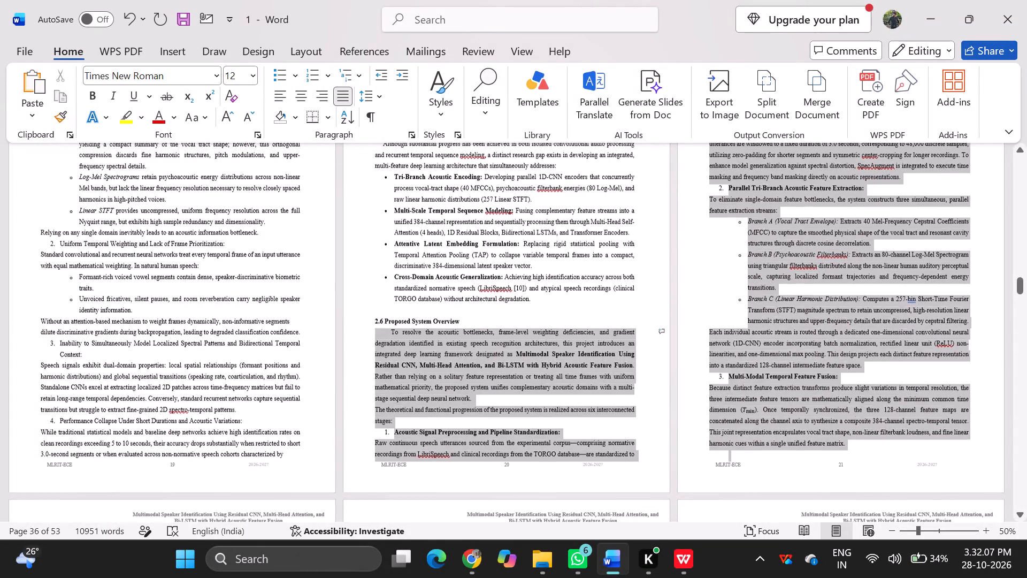
drag(673, 523, 271, 227)
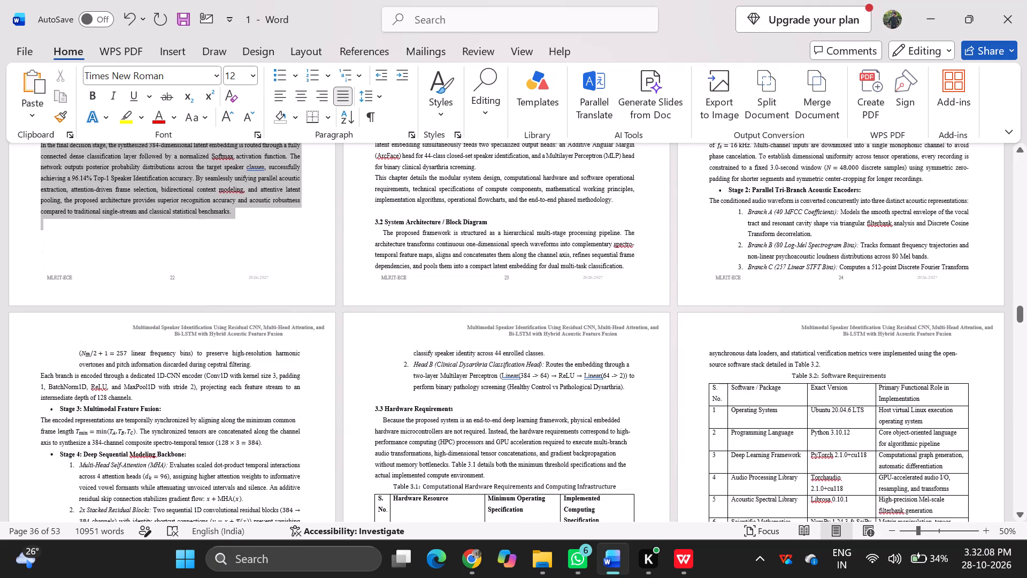
drag(271, 227, 270, 227)
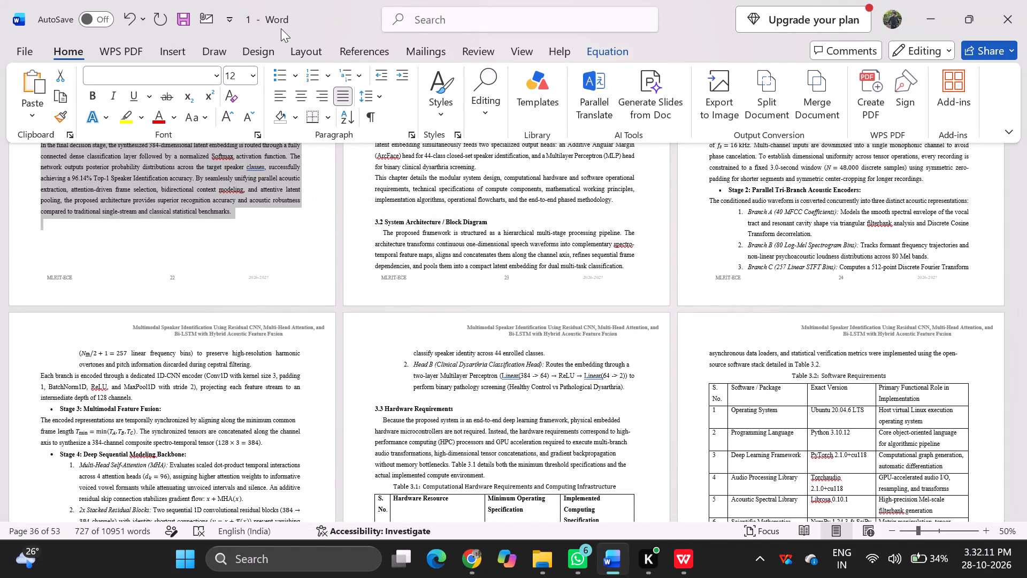
scroll(242, 155, down, 1)
scroll(386, 356, up, 5)
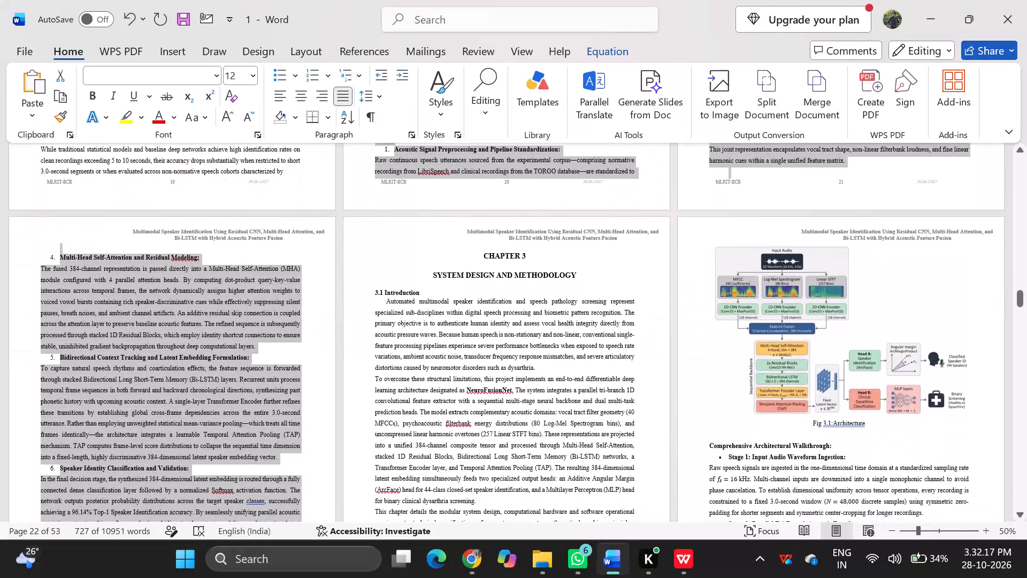
key(ctrl+c)
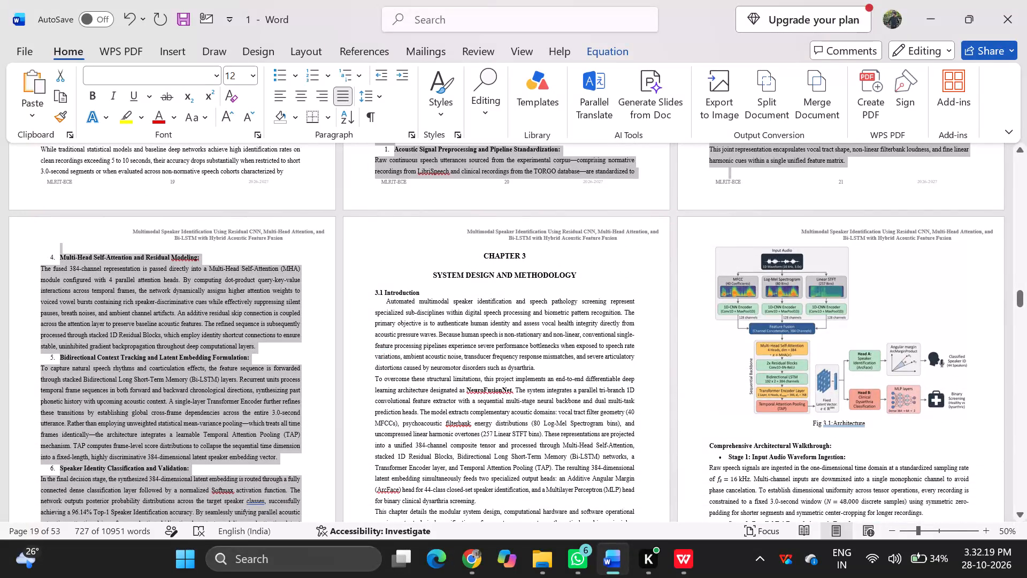
Look through the Chapter 3 pages from the system architecture to the hardware and software requirements.
scroll(386, 356, down, 6)
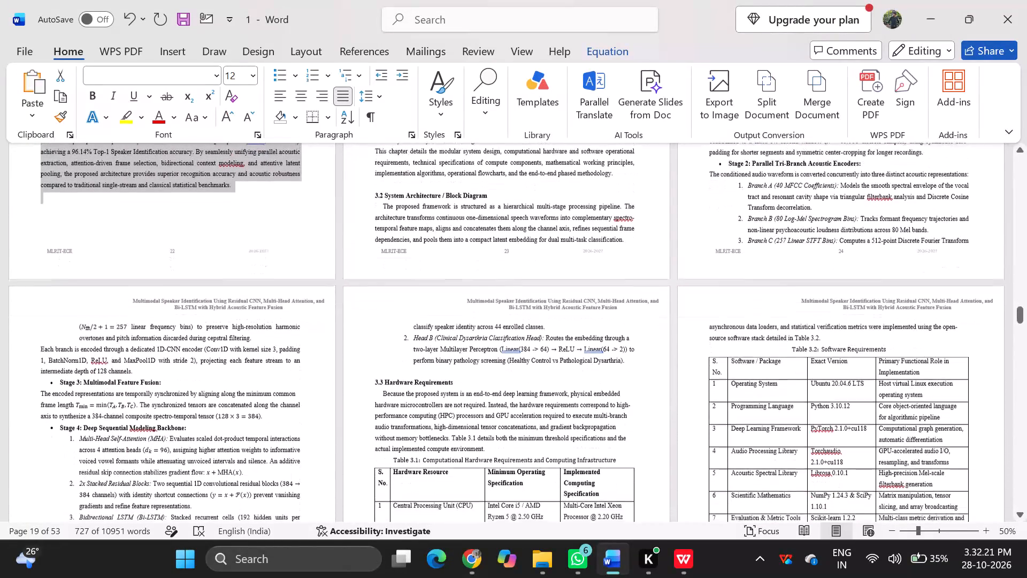
scroll(386, 356, down, 1)
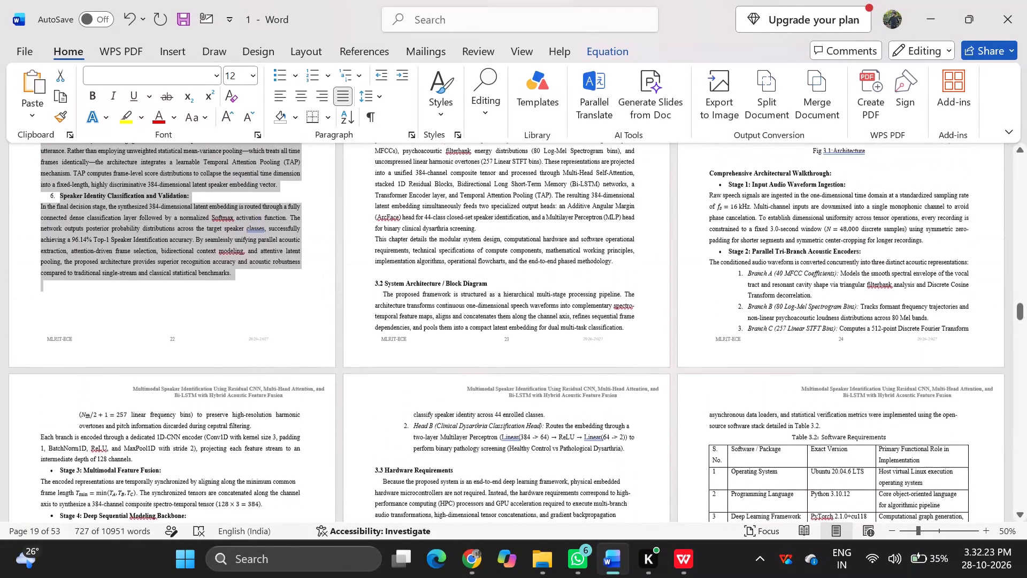
scroll(386, 356, down, 1)
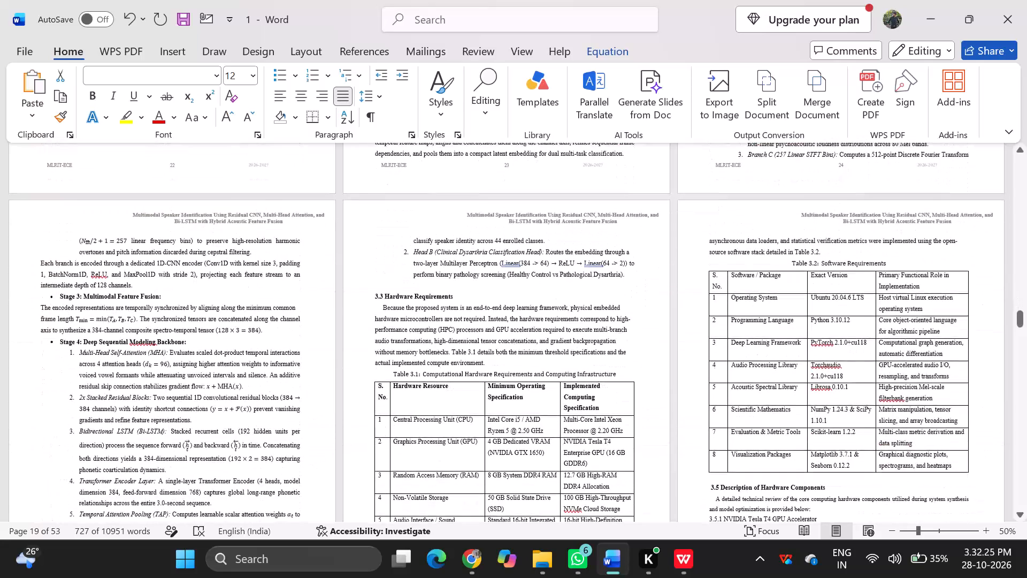
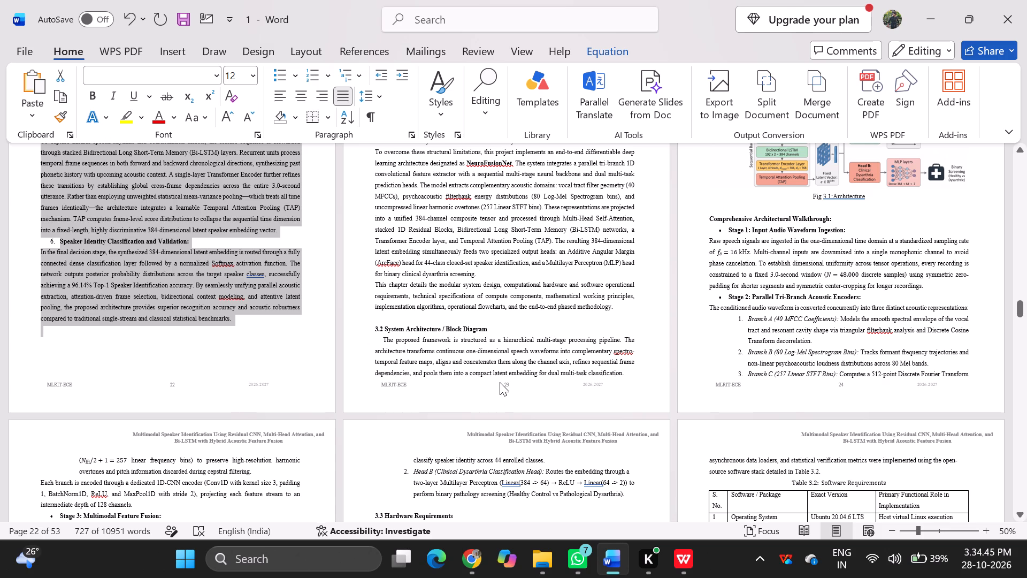
Look through the report pages from section 2.6 Proposed System Overview to the Chapter 3 hardware and software requirements tables.
scroll(500, 382, down, 1)
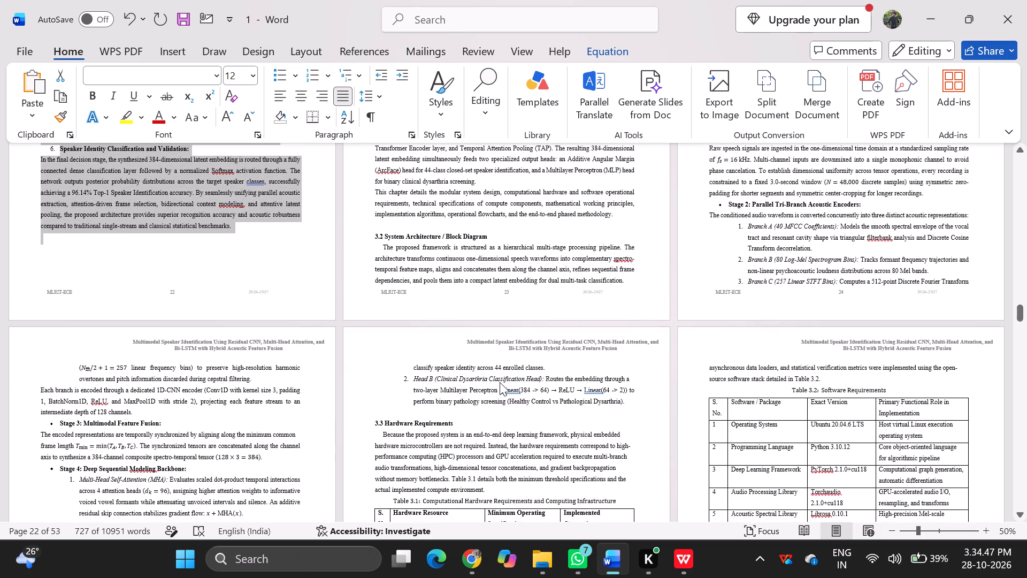
scroll(500, 382, down, 2)
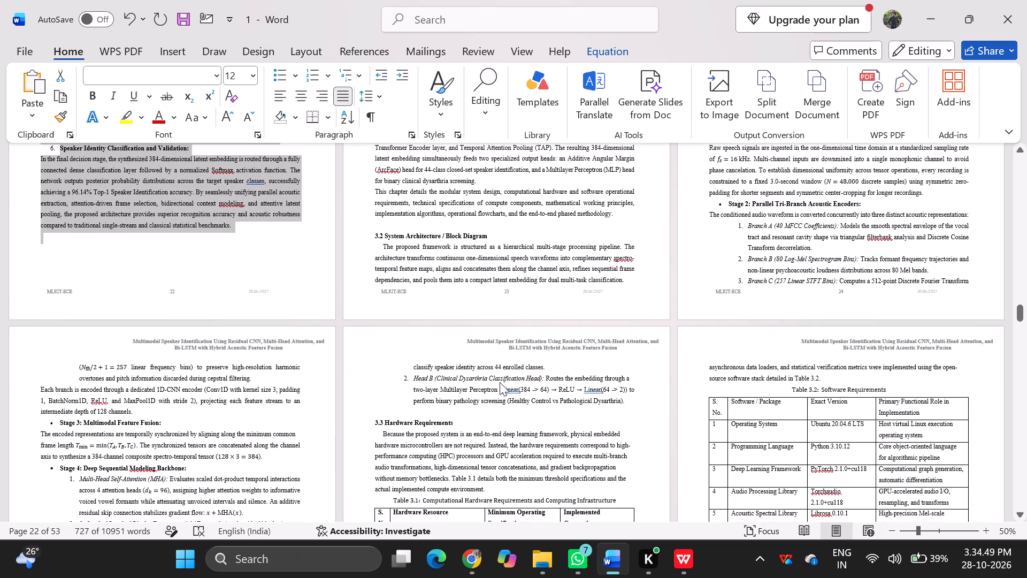
scroll(500, 382, down, 2)
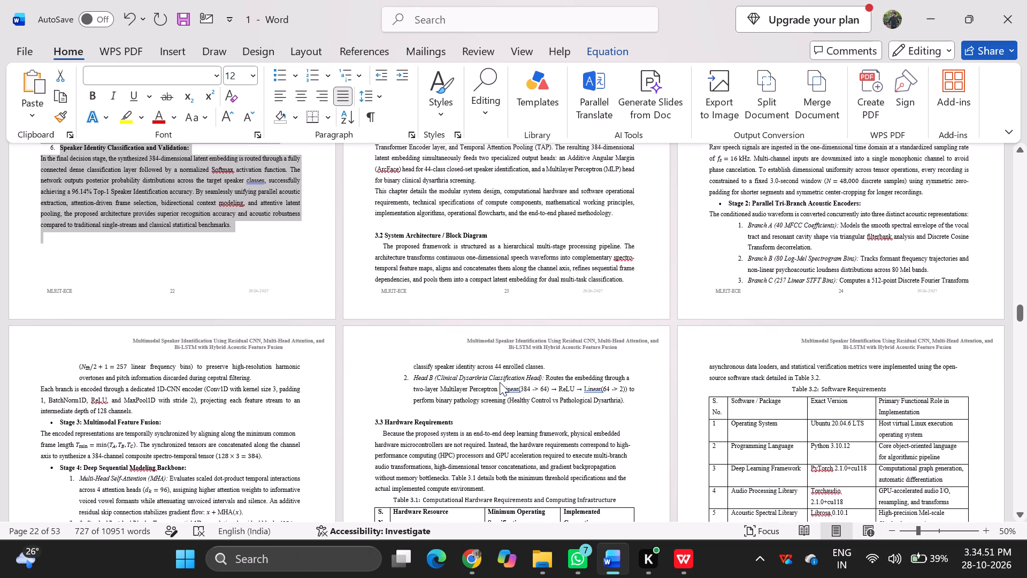
scroll(500, 382, down, 3)
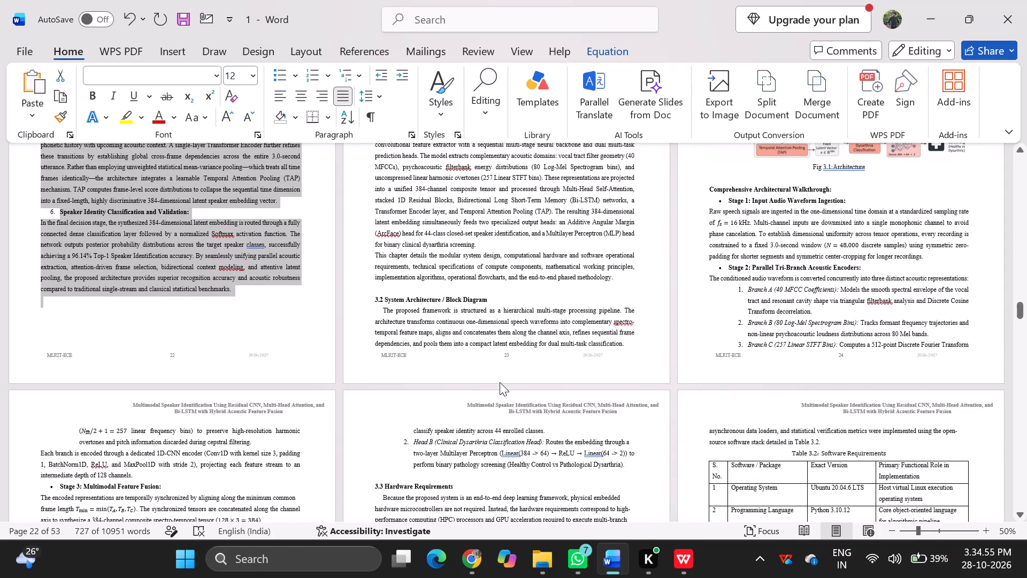
scroll(500, 382, down, 2)
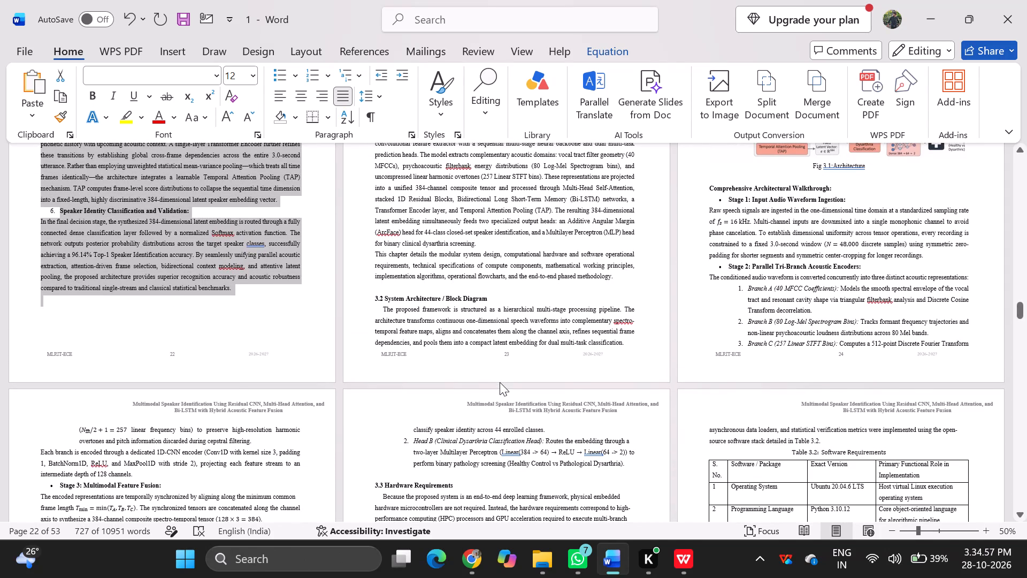
scroll(500, 382, down, 1)
scroll(500, 382, up, 1)
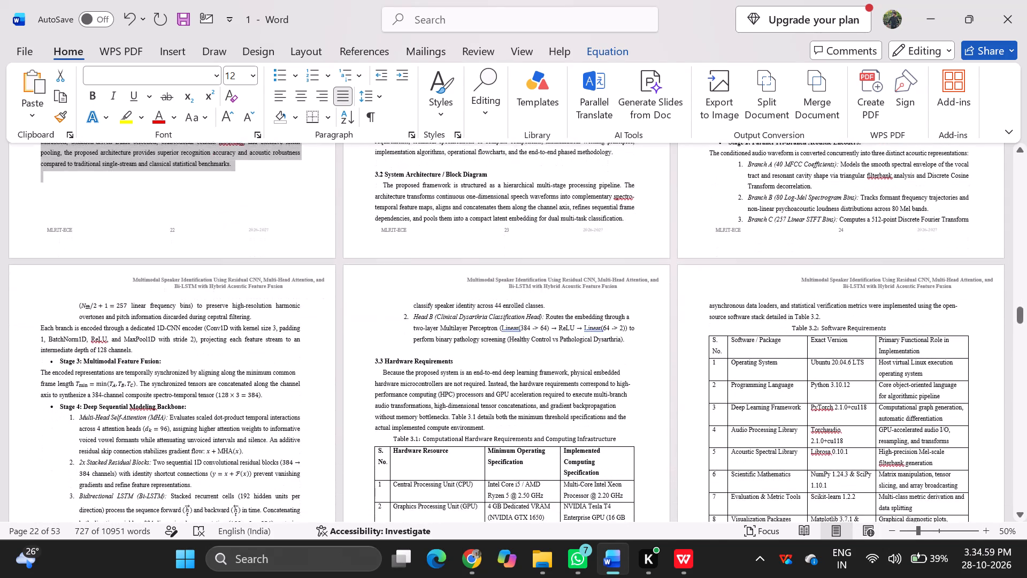
scroll(500, 382, up, 2)
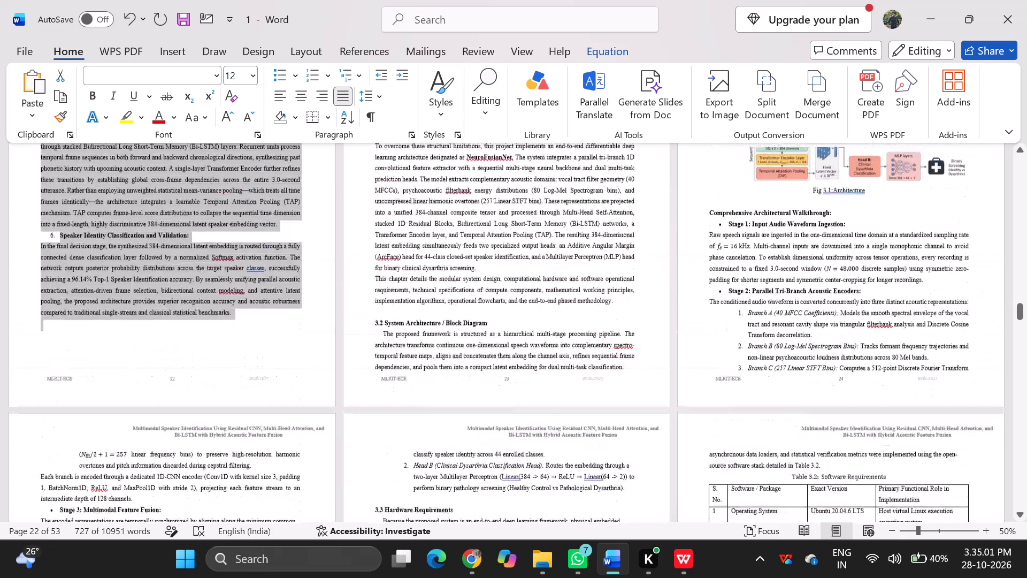
scroll(500, 382, up, 1)
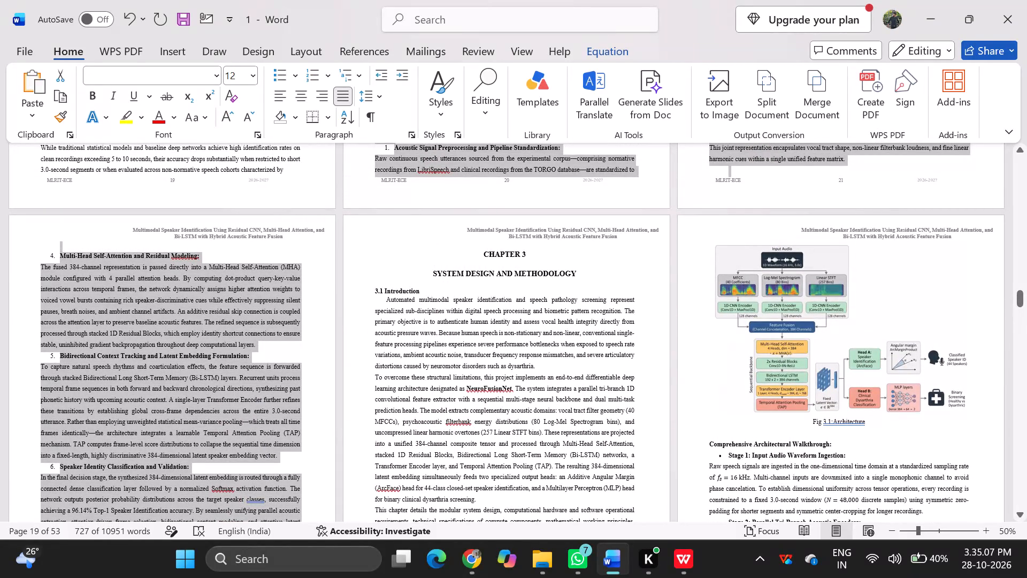
scroll(500, 382, up, 3)
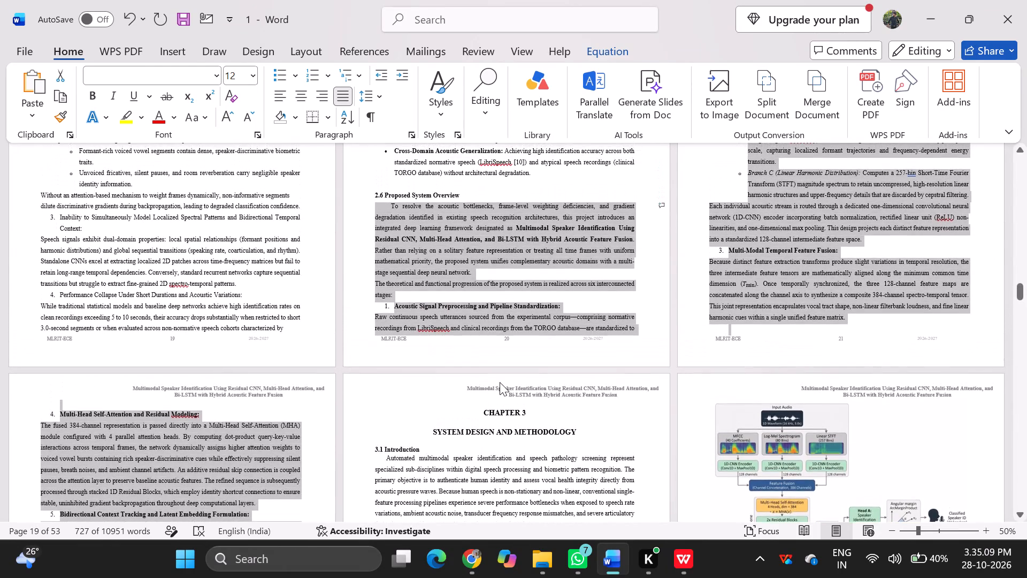
scroll(500, 382, down, 2)
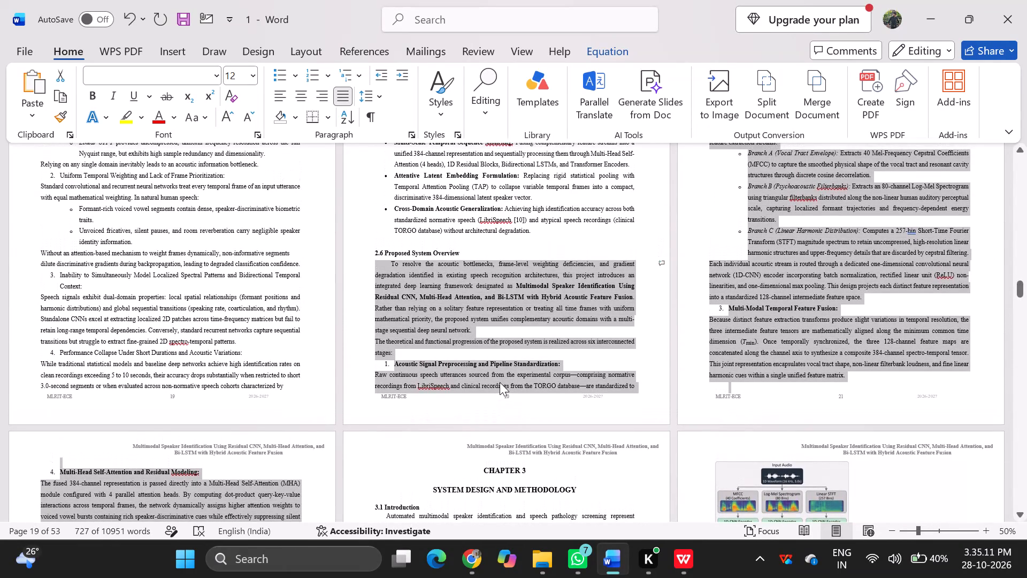
scroll(500, 382, down, 3)
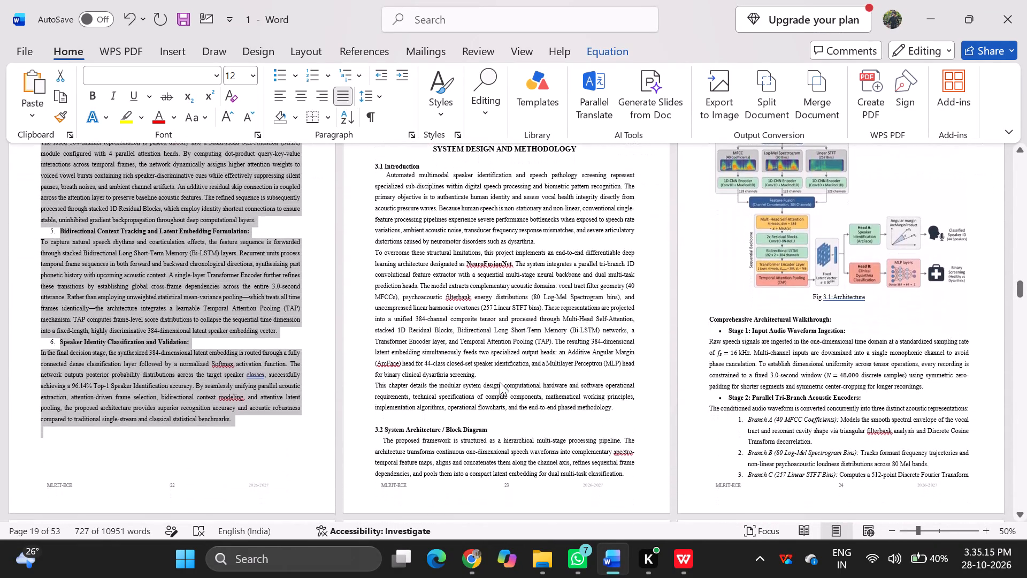
scroll(500, 382, down, 2)
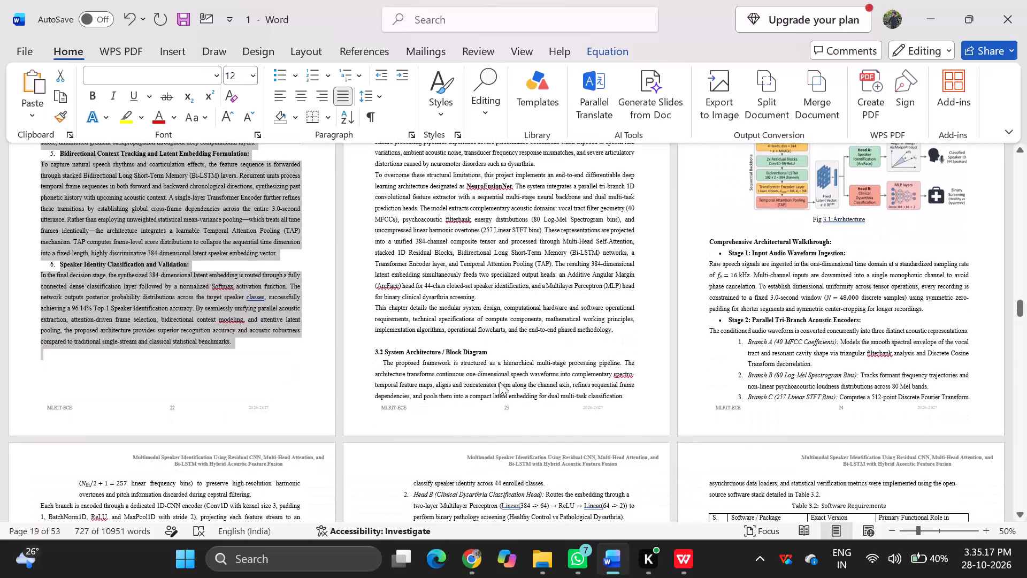
scroll(500, 382, down, 3)
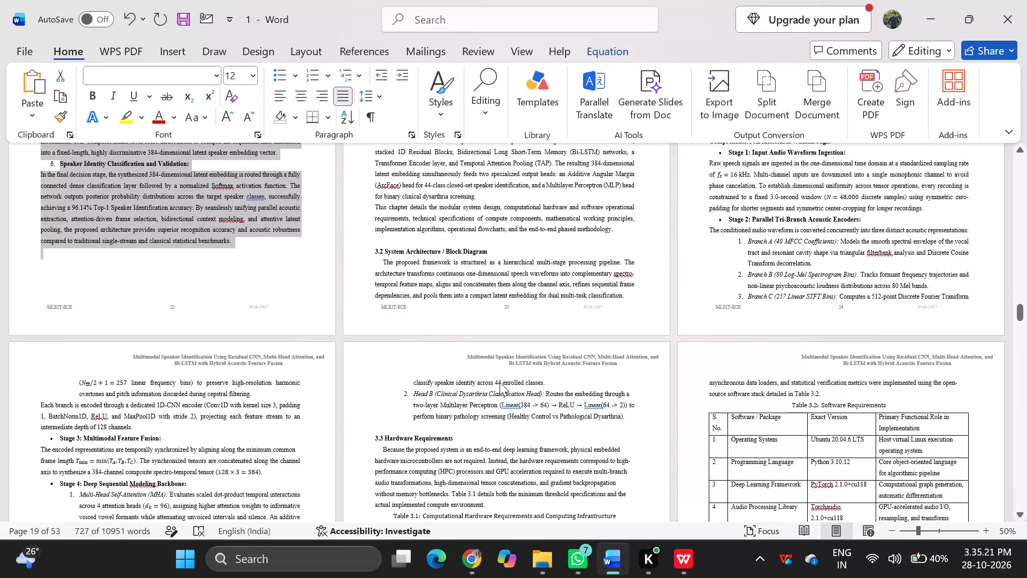
scroll(500, 382, down, 8)
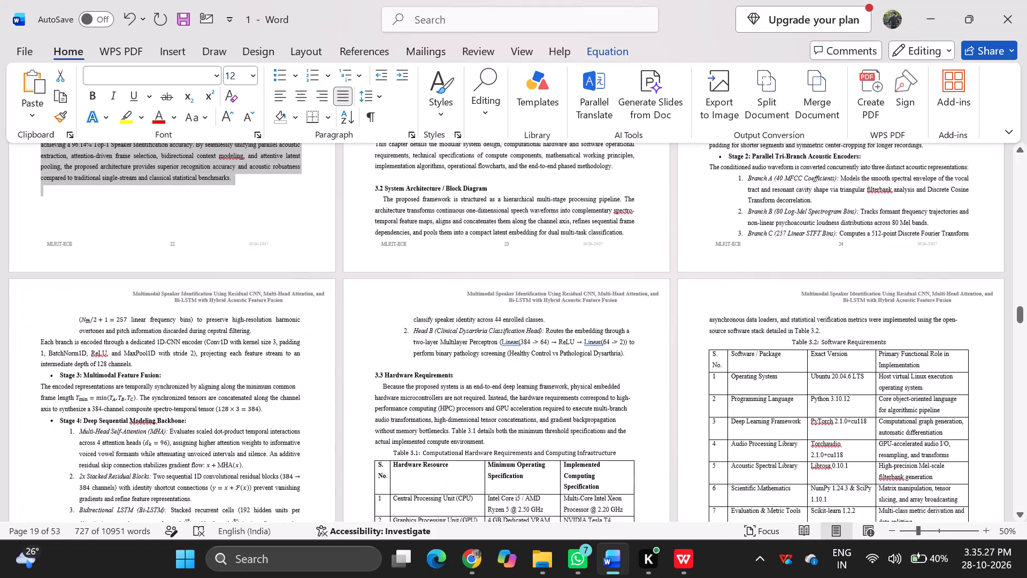
scroll(500, 382, down, 1)
scroll(500, 382, up, 1)
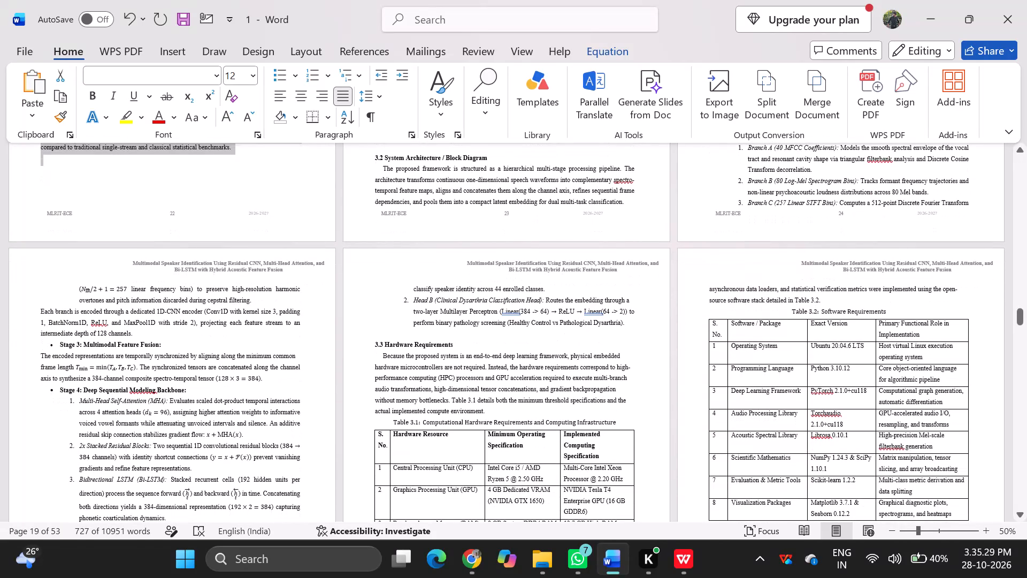
scroll(500, 382, up, 2)
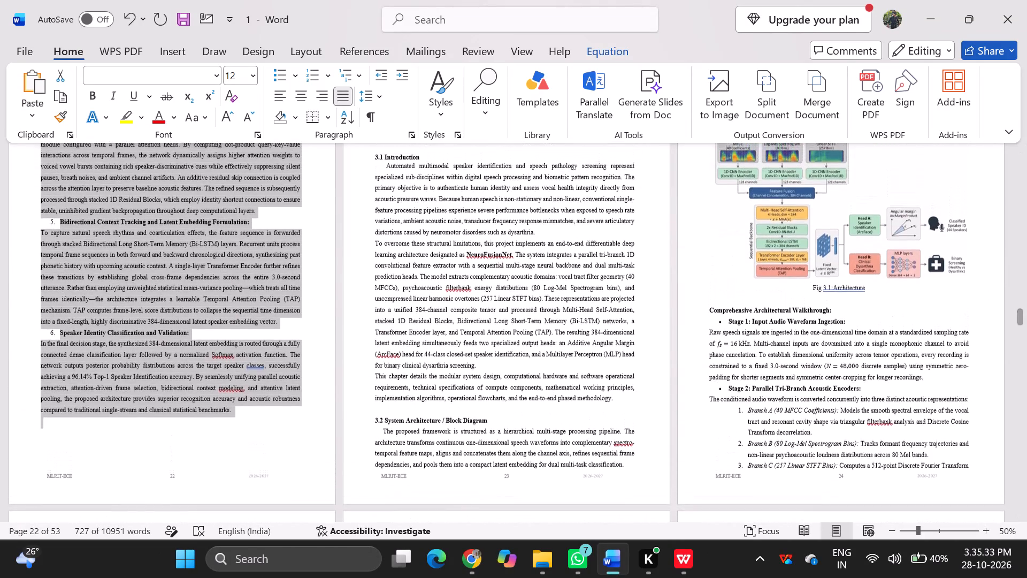
scroll(500, 382, up, 2)
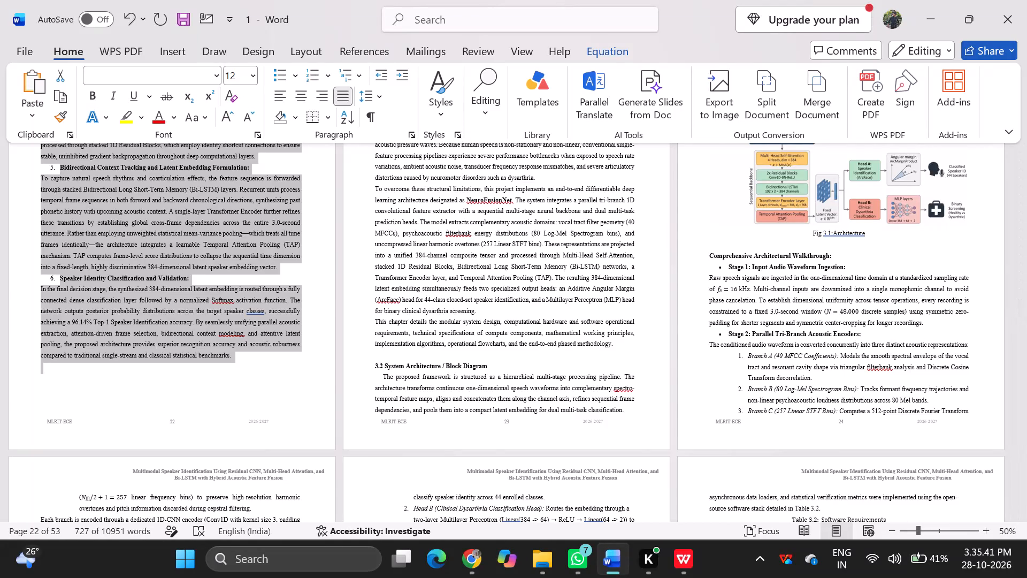
Copy the selected section 2.6 body text from Word and paste it into a new blank Notepad document.
key(ctrl+c)
click(332, 559)
text(not)
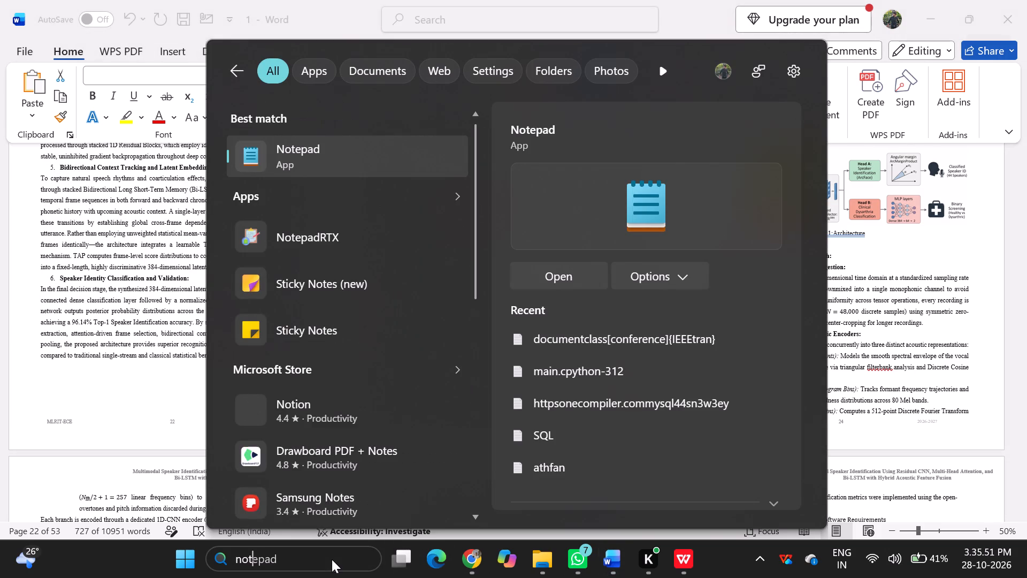
click(308, 142)
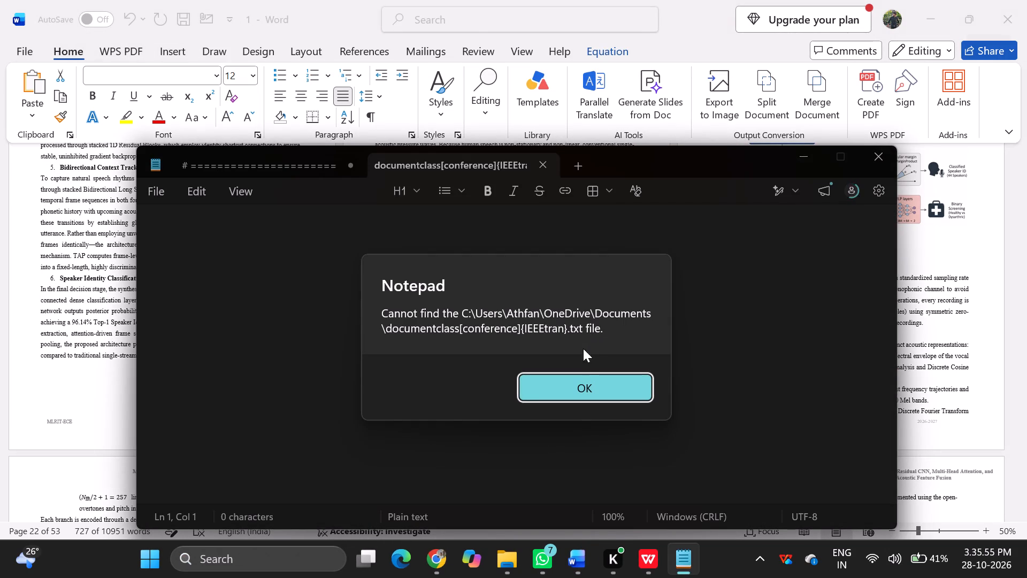
click(580, 377)
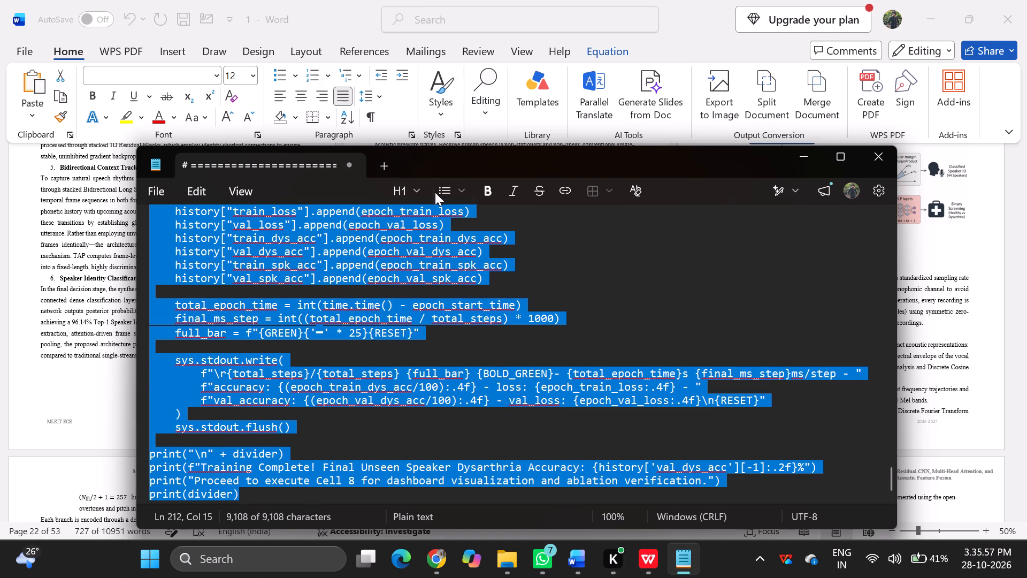
click(392, 156)
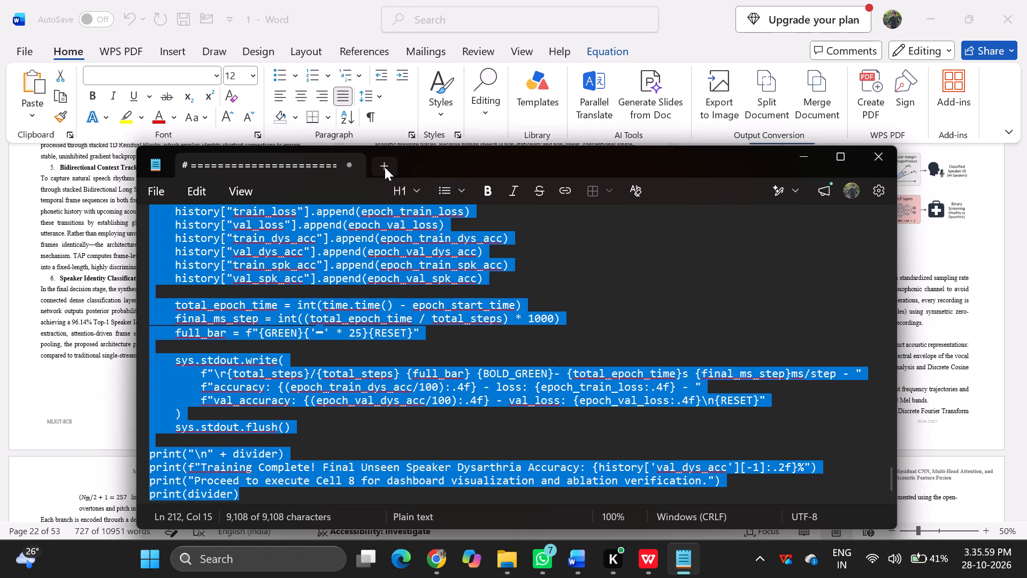
click(384, 168)
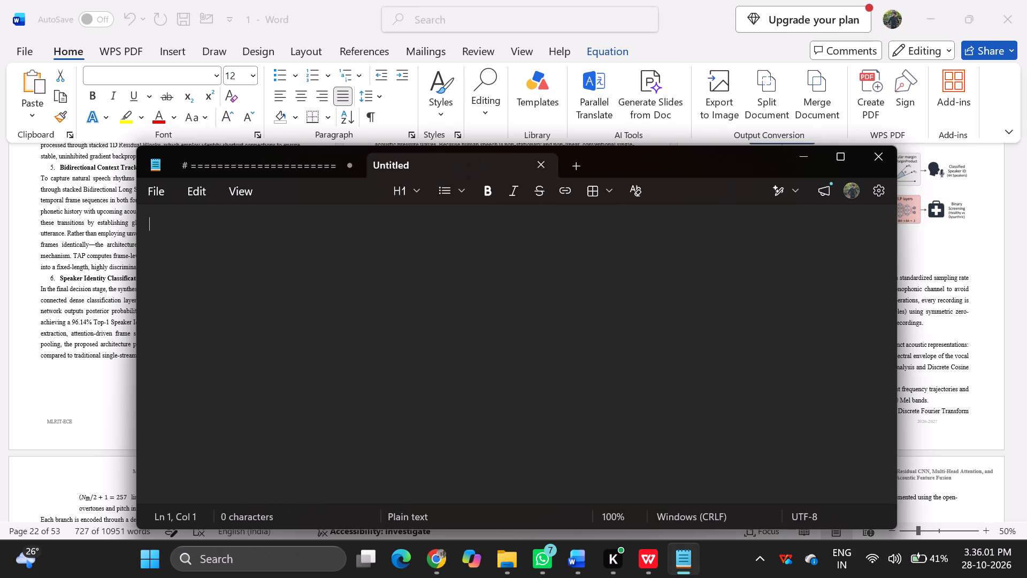
key(ctrl+v)
Save the pasted text in the Documents folder as a text file named "chapter 2 content" and close Notepad.
key(ctrl+s)
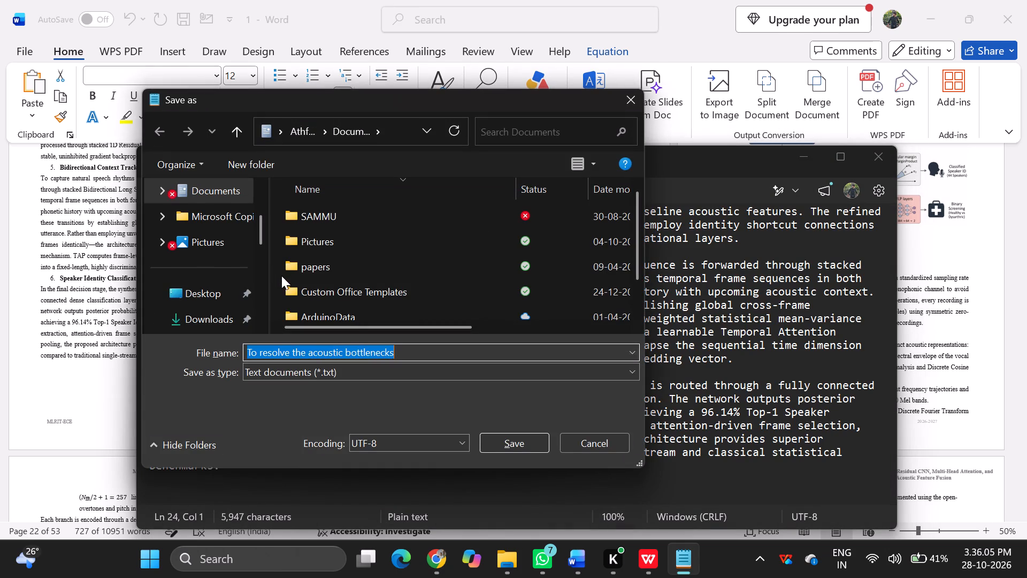
key(BackSpace)
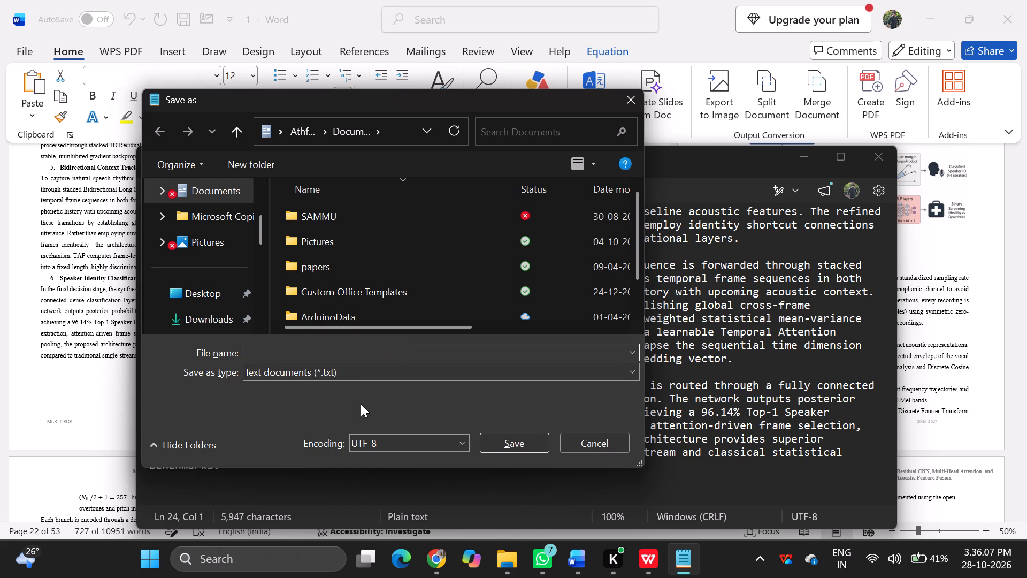
text(chapter 3)
key(BackSpace)
text(2 content)
key(space)
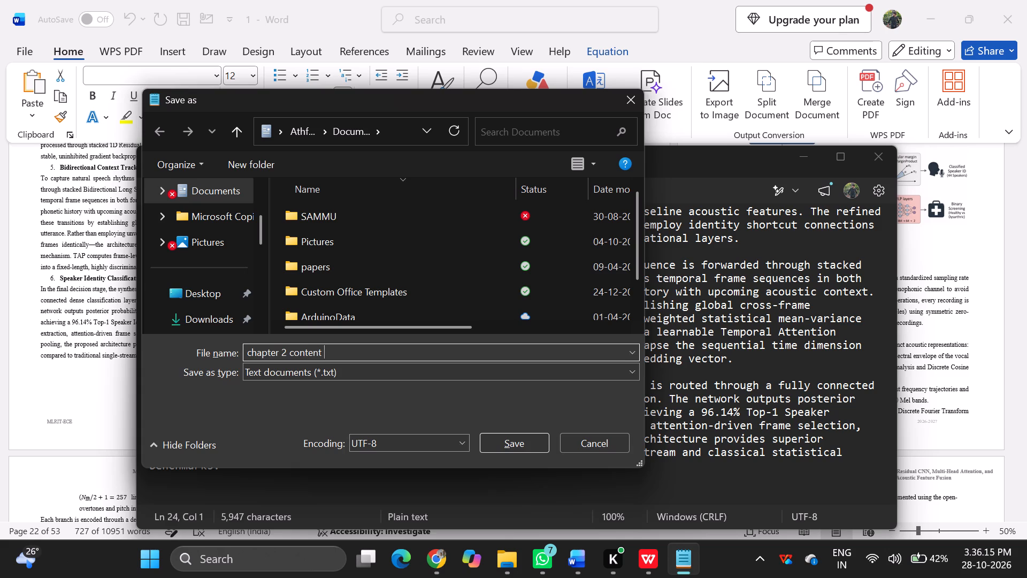
key(Return)
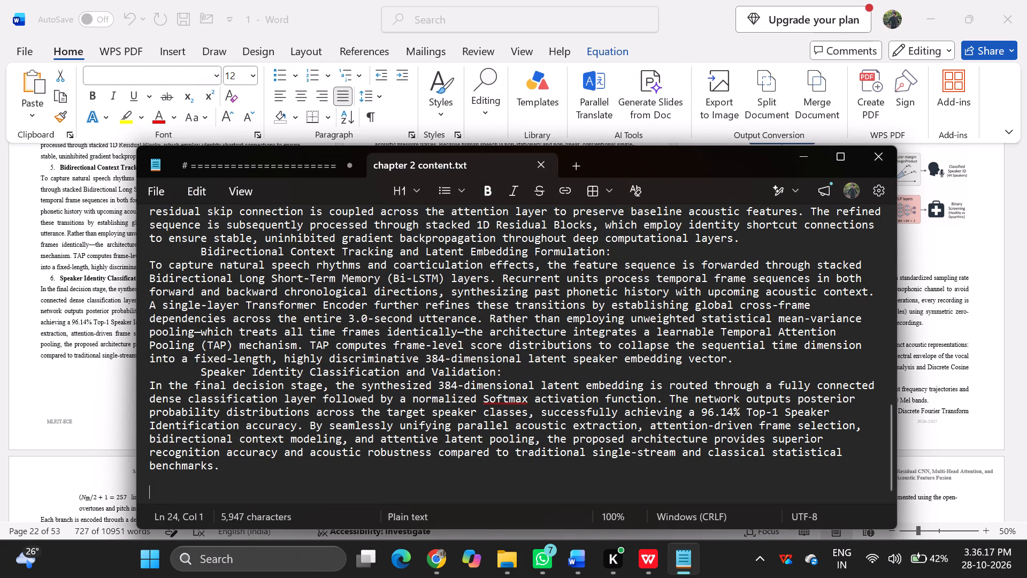
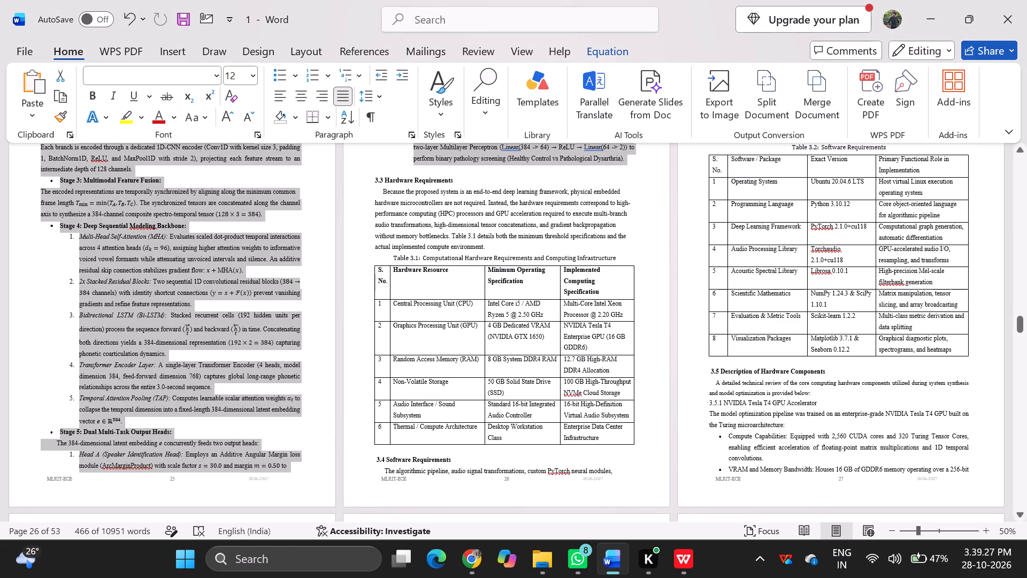
key(ctrl+v)
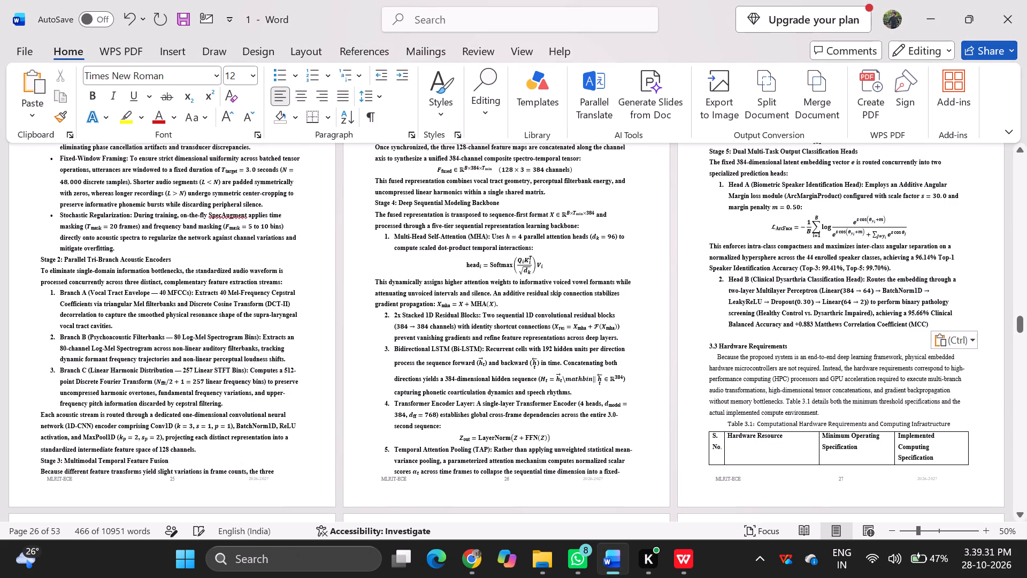
Remove bold from the pasted text between the Comprehensive Architectural Walkthrough heading and section 3.3, and justify it.
scroll(512, 225, up, 4)
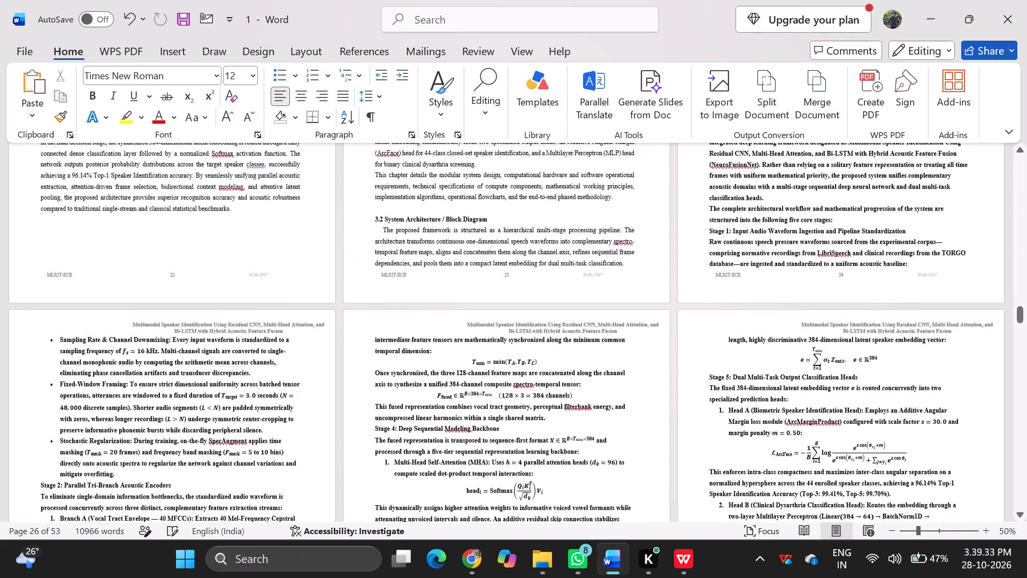
scroll(512, 225, up, 2)
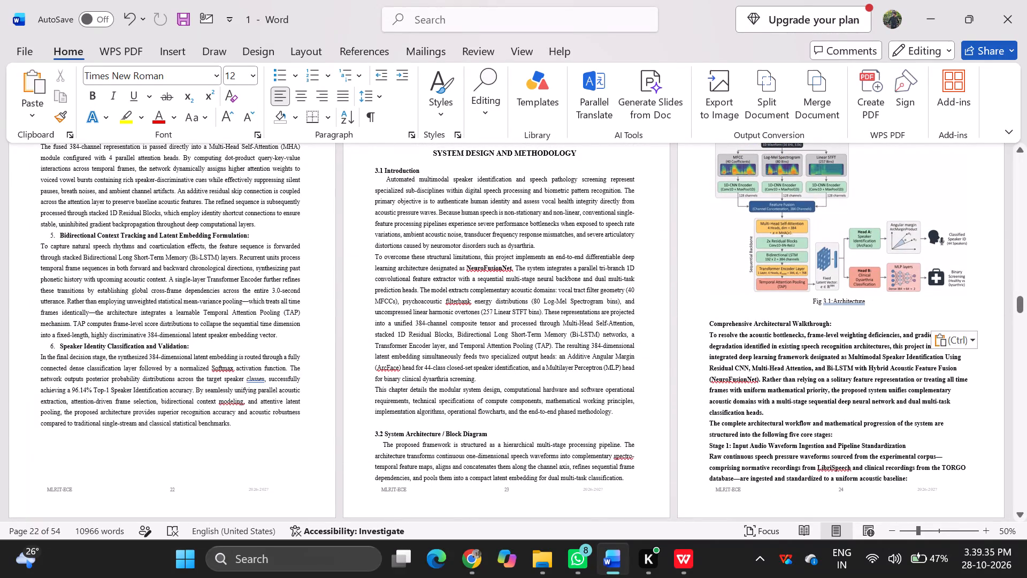
drag(708, 333, 792, 469)
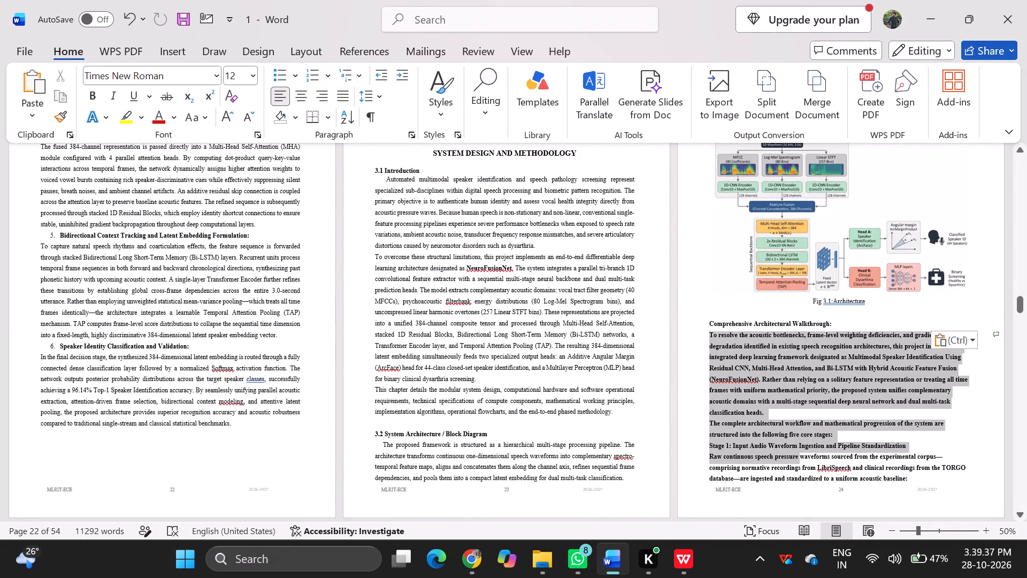
drag(792, 469, 810, 172)
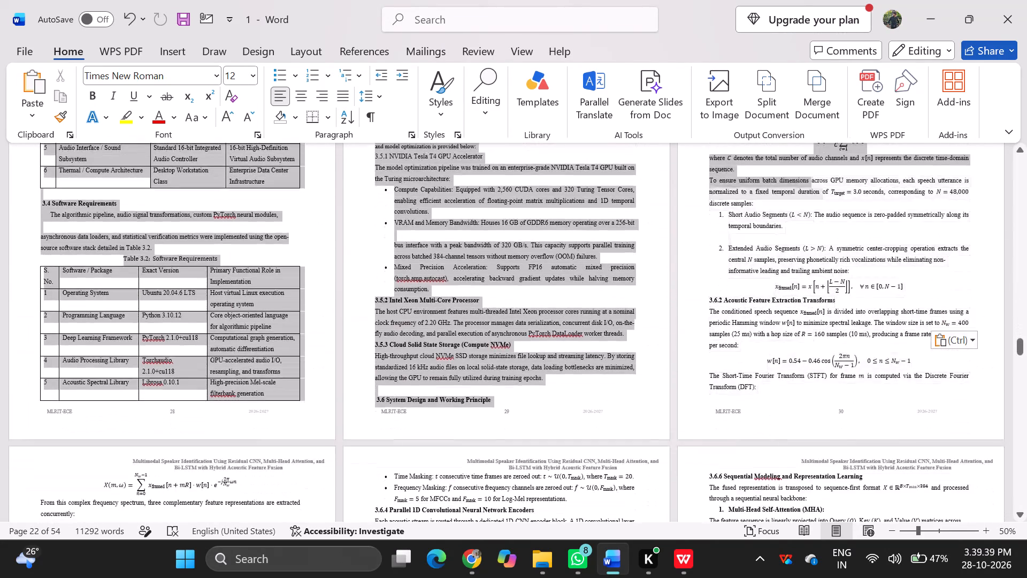
drag(810, 172, 815, 238)
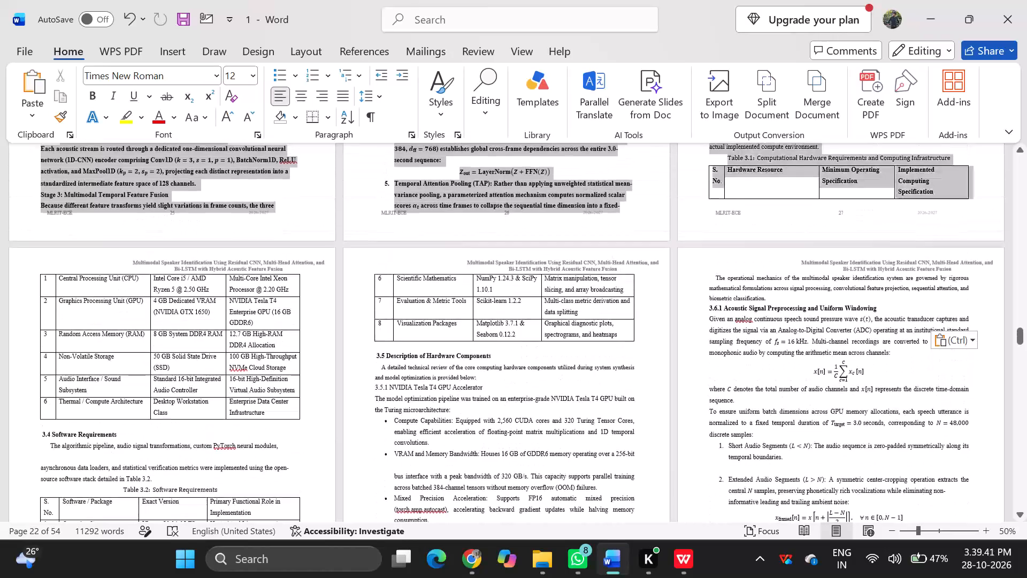
drag(815, 238, 811, 134)
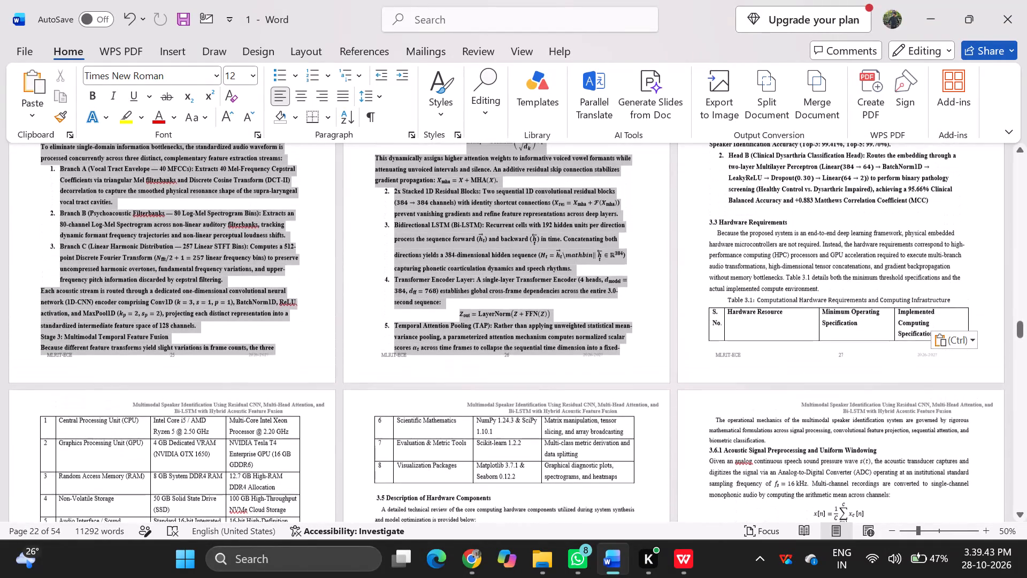
drag(811, 134, 936, 238)
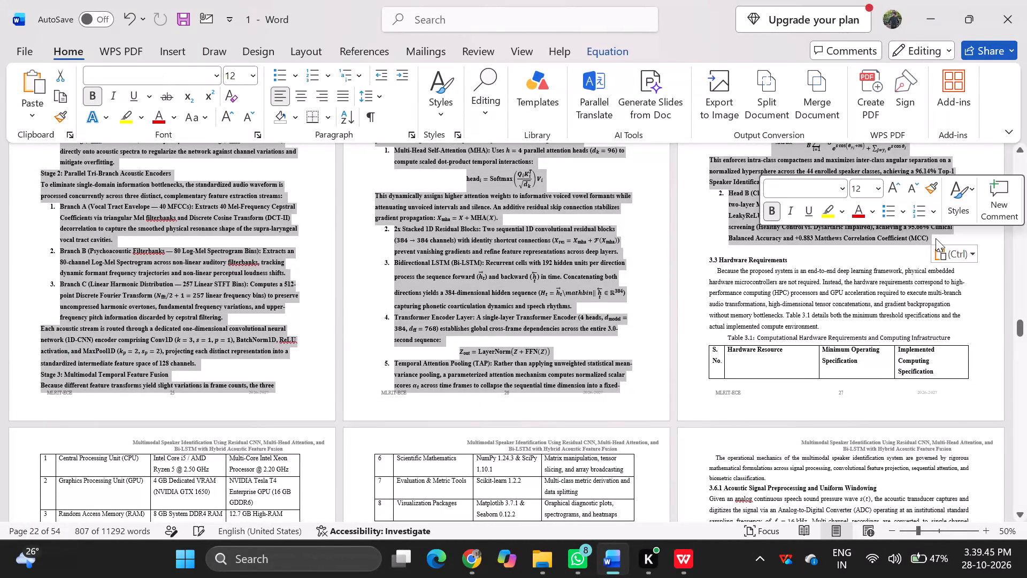
click(767, 208)
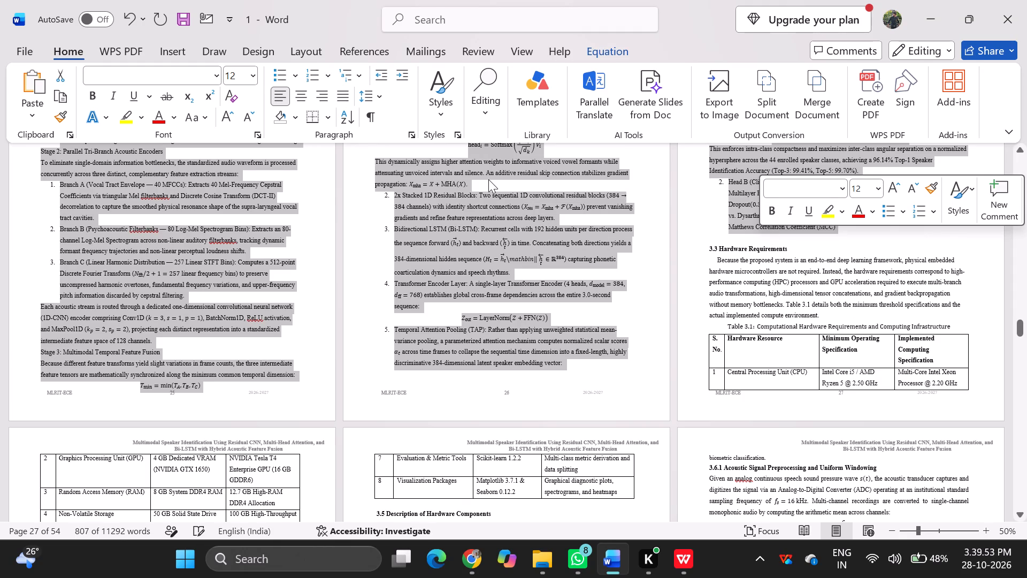
click(343, 97)
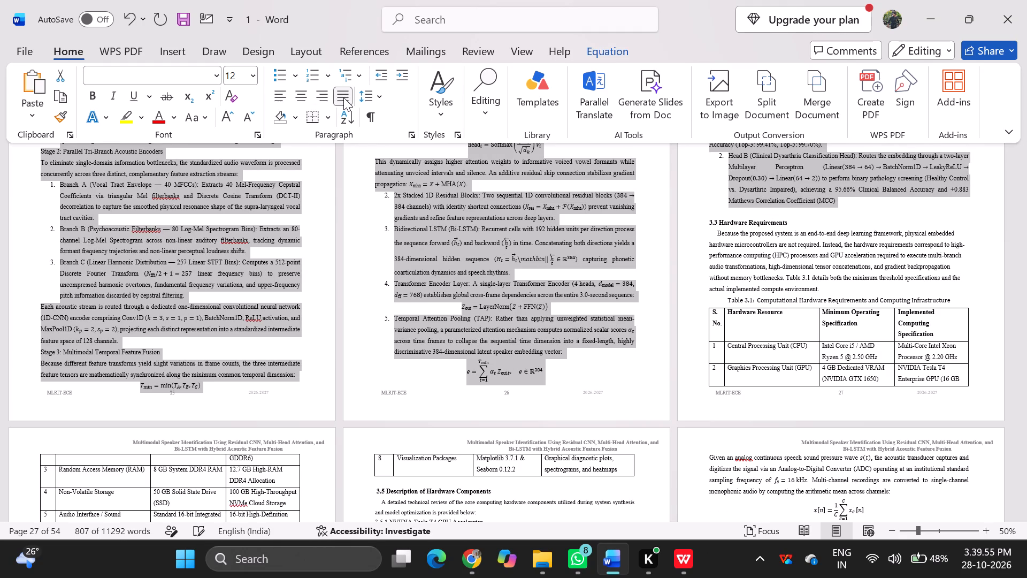
click(376, 95)
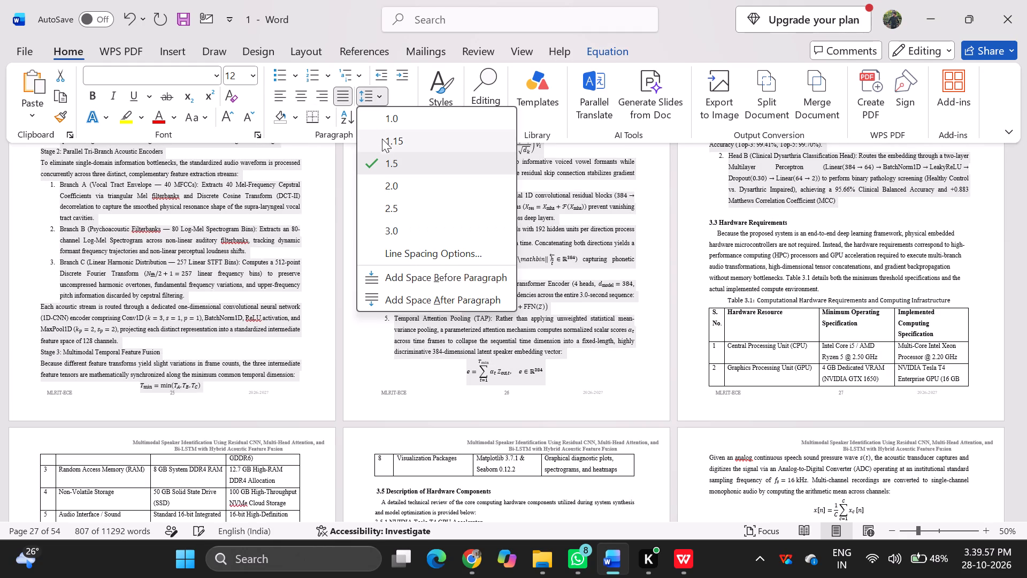
click(694, 211)
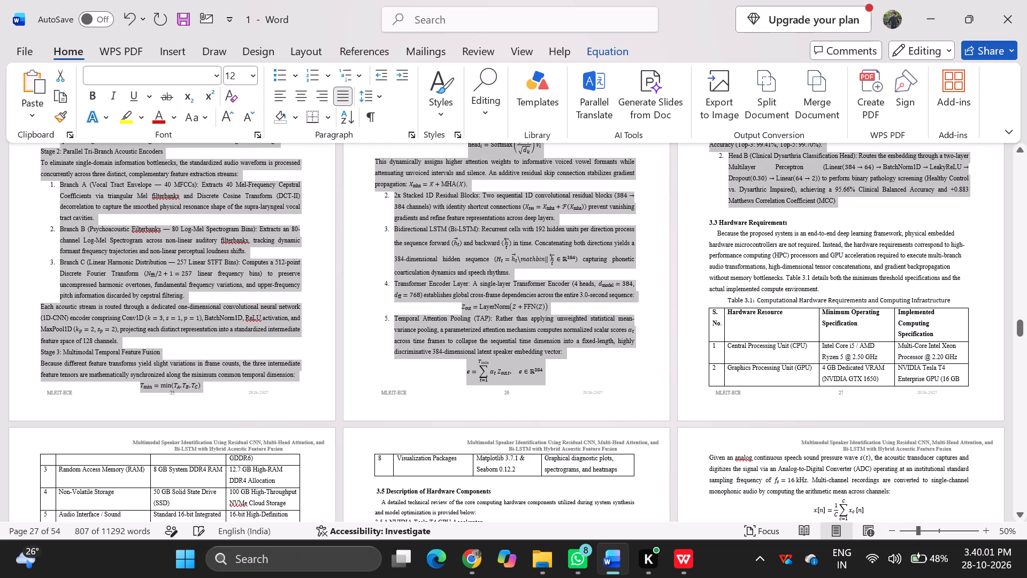
Delete the whole of section 2.6 Proposed System Overview, from its heading through item 6, Speaker Identity Classification and Validation.
scroll(694, 211, up, 7)
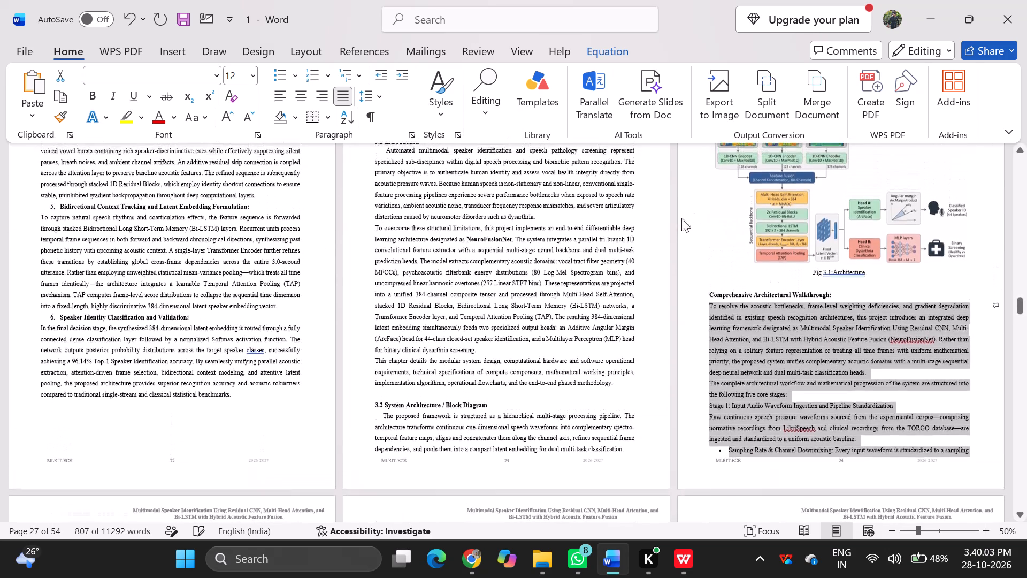
click(723, 260)
scroll(723, 260, up, 1)
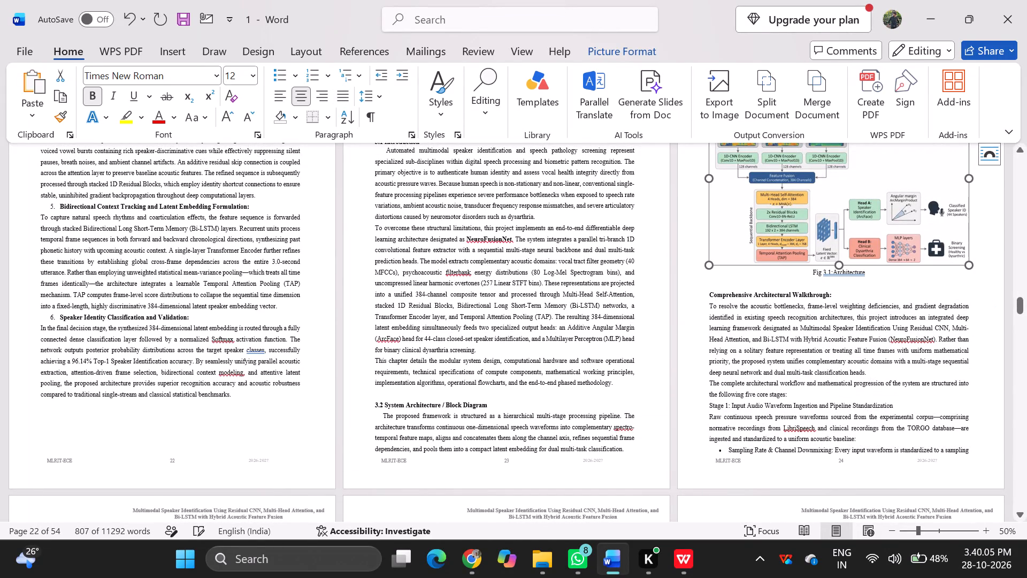
scroll(723, 260, up, 1)
click(294, 427)
scroll(294, 427, up, 1)
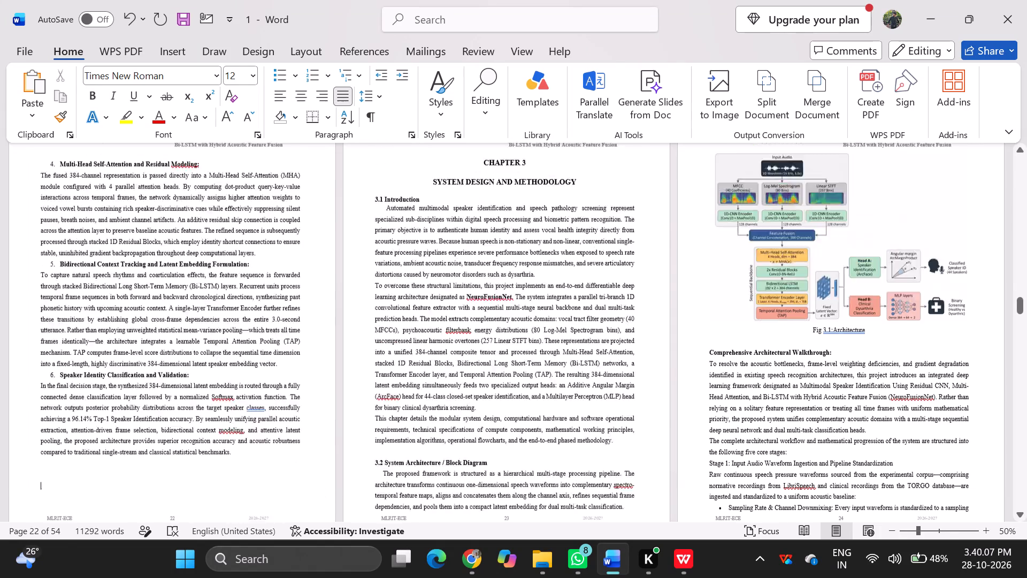
scroll(294, 427, up, 3)
scroll(294, 427, right, 1)
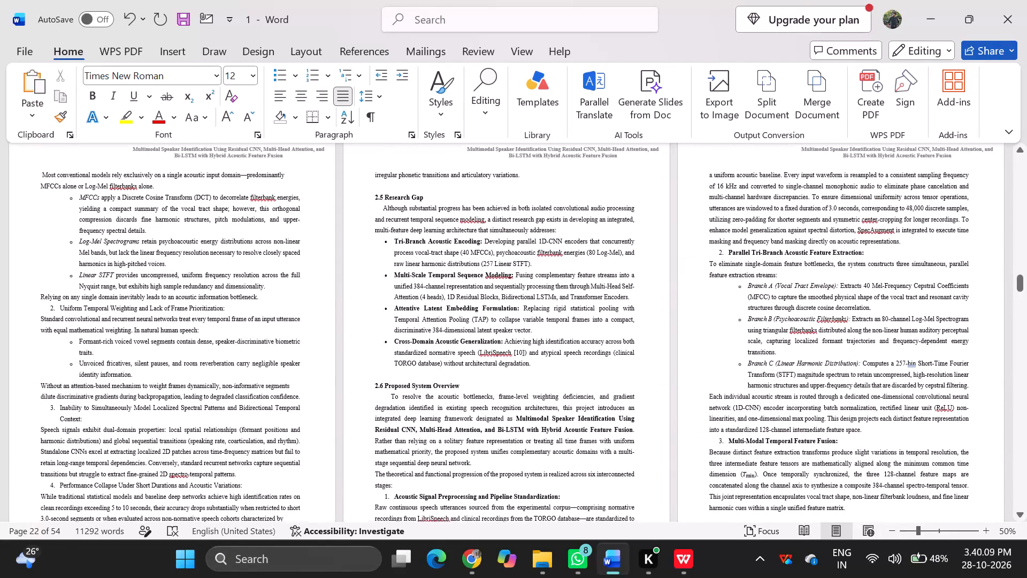
scroll(294, 427, right, 1)
drag(370, 300, 345, 530)
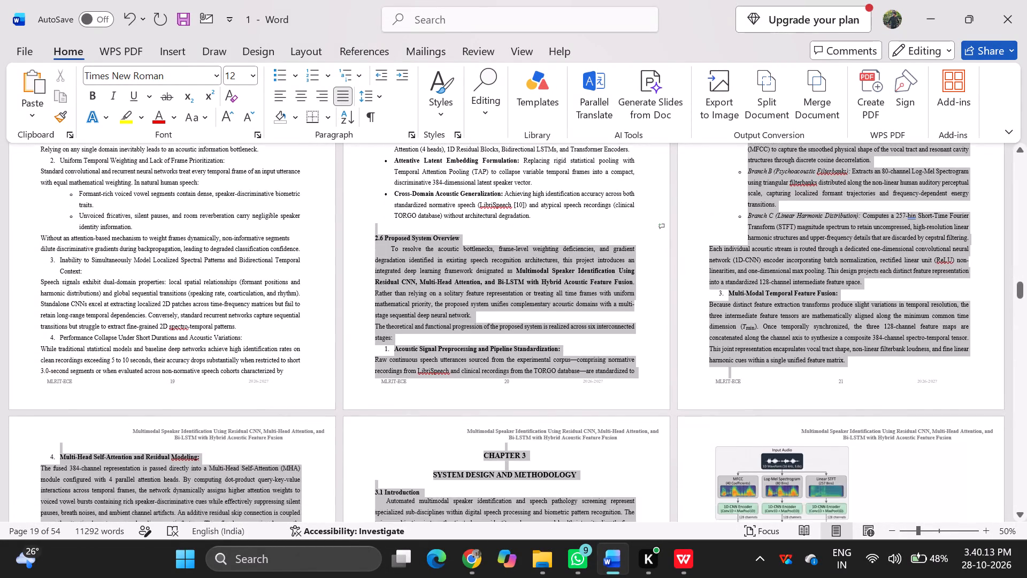
drag(345, 530, 280, 521)
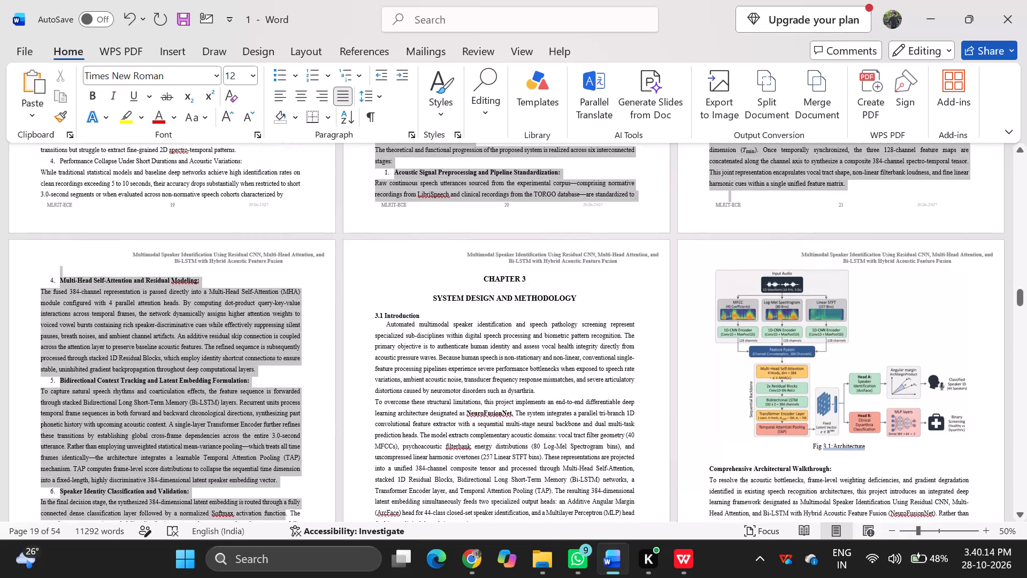
drag(280, 521, 250, 416)
key(BackSpace)
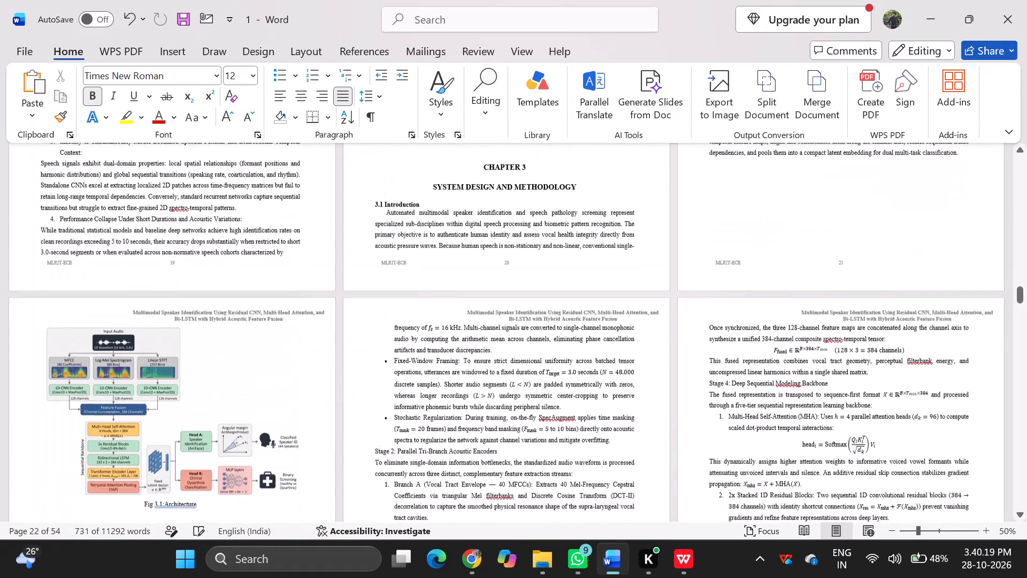
Insert blank lines above the CHAPTER 3 heading to push it and the System Design and Methodology title onto a new page.
scroll(250, 416, up, 3)
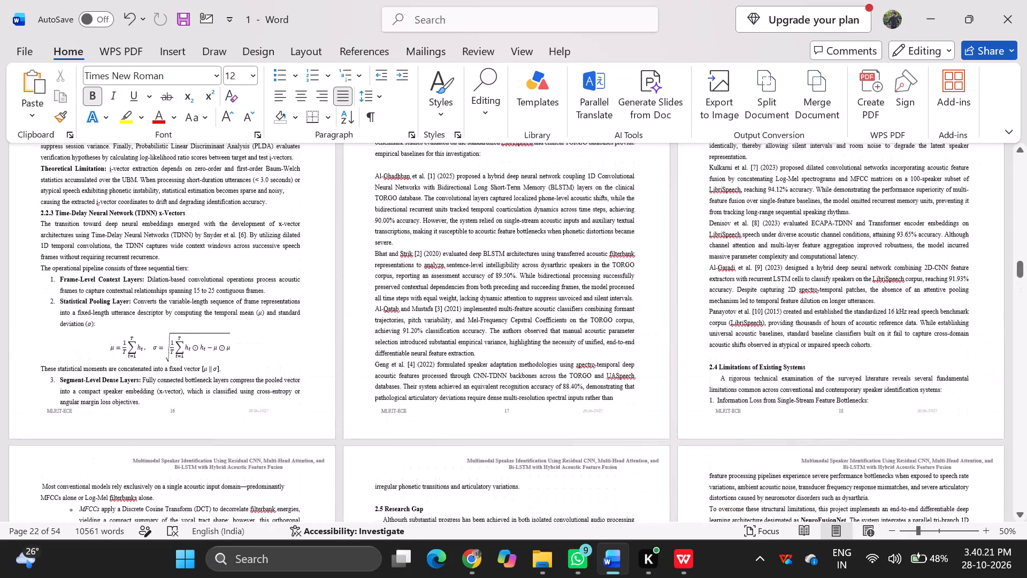
scroll(250, 416, down, 5)
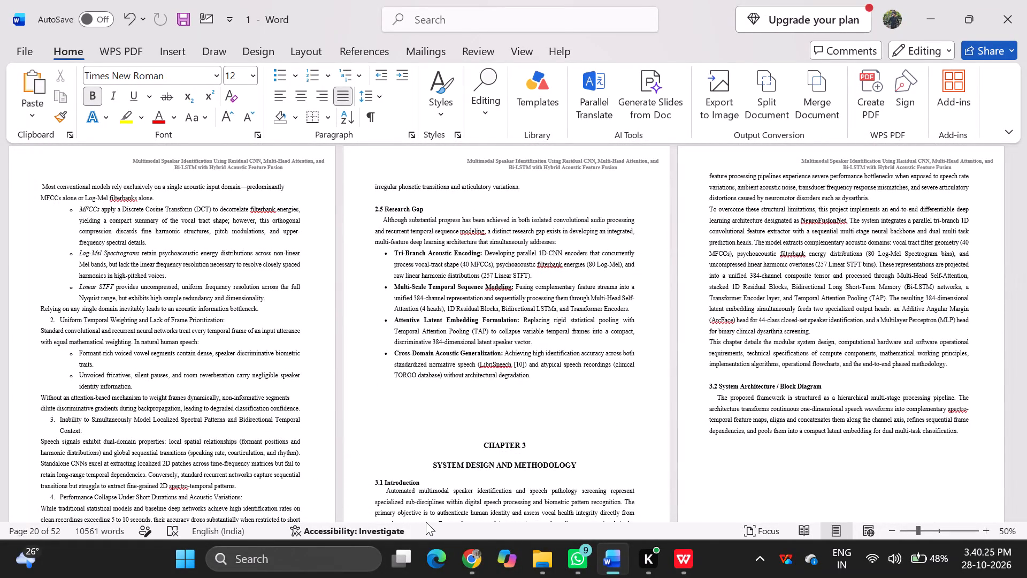
click(474, 448)
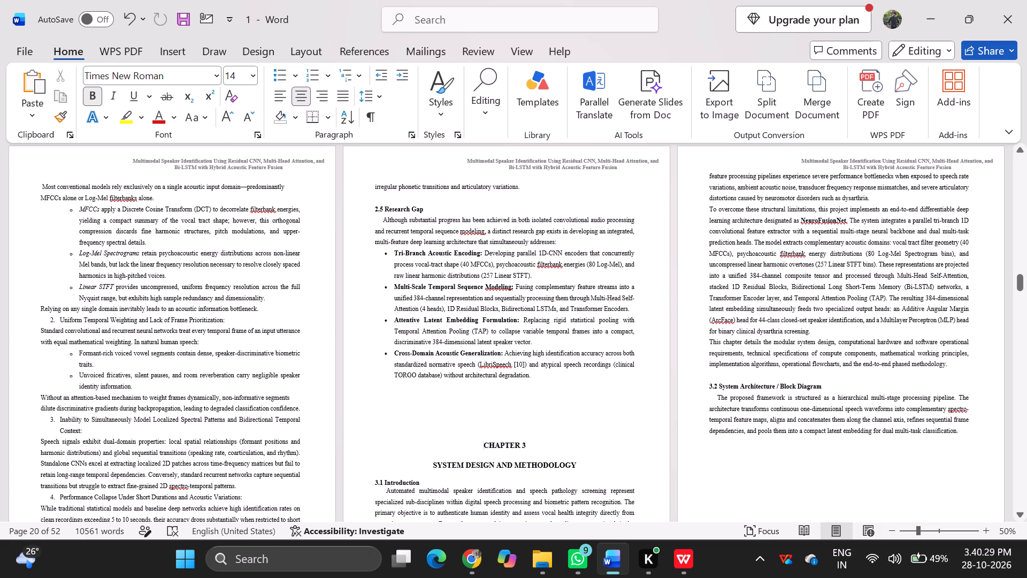
key(Return)
key(Return)
key(Return)
key(Return)
key(Return)
key(Return)
key(Return)
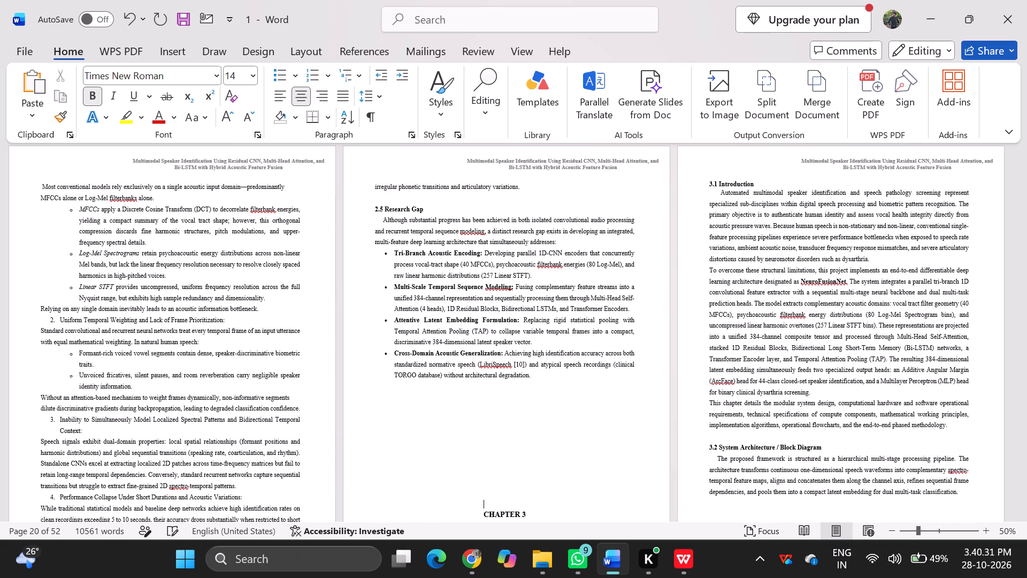
key(Return)
key(Return)
key(Return)
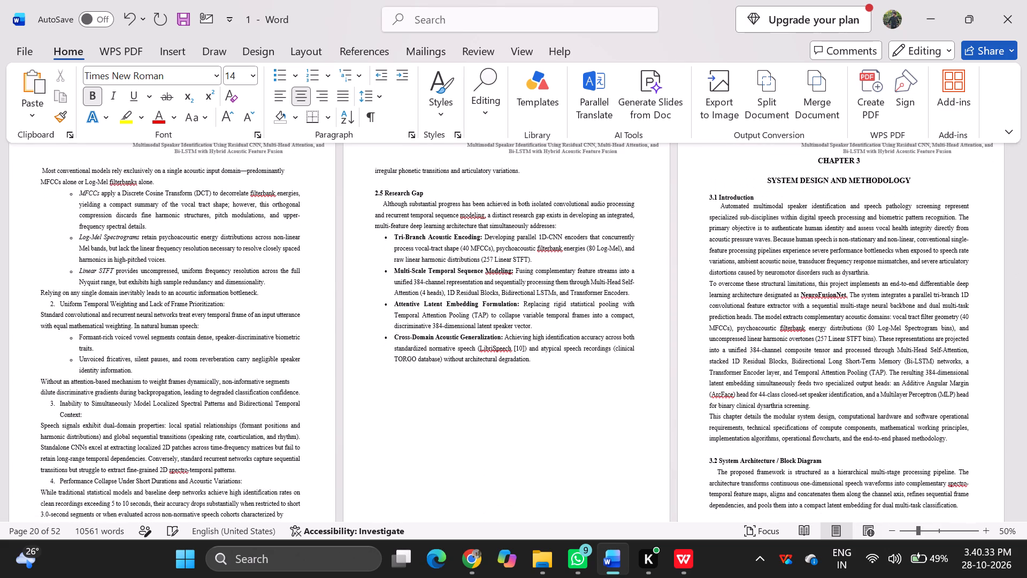
key(Return)
Add an unbulleted blank line at the top of page 23, above the text continuing with "frequency of fs = 16 kHz".
scroll(474, 448, down, 2)
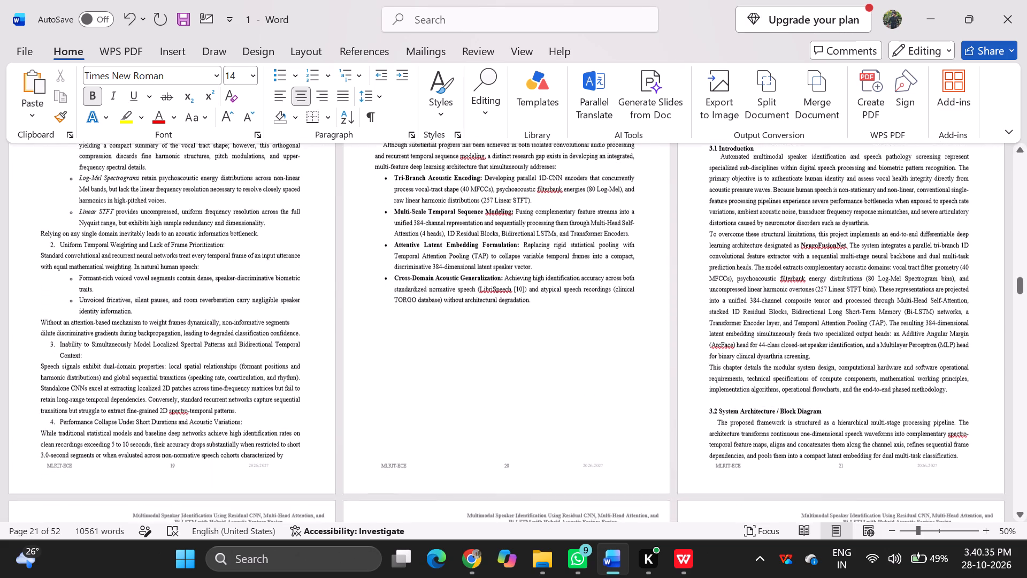
scroll(474, 448, down, 2)
scroll(474, 448, up, 1)
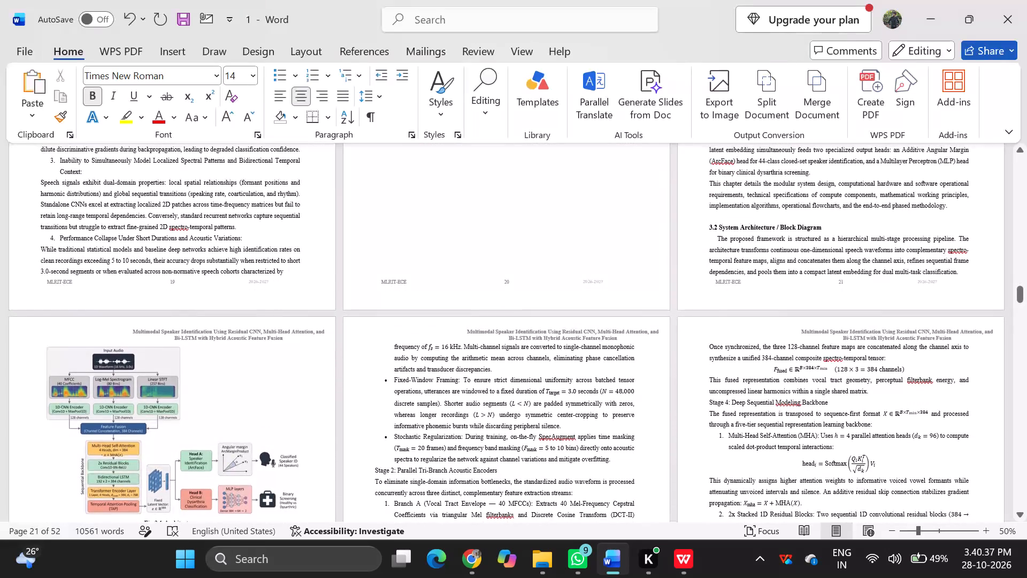
scroll(474, 448, up, 1)
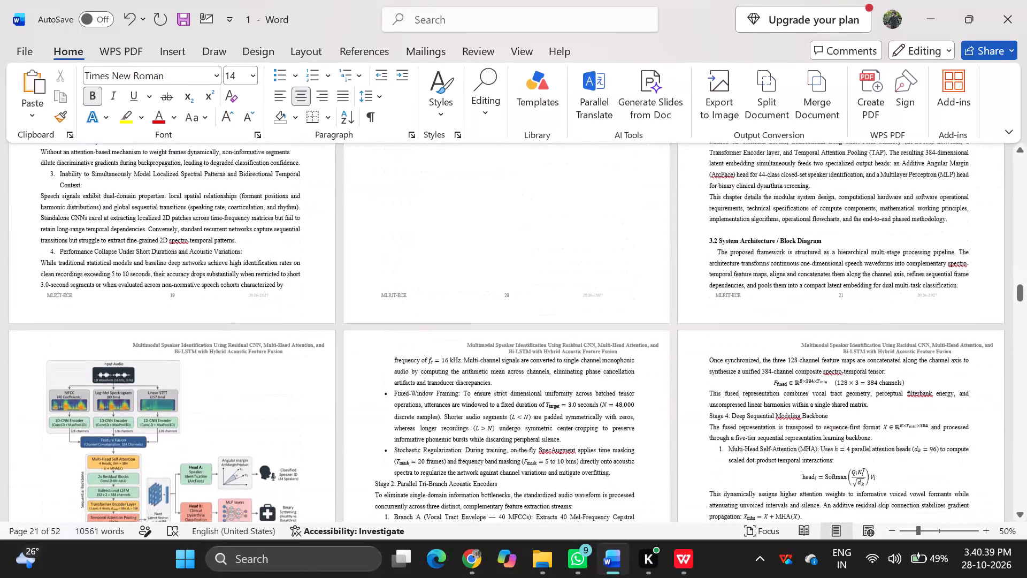
scroll(474, 448, up, 1)
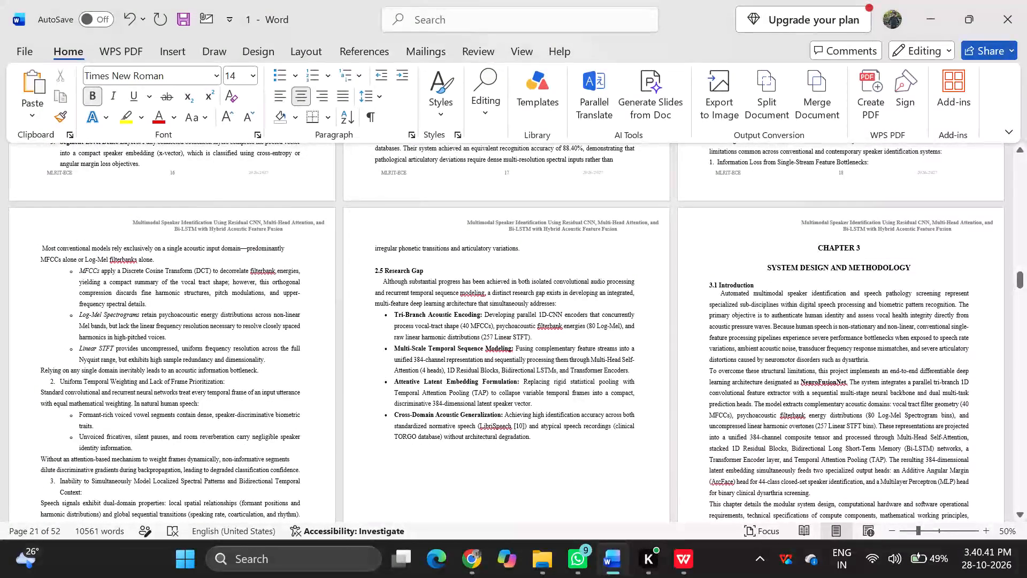
scroll(424, 459, down, 5)
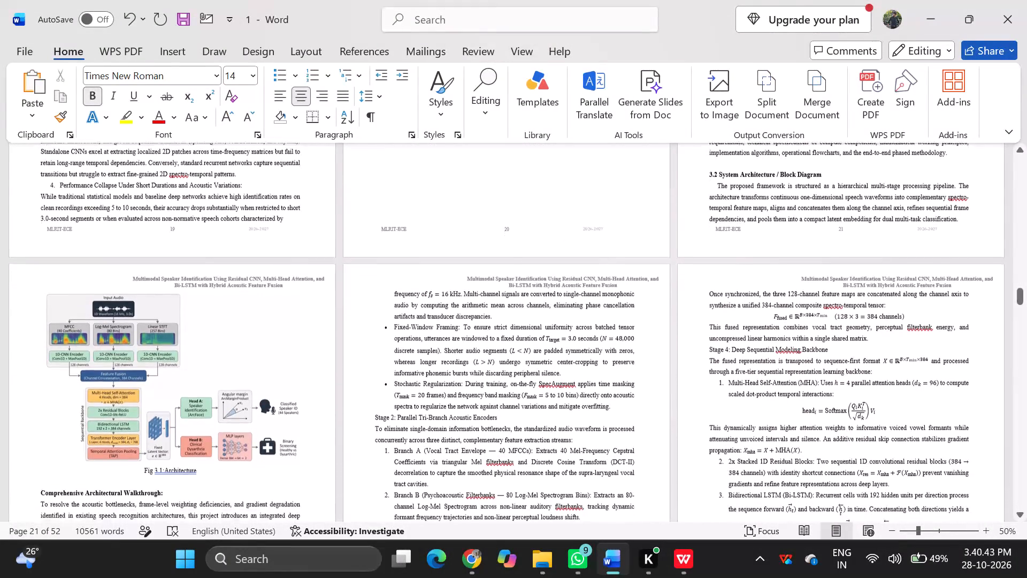
scroll(424, 459, down, 3)
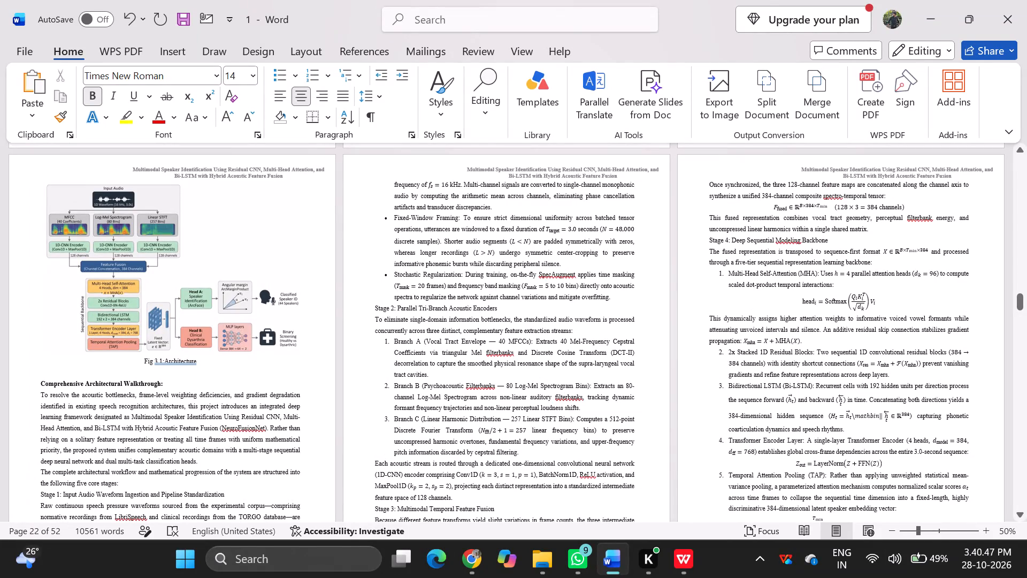
click(388, 182)
key(Return)
key(Return)
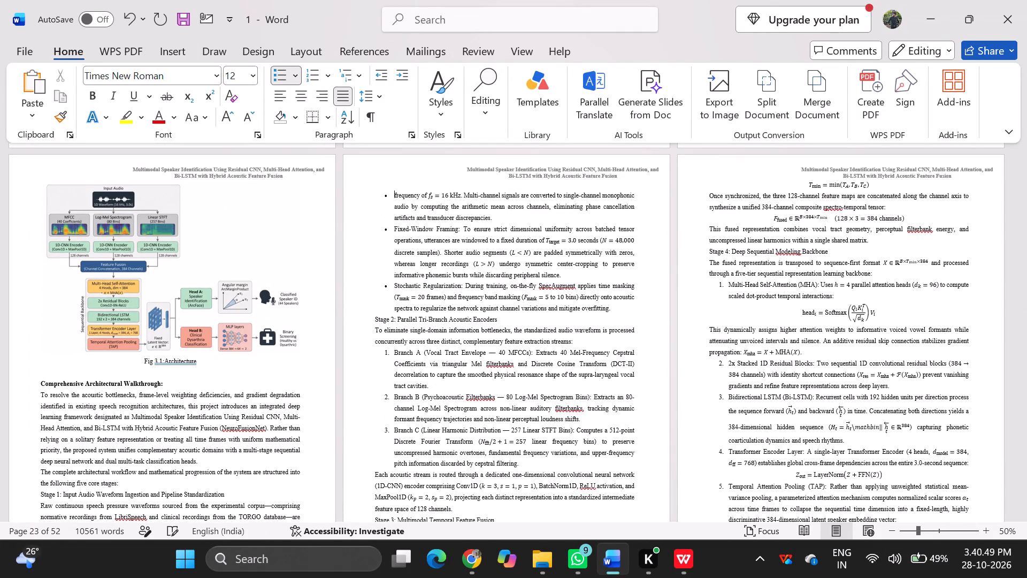
key(BackSpace)
key(Up)
key(BackSpace)
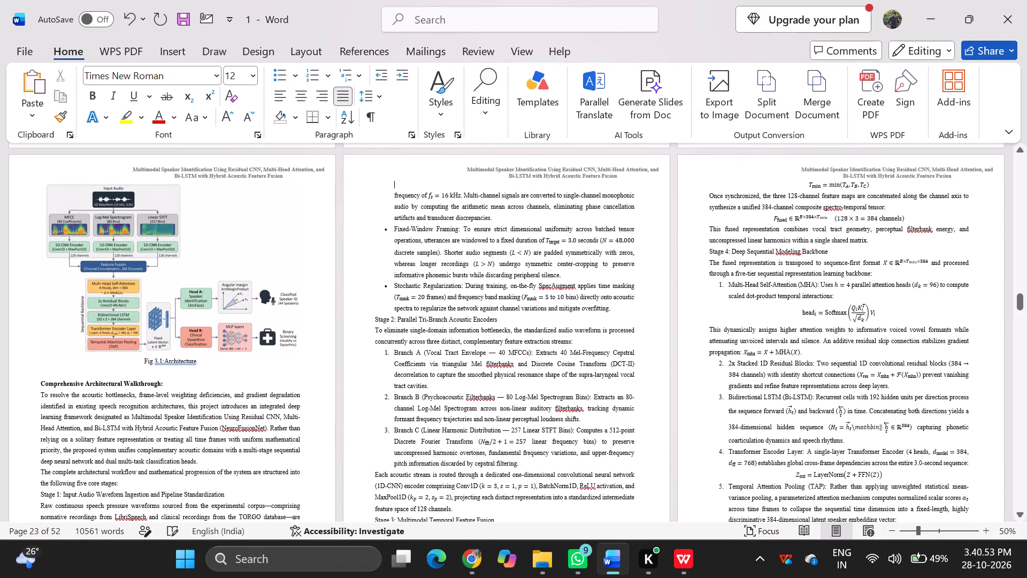
Add a blank line above the T_min equation at the top of page 24.
click(800, 191)
key(Return)
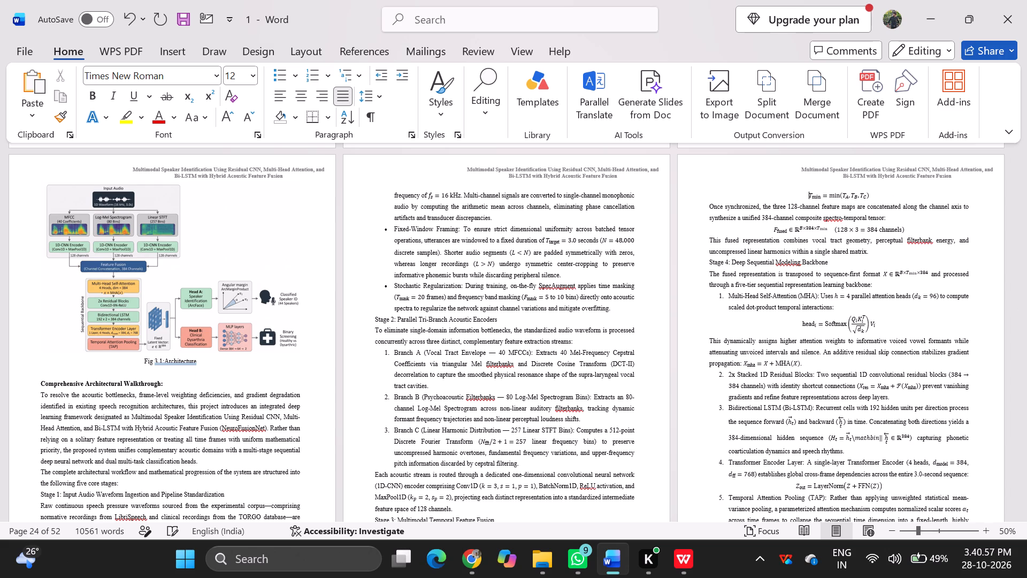
Insert blank lines after the section 3.3 Hardware Requirements paragraph to move the Table 3.1 caption and table onto the next page.
scroll(800, 191, down, 1)
scroll(800, 191, up, 3)
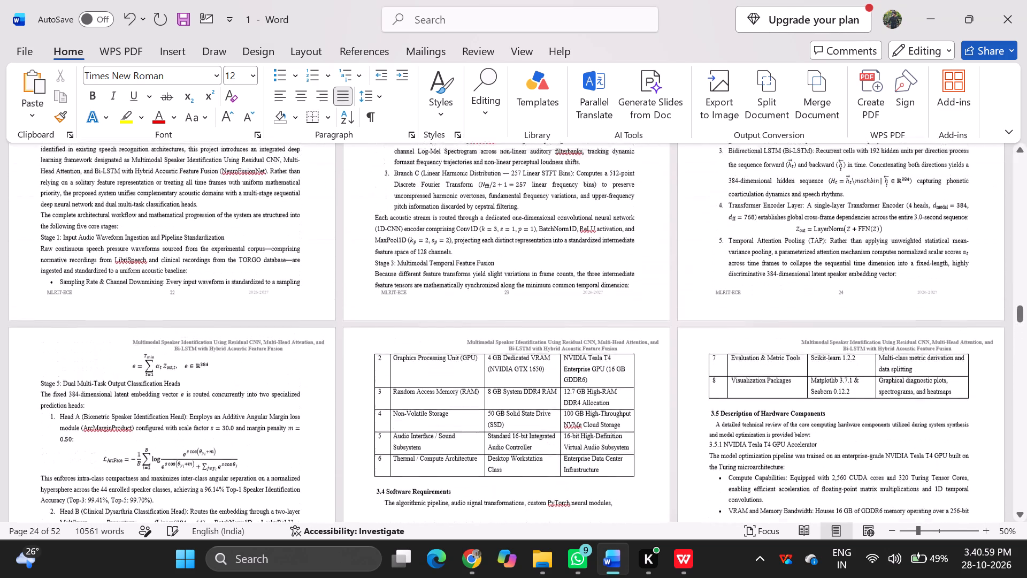
scroll(800, 191, up, 1)
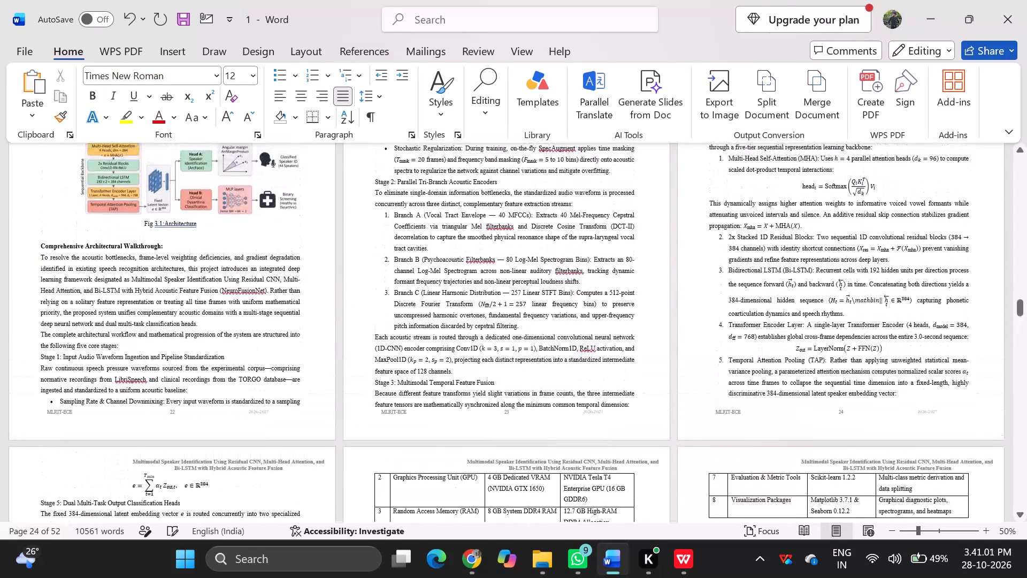
scroll(800, 191, up, 1)
scroll(800, 191, right, 1)
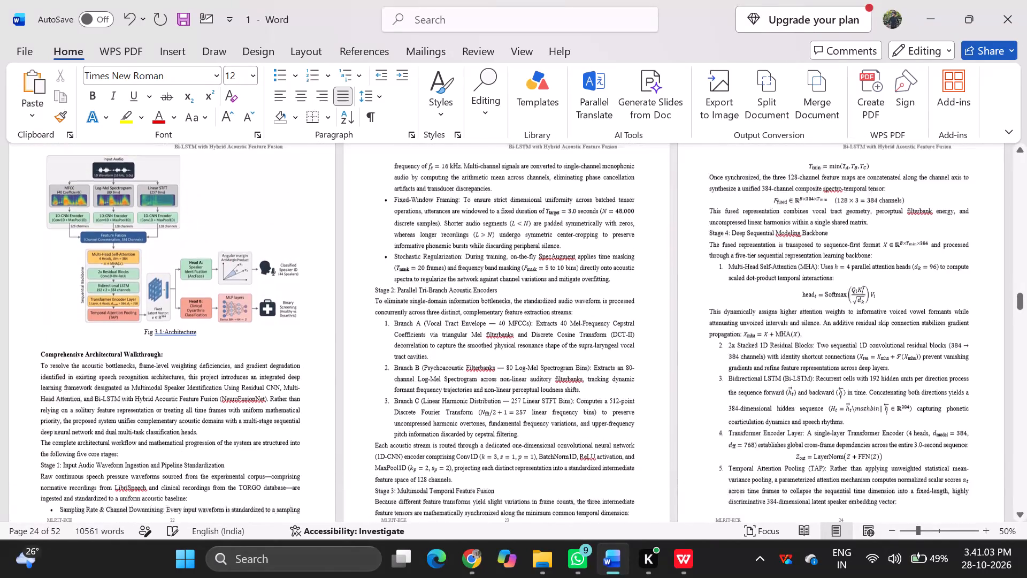
scroll(800, 191, right, 1)
scroll(800, 191, down, 2)
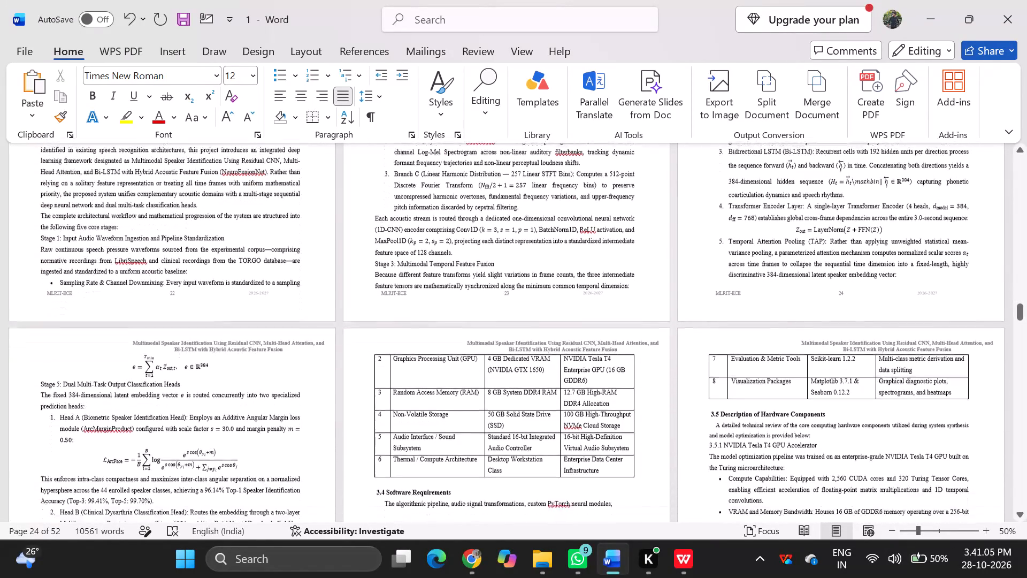
scroll(800, 191, down, 2)
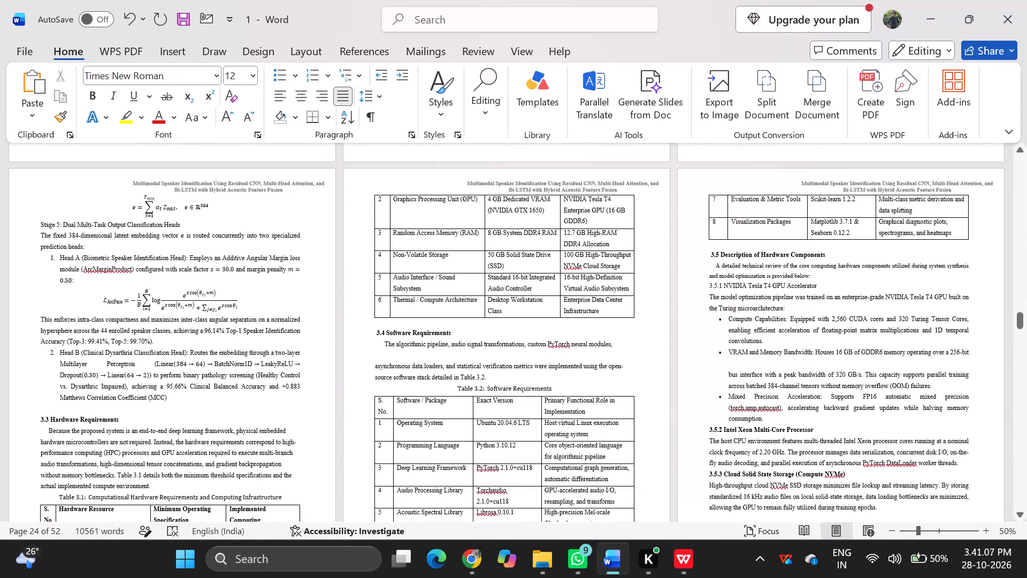
scroll(800, 191, down, 1)
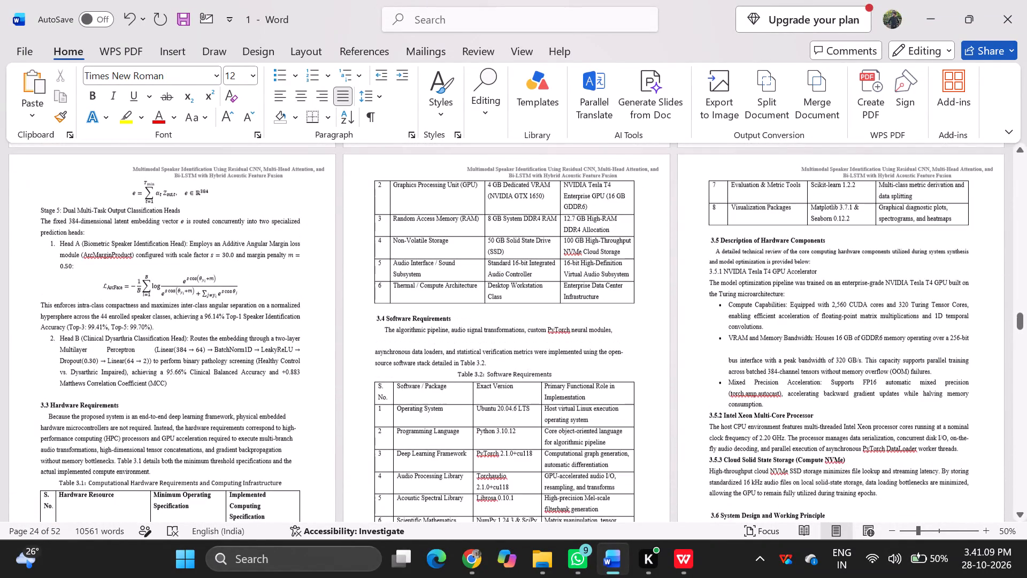
scroll(800, 191, down, 2)
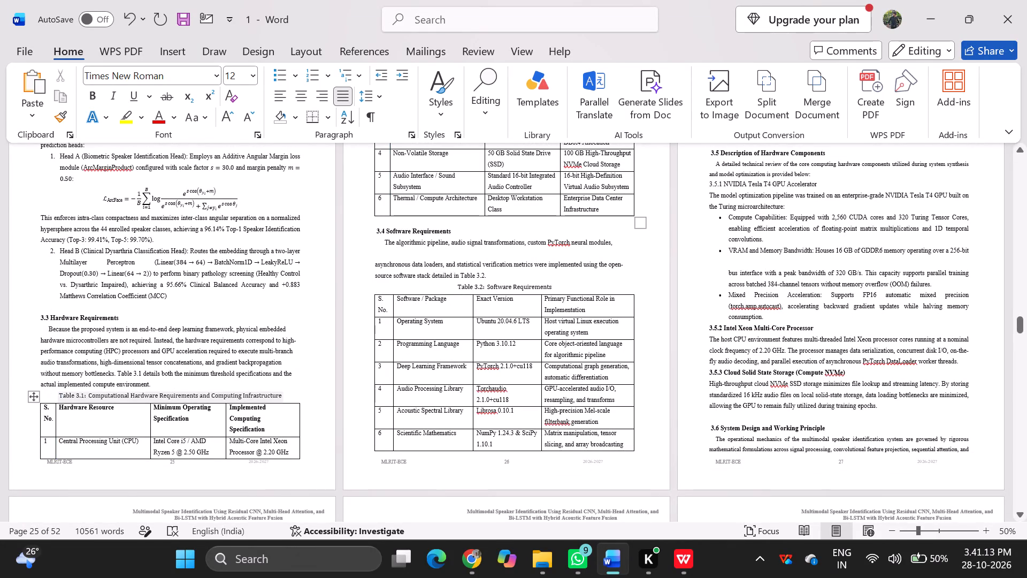
click(150, 381)
key(Return)
key(Return)
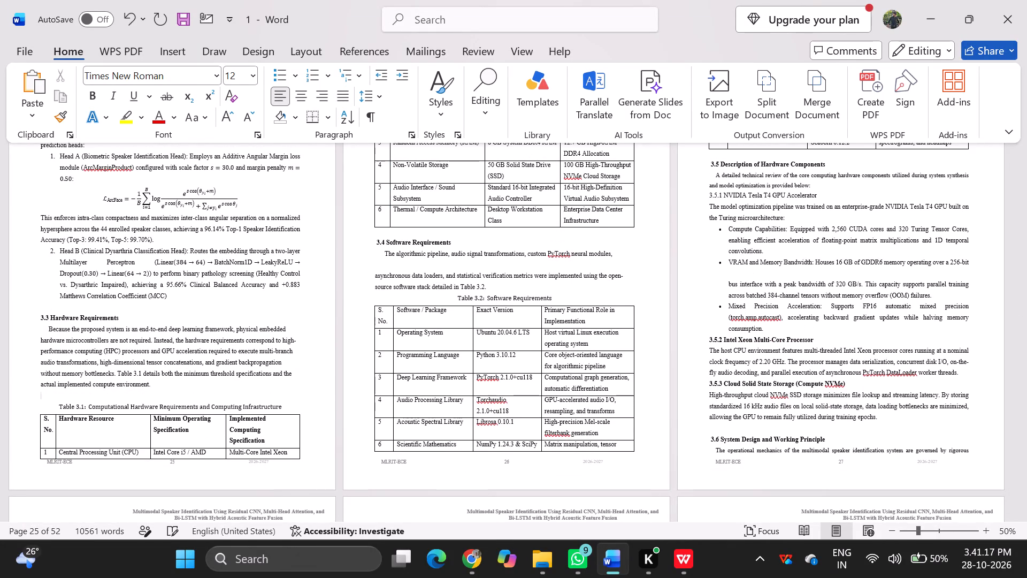
key(Return)
key(Return)
key(Return)
key(Return)
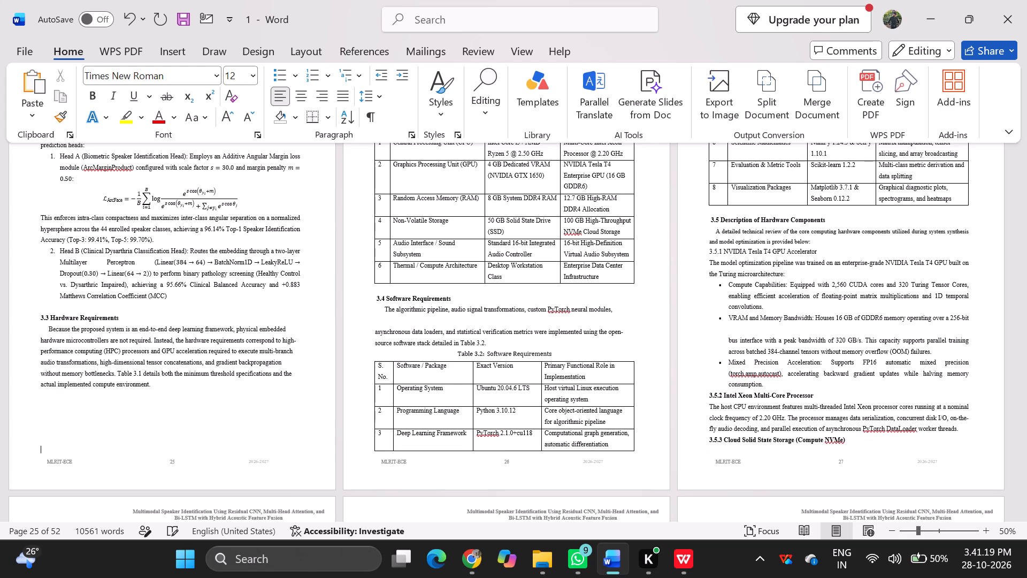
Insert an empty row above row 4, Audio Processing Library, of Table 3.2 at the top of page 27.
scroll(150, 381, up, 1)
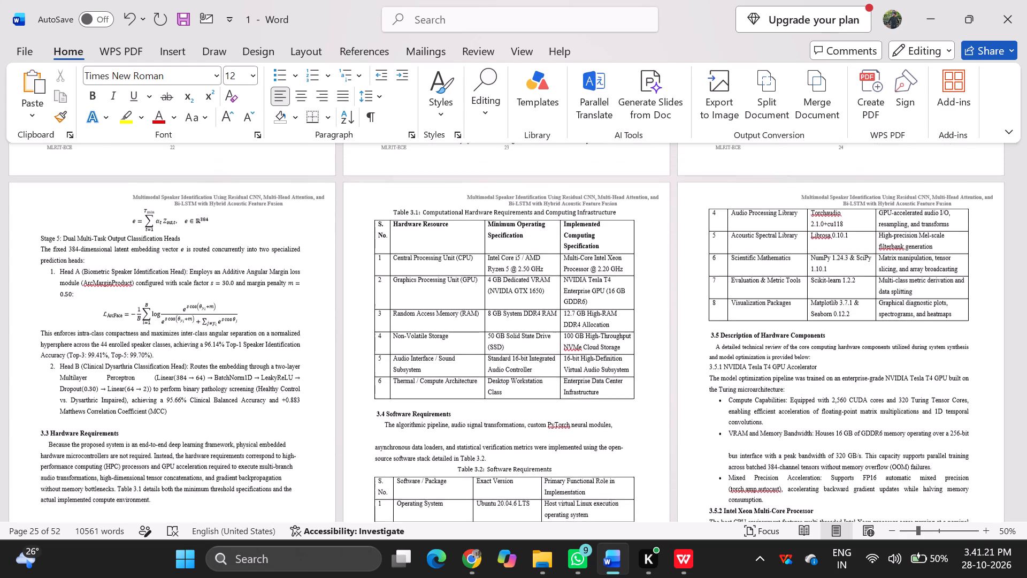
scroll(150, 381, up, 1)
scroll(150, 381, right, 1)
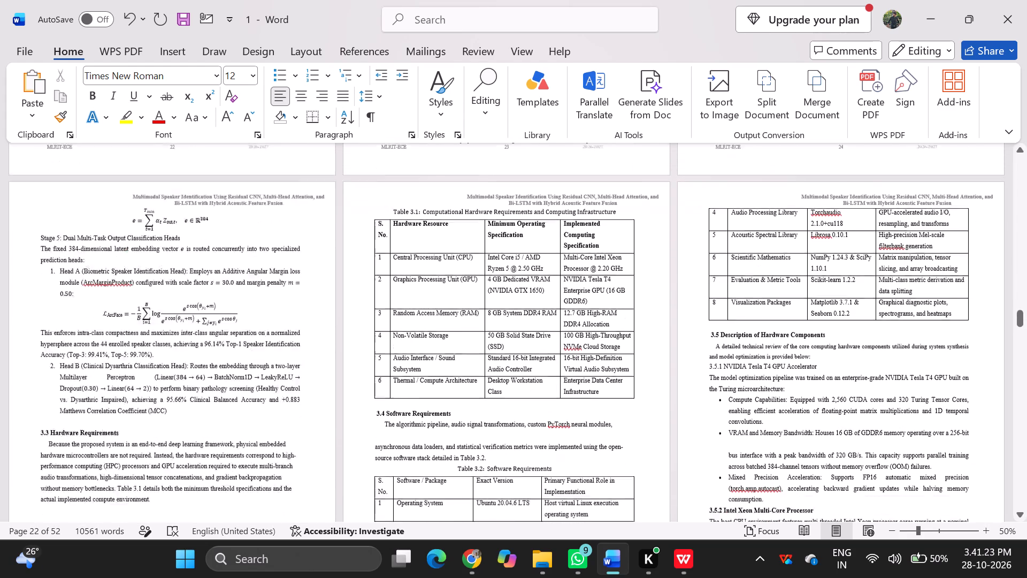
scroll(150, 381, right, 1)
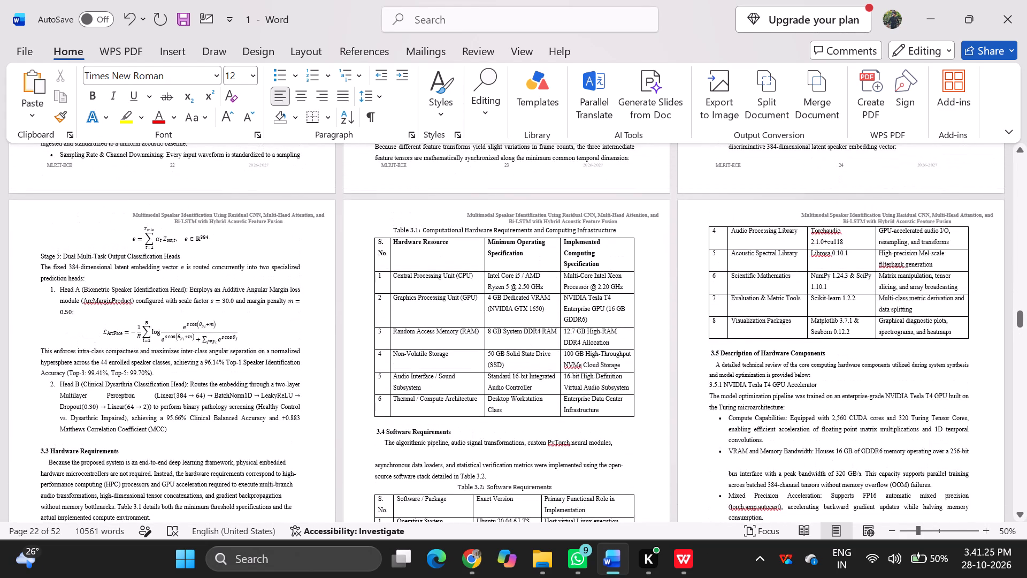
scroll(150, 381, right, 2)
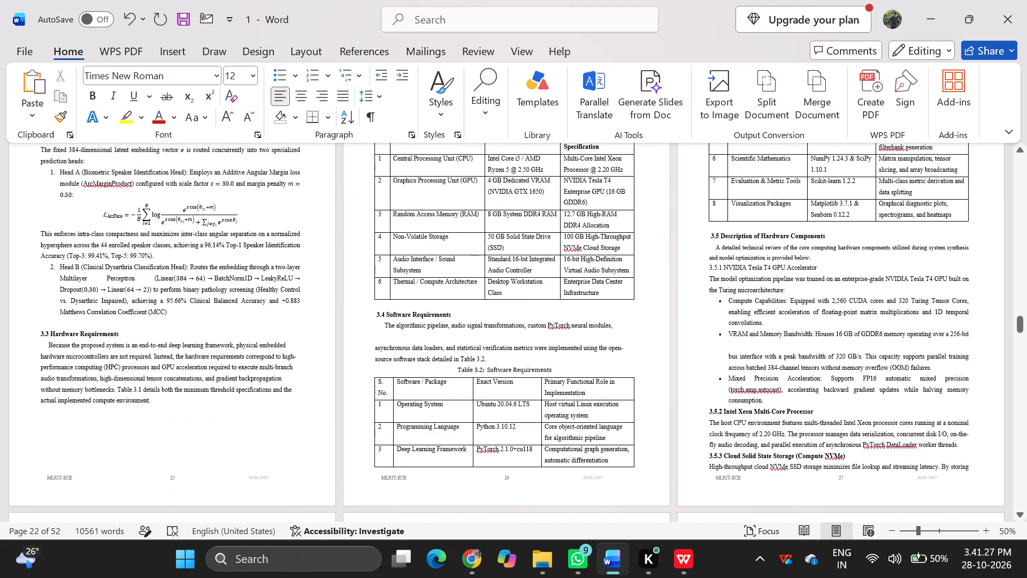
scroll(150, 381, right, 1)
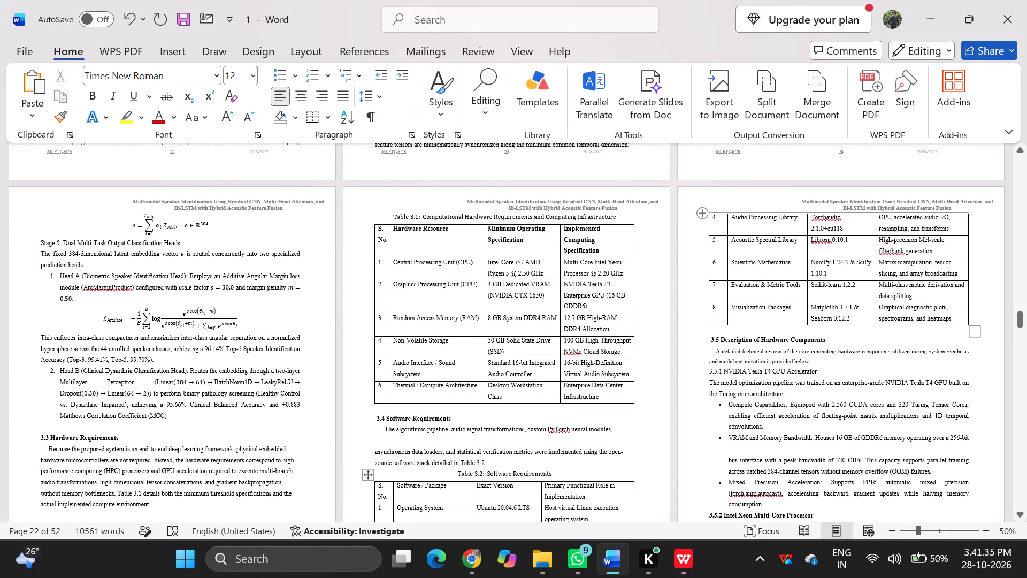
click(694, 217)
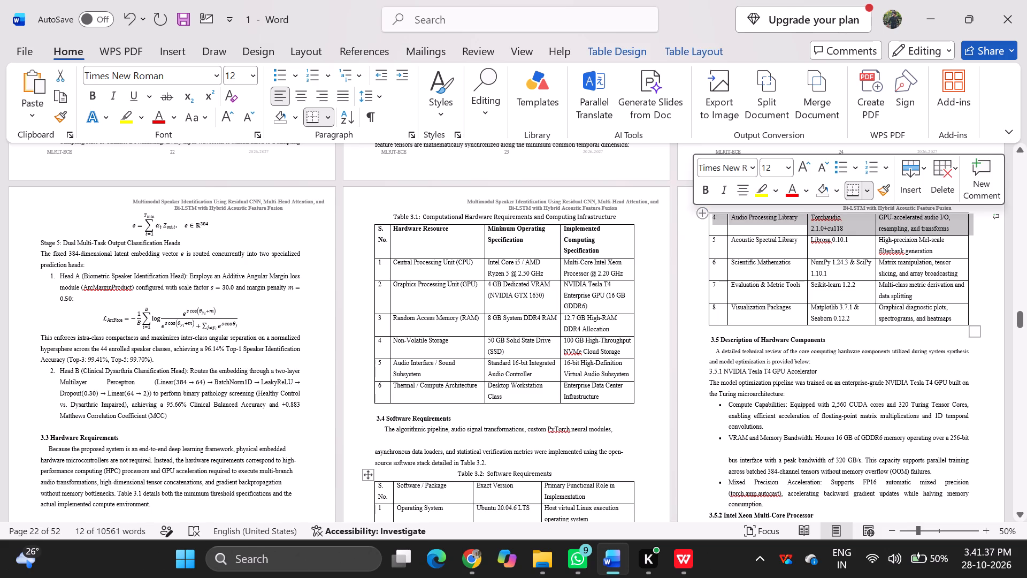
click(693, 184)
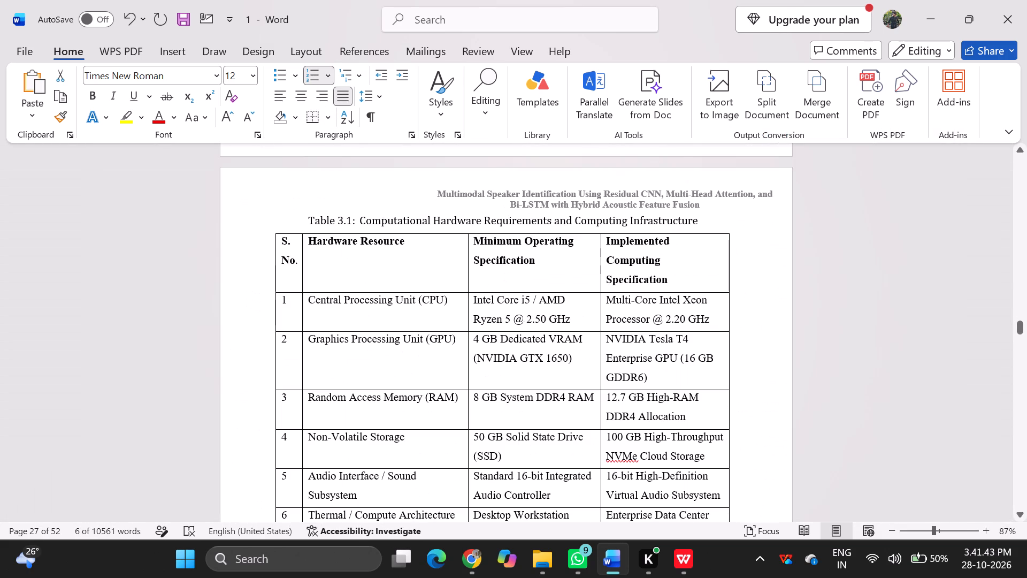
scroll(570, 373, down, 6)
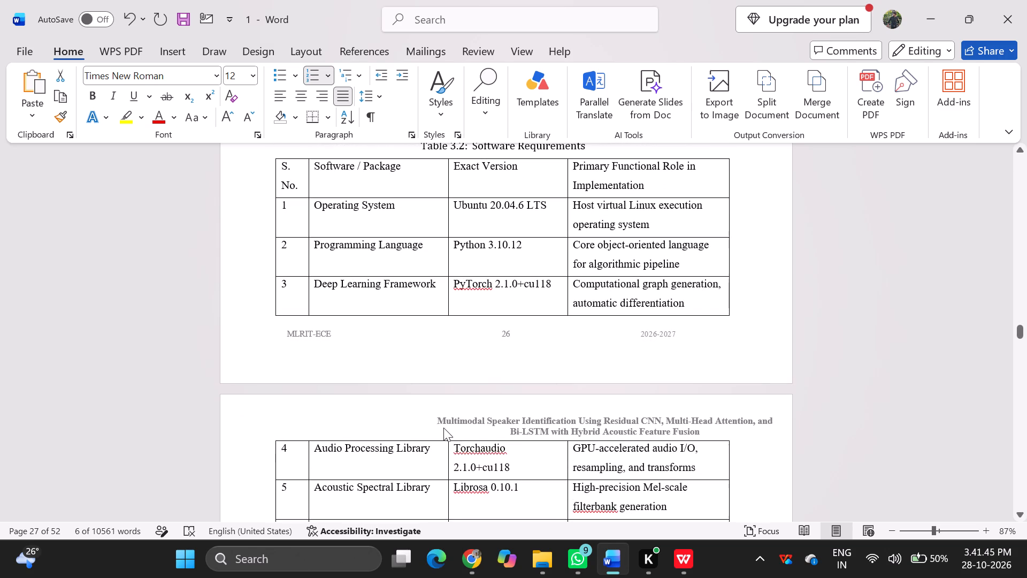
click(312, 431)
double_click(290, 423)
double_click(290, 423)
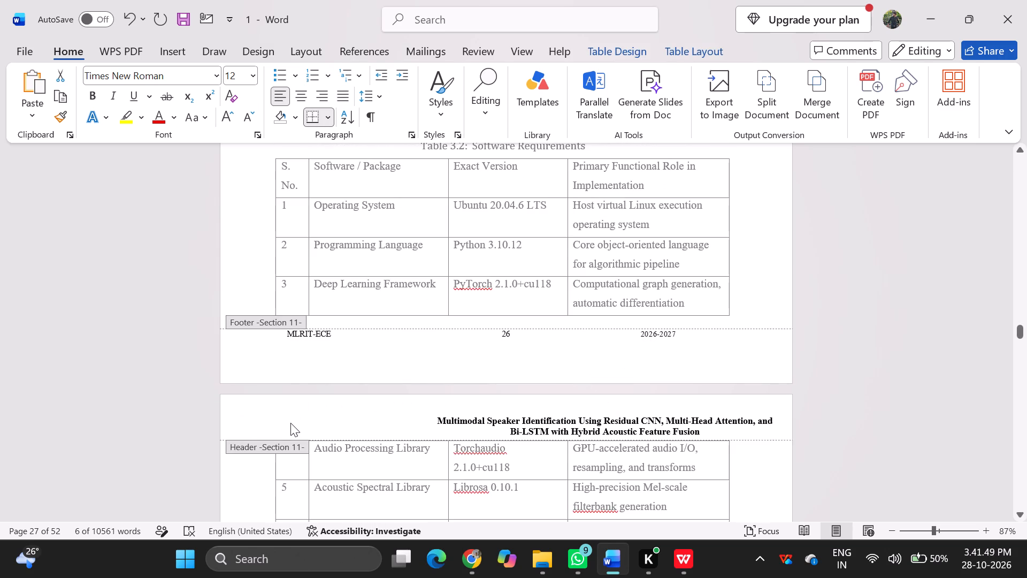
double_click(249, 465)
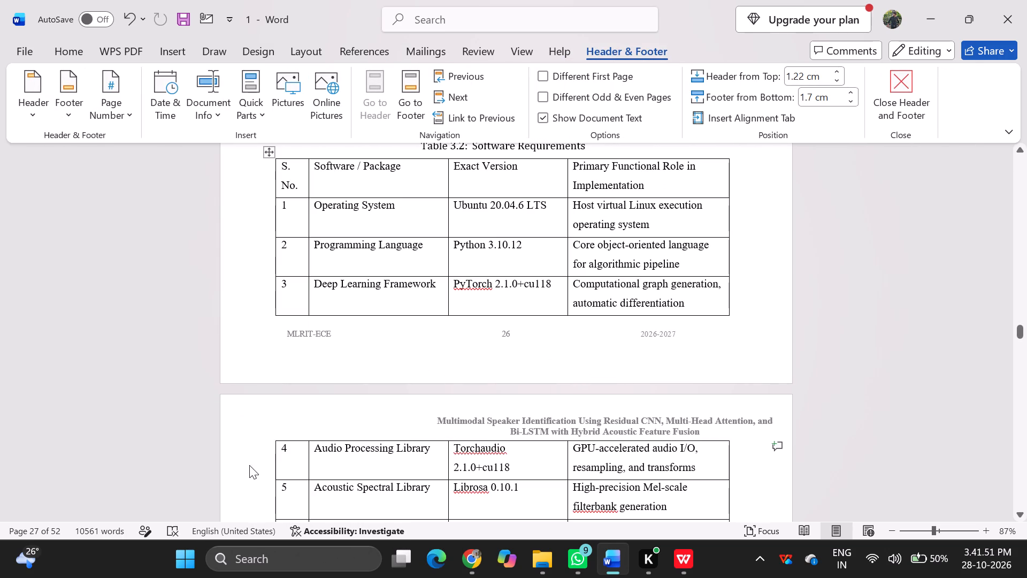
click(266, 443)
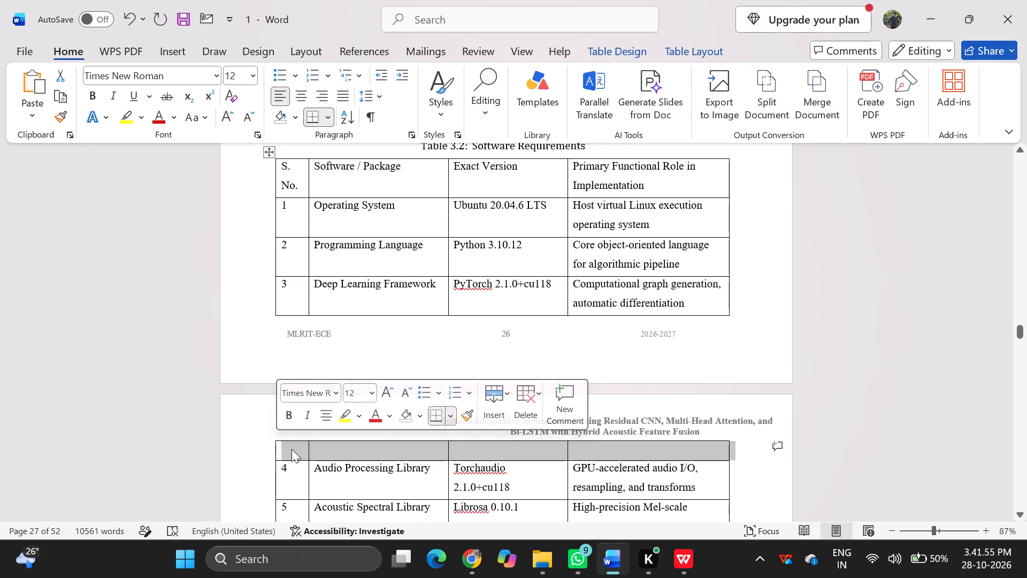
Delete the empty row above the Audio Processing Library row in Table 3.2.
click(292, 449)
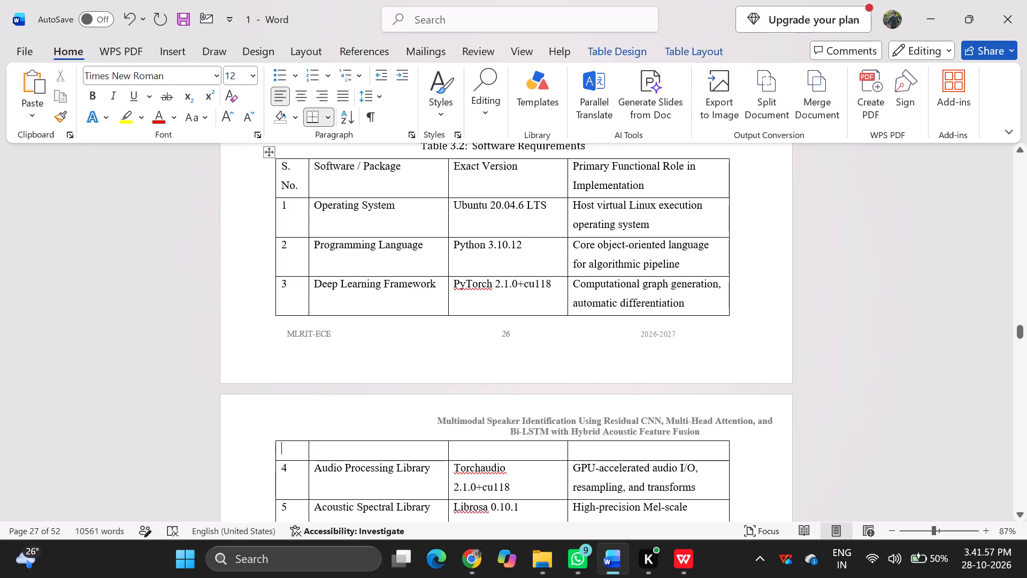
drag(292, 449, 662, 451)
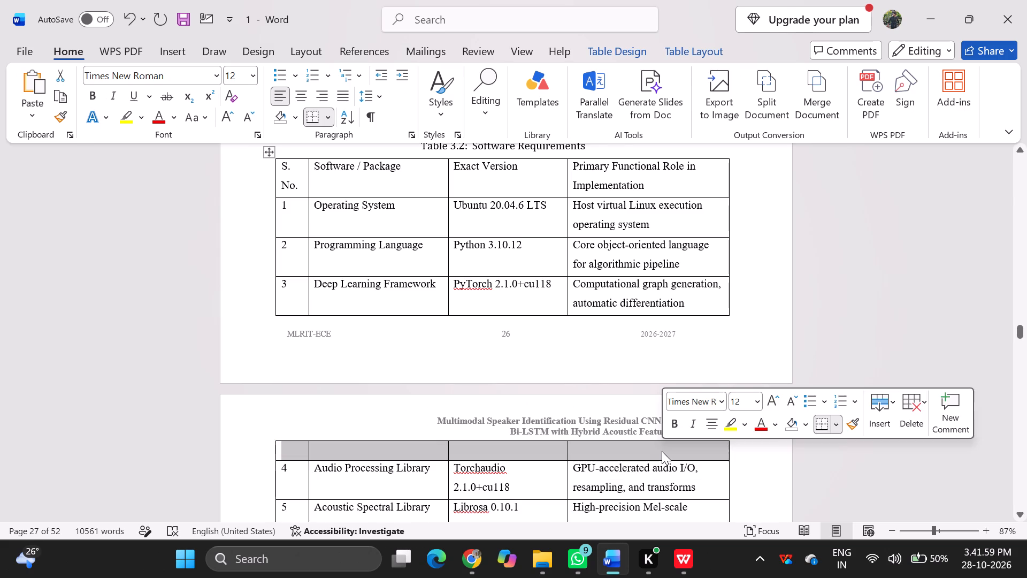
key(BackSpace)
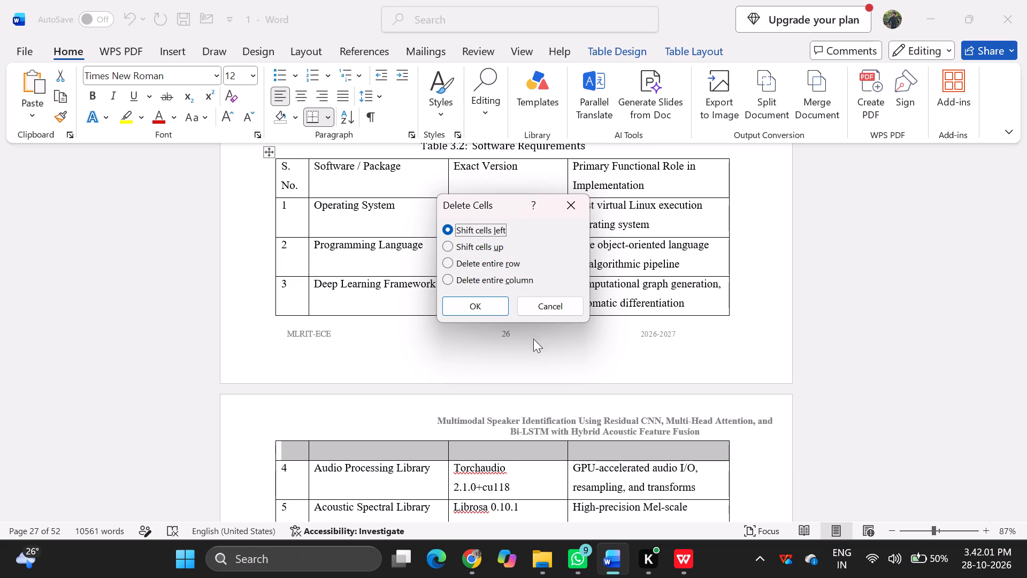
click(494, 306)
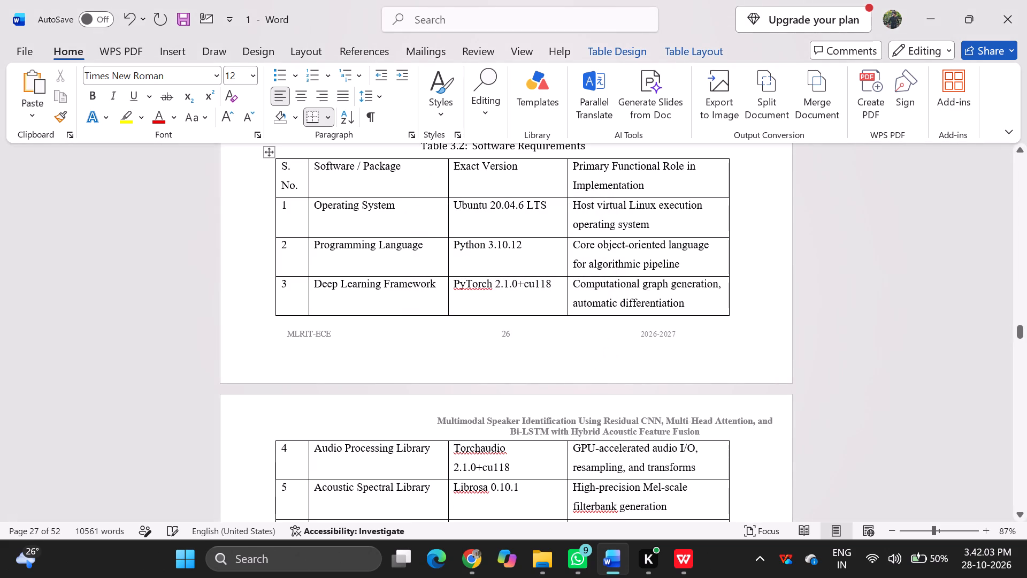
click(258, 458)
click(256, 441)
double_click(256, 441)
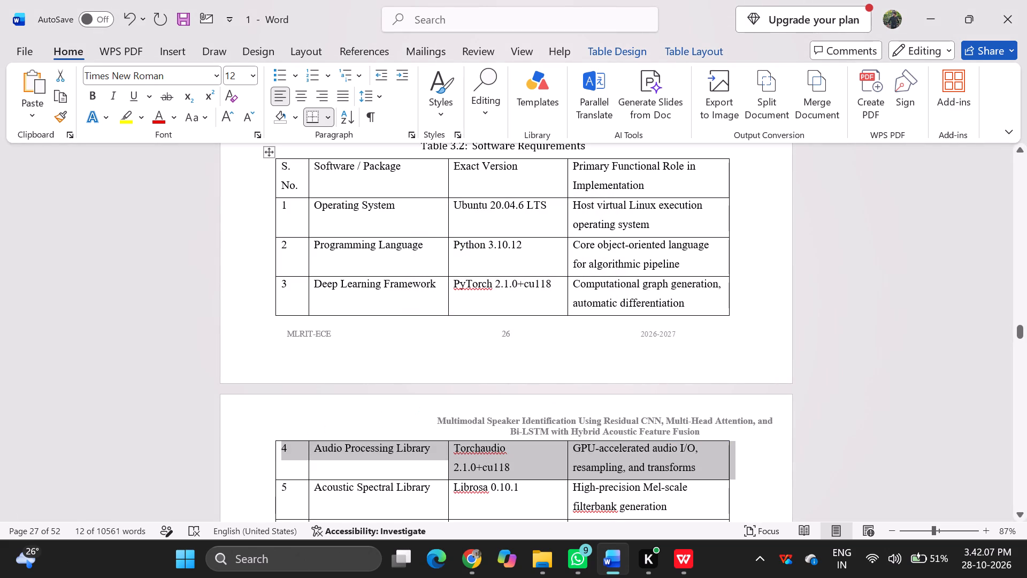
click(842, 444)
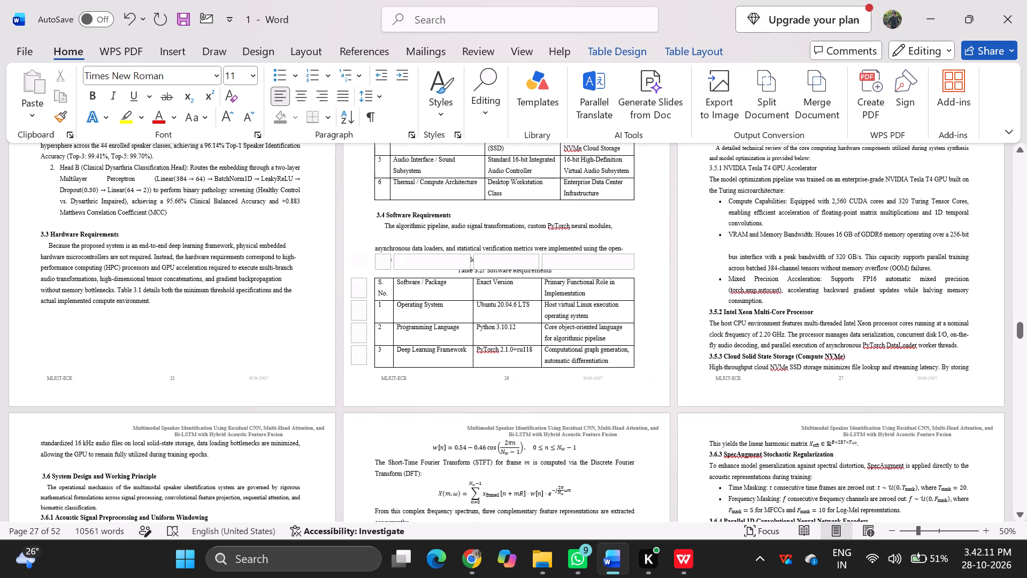
Copy the Chapter 2 text from the 2.1 Introduction heading through the end of section 2.5 Research Gap.
scroll(842, 444, up, 3)
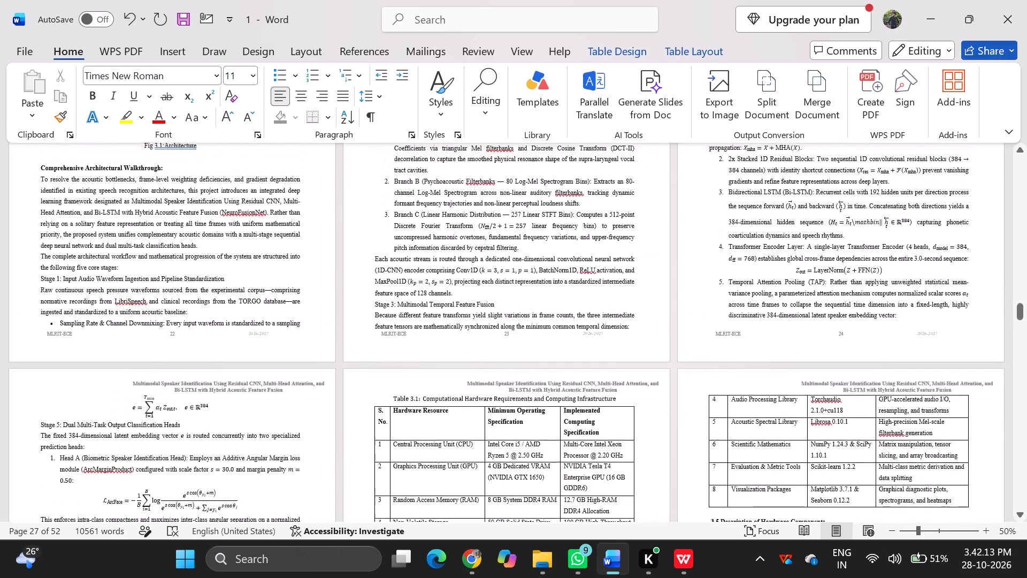
scroll(842, 444, up, 6)
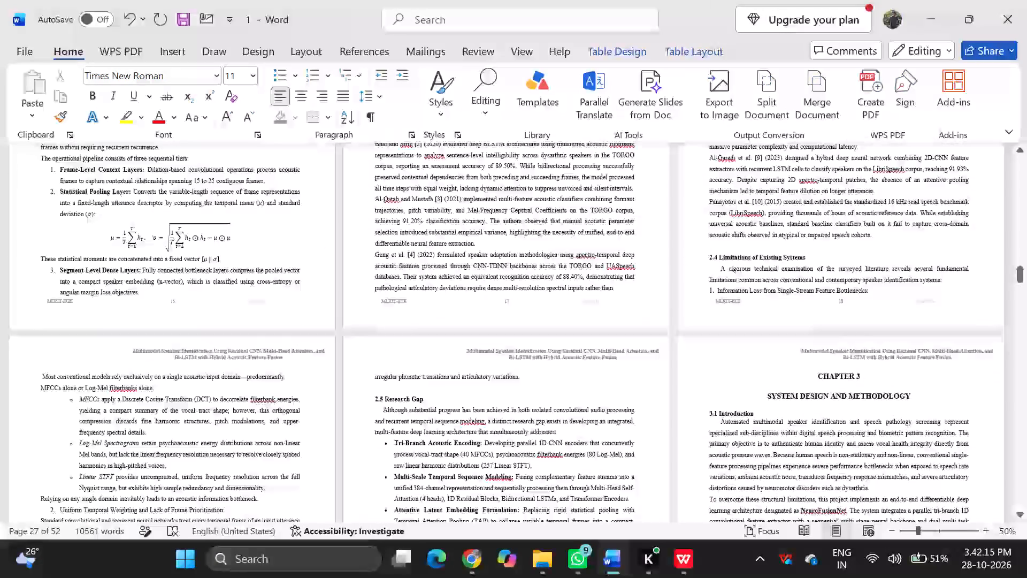
scroll(842, 444, up, 5)
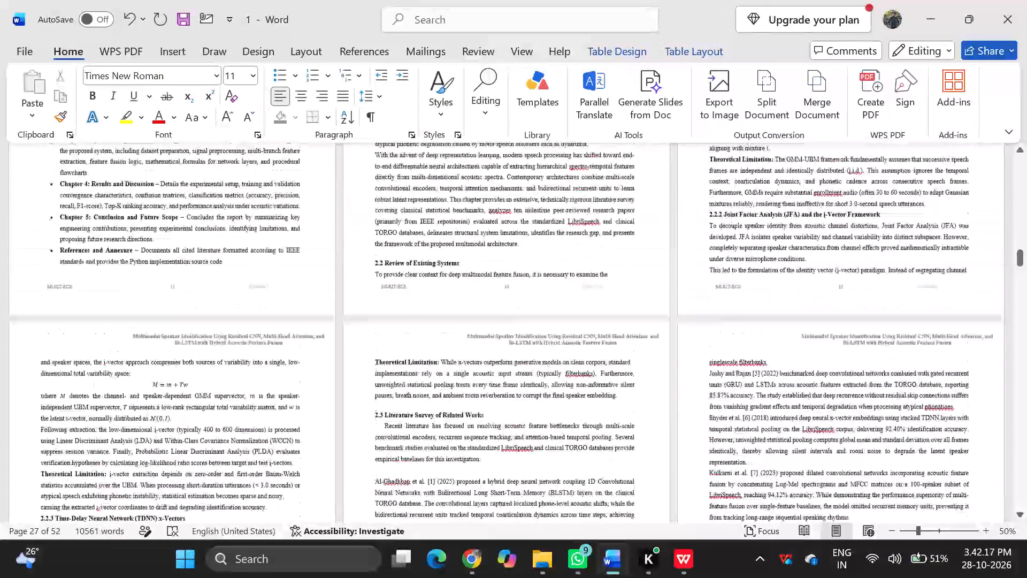
scroll(842, 444, up, 3)
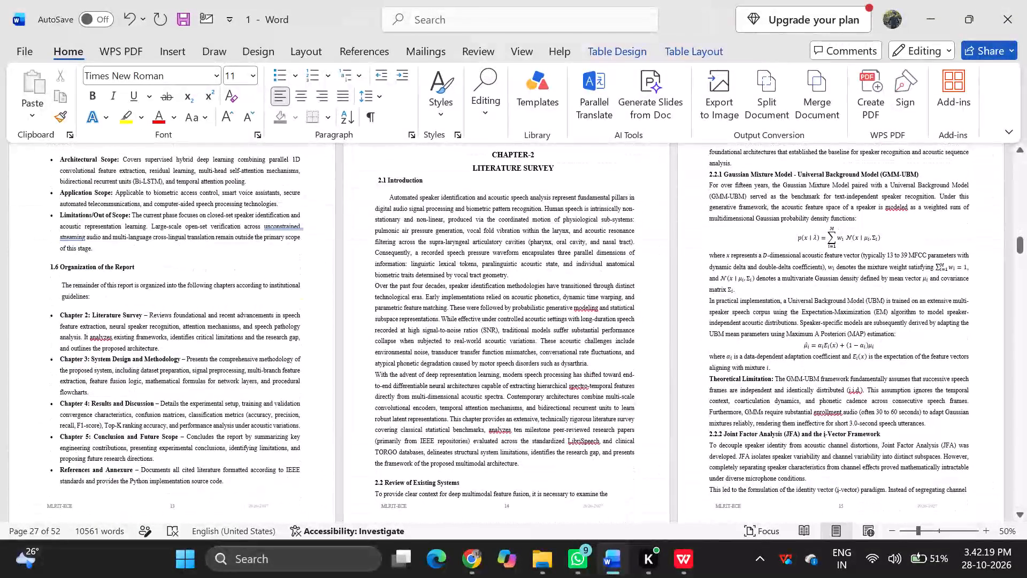
scroll(842, 444, up, 1)
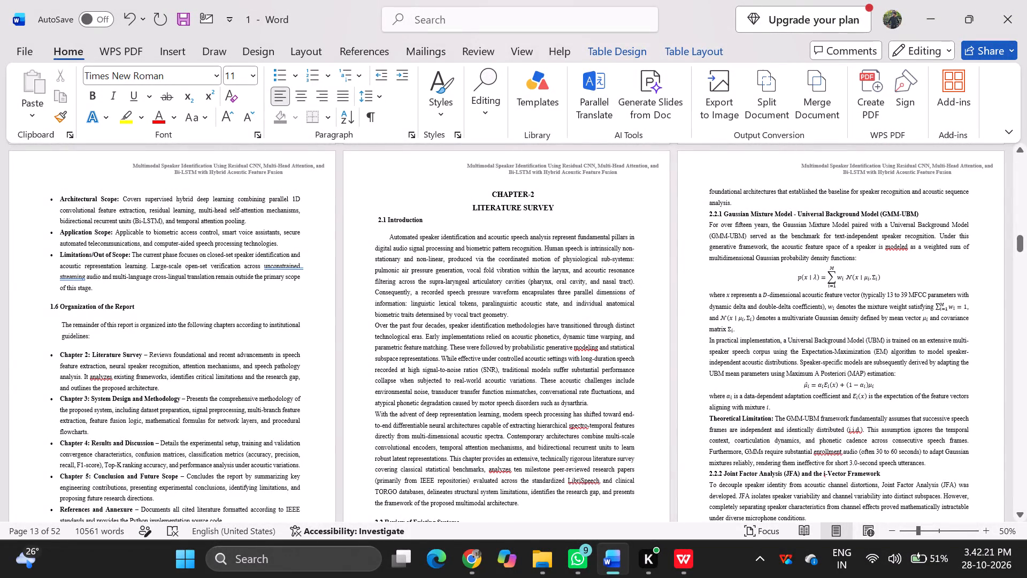
drag(375, 218, 630, 551)
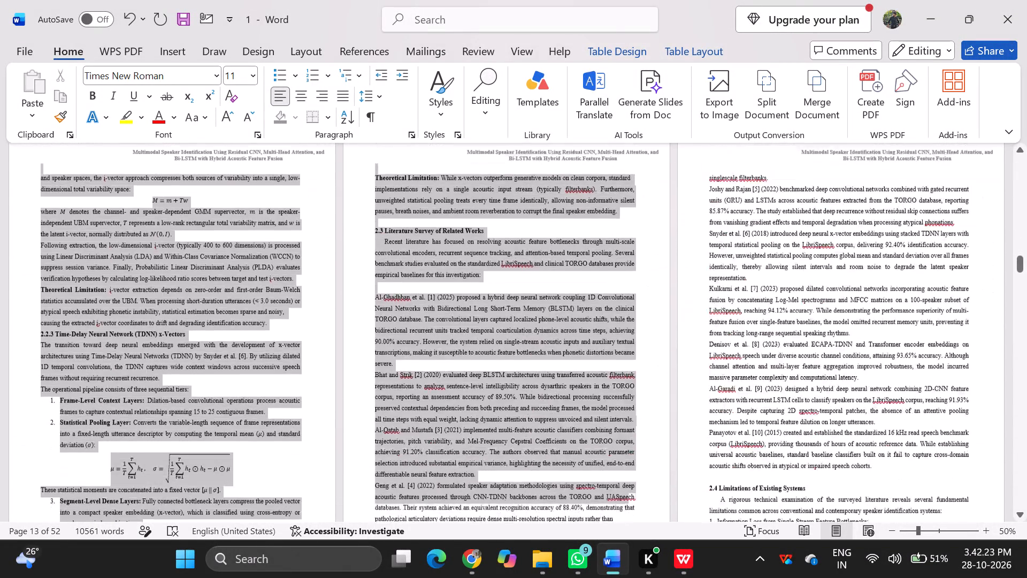
drag(630, 551, 483, 427)
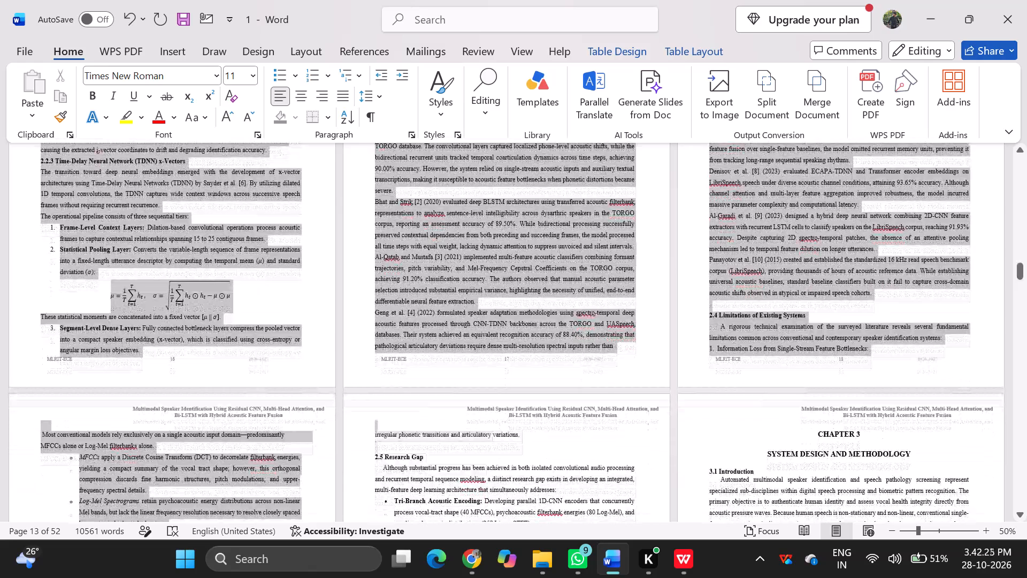
drag(483, 427, 560, 416)
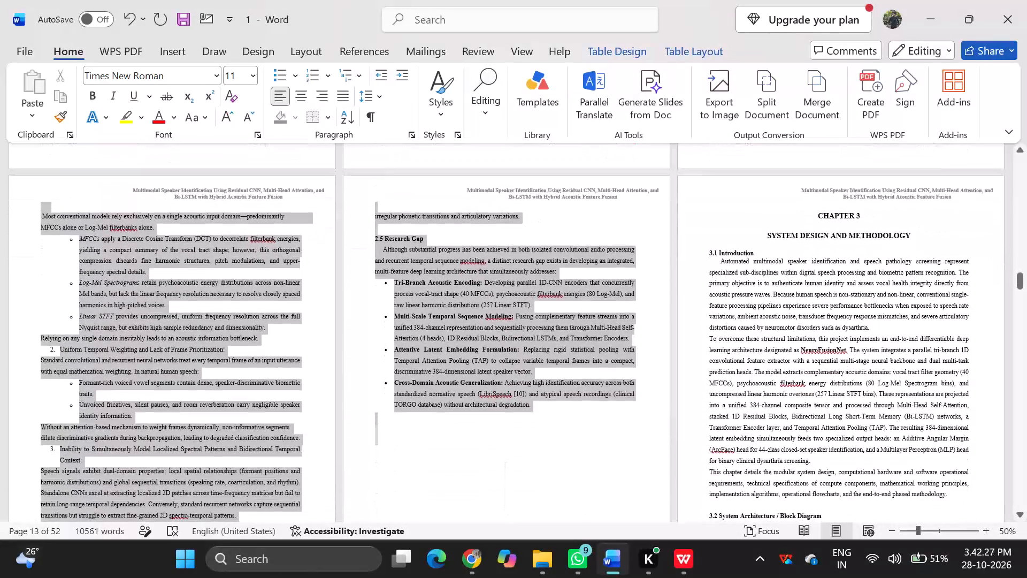
drag(560, 416, 558, 414)
key(ctrl+c)
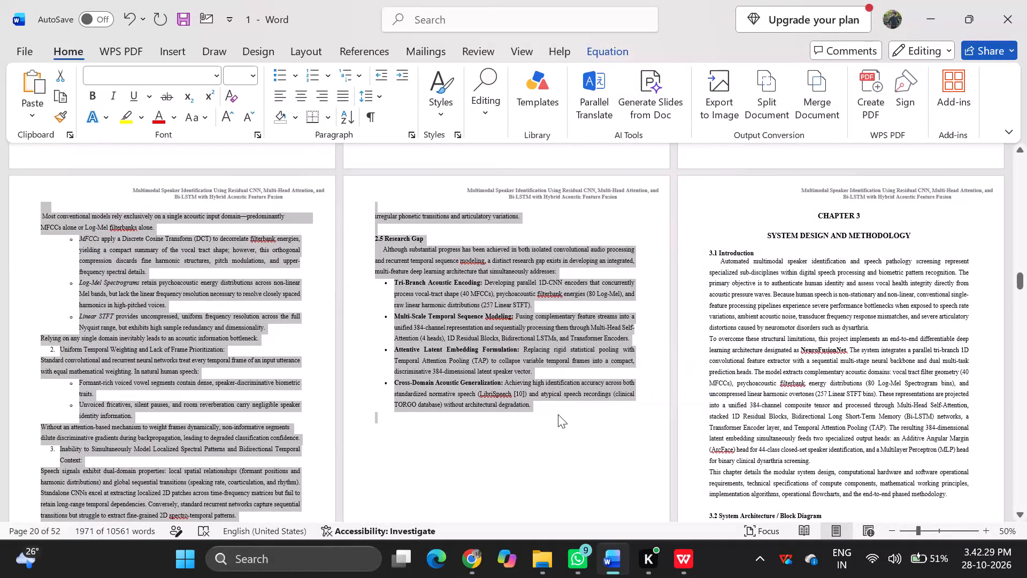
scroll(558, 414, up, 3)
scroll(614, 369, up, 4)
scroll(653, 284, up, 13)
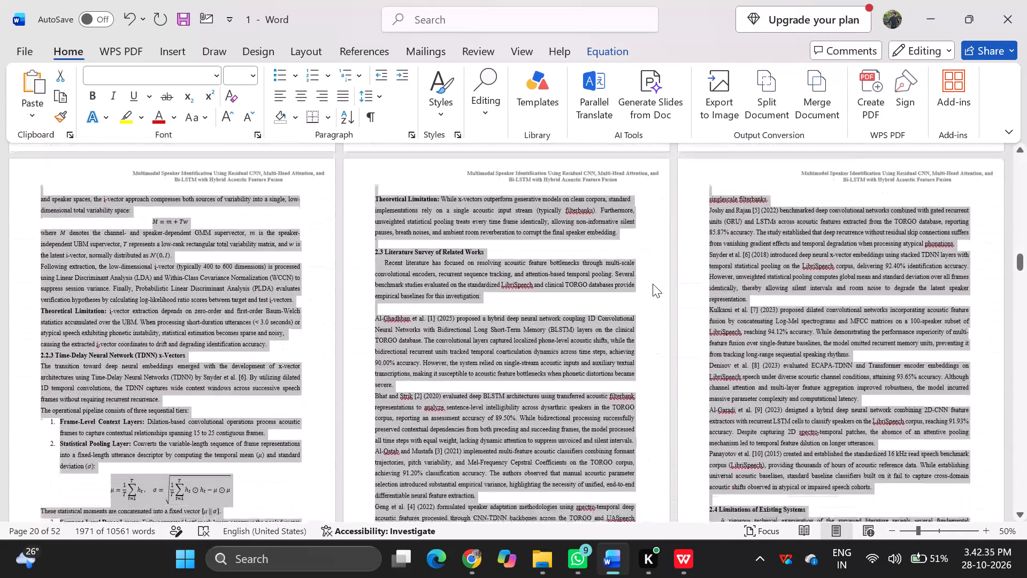
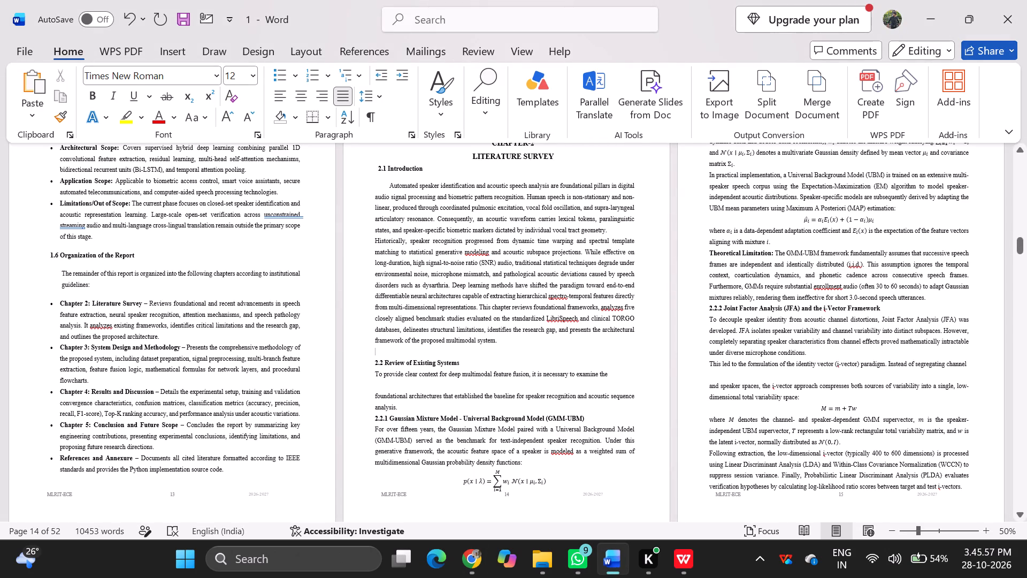
drag(375, 373, 566, 506)
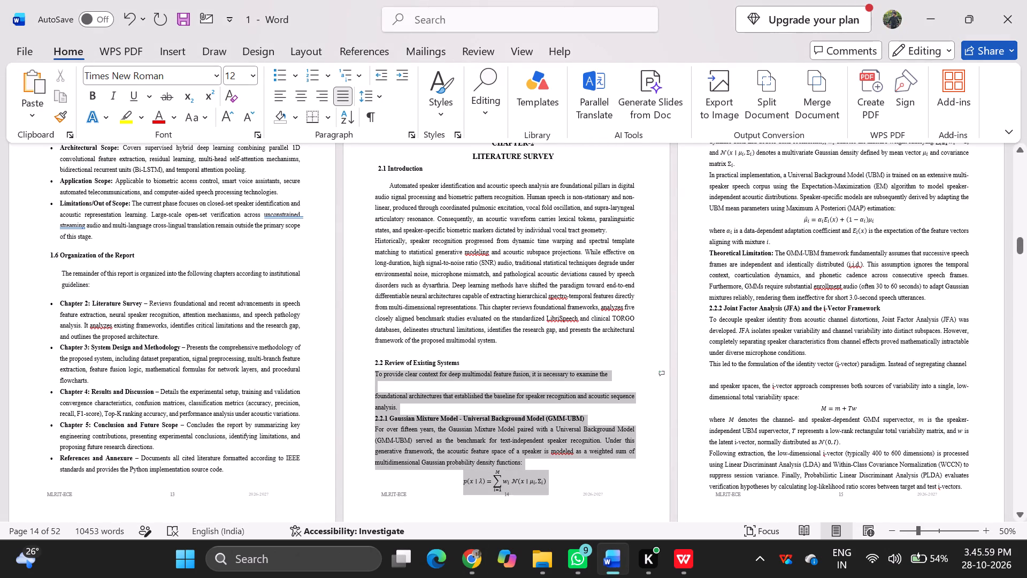
drag(566, 506, 599, 492)
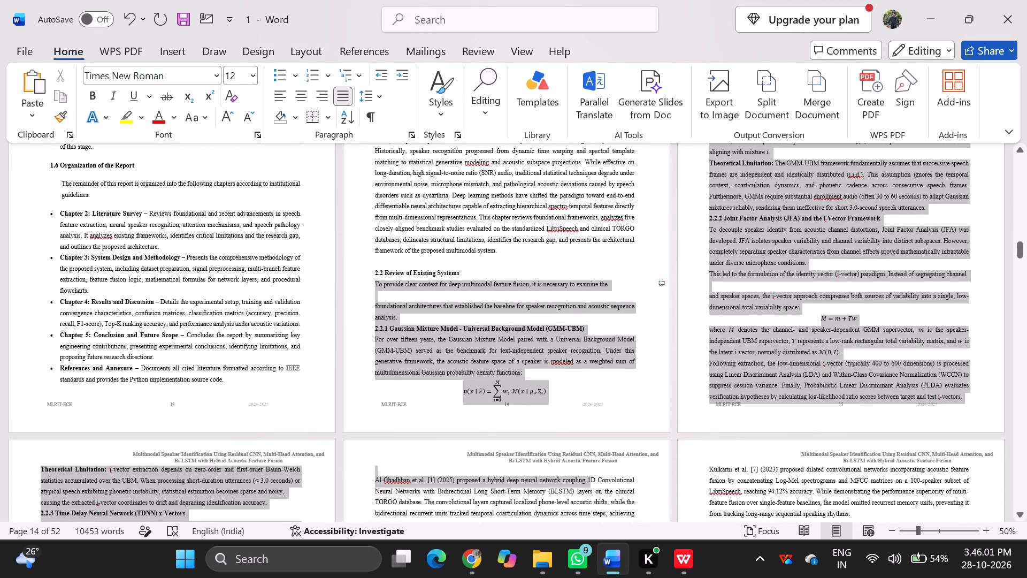
drag(599, 492, 537, 470)
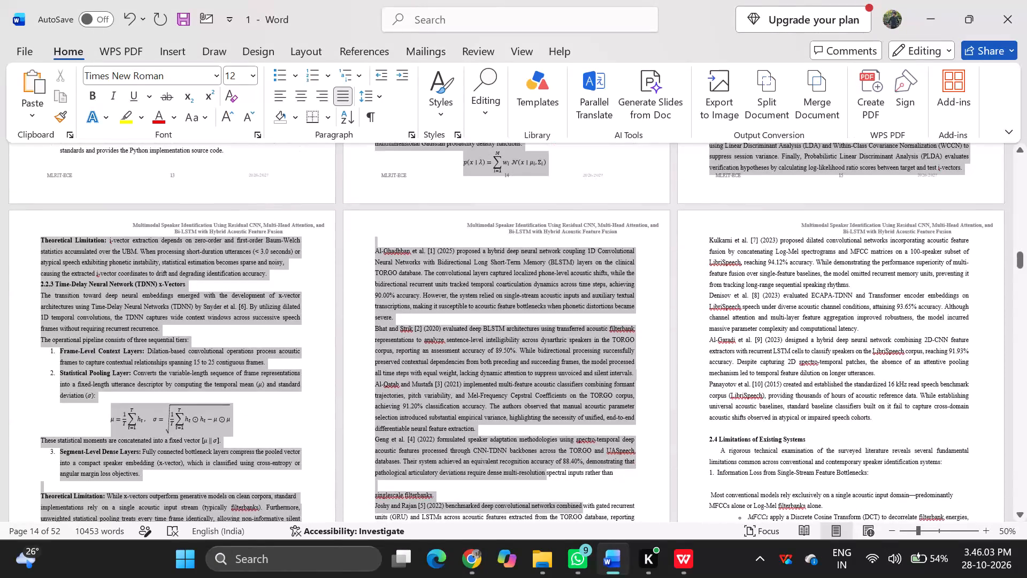
drag(537, 470, 578, 143)
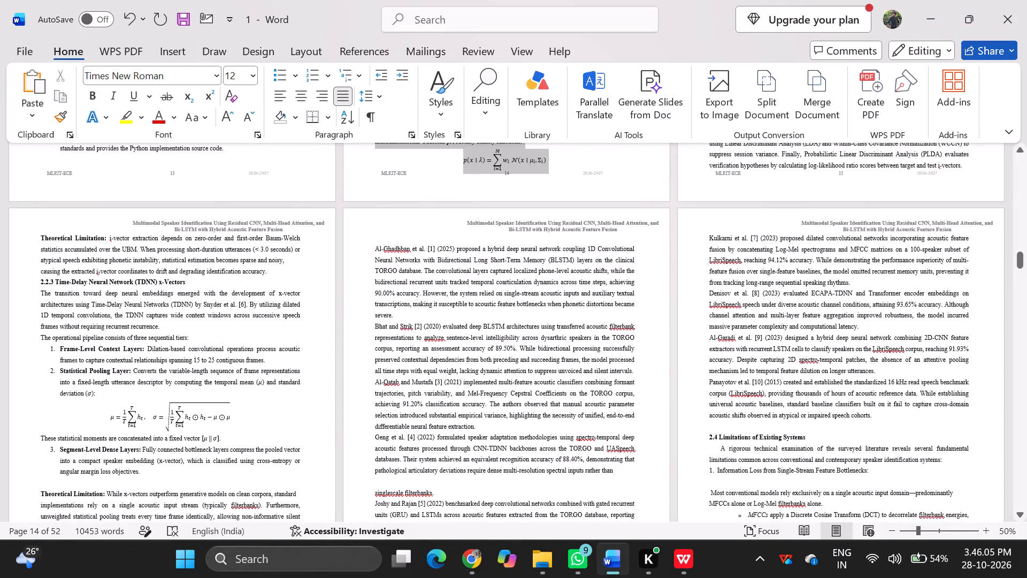
drag(578, 143, 747, 147)
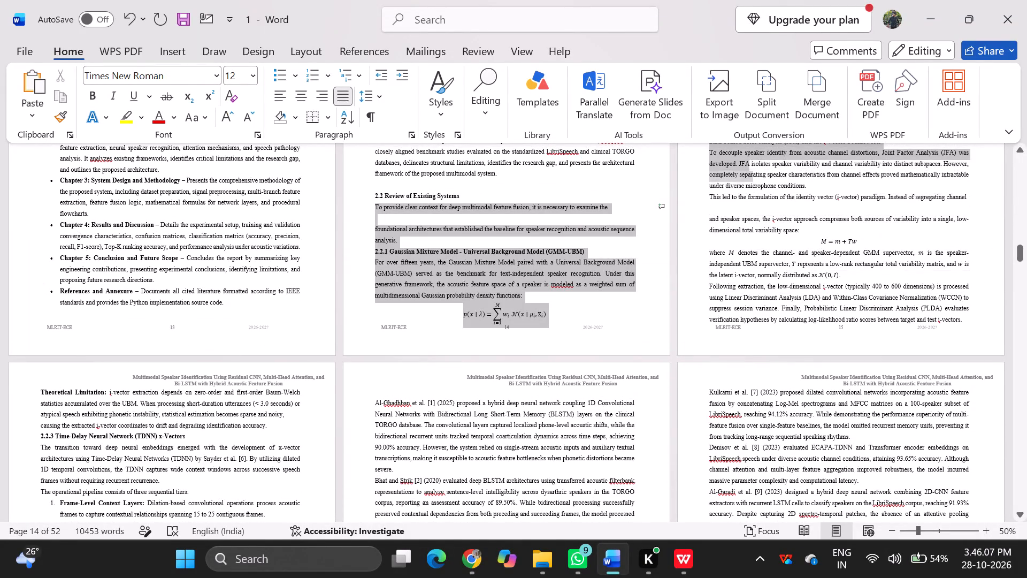
drag(747, 147, 765, 384)
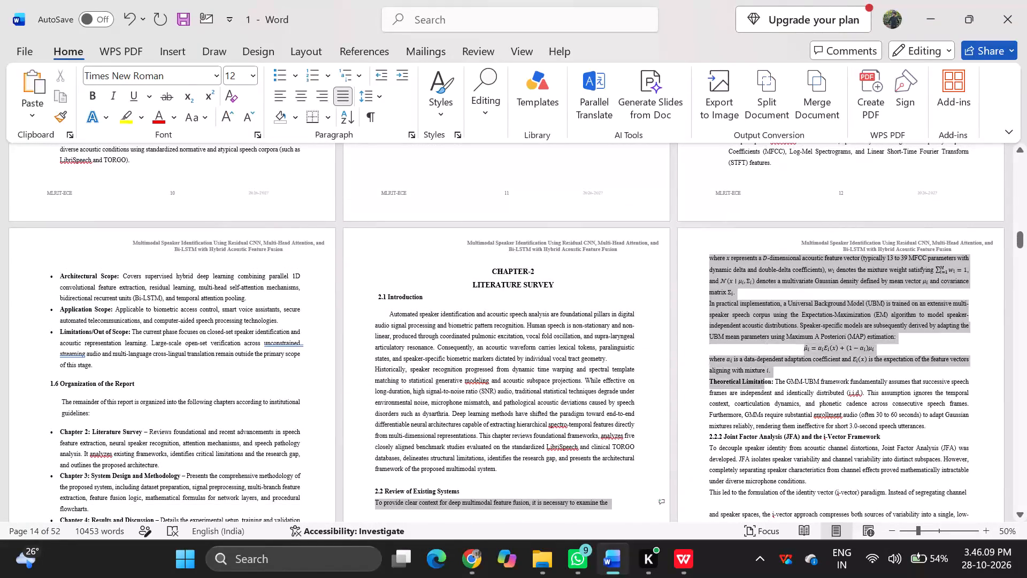
drag(765, 384, 827, 465)
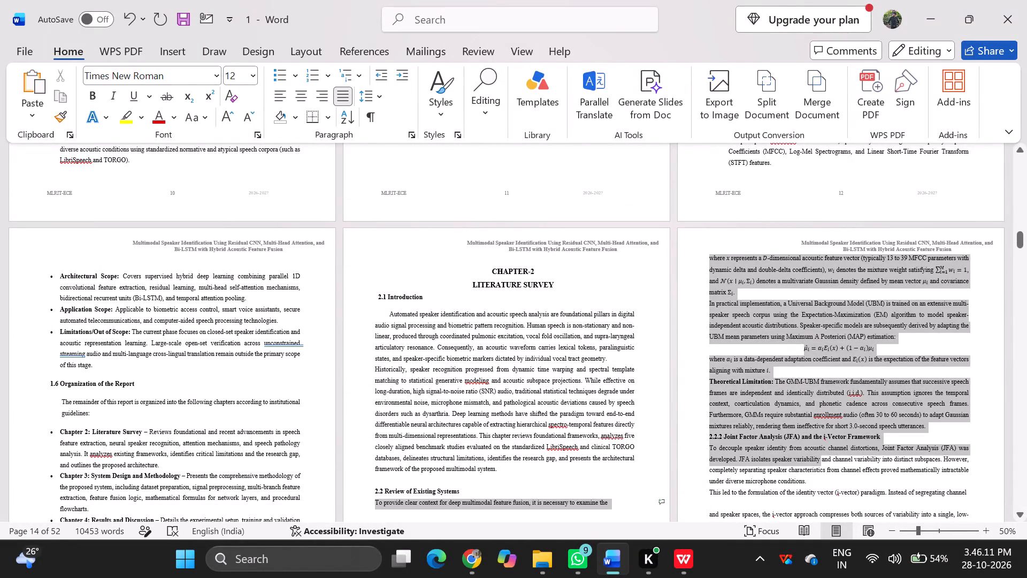
drag(827, 465, 786, 475)
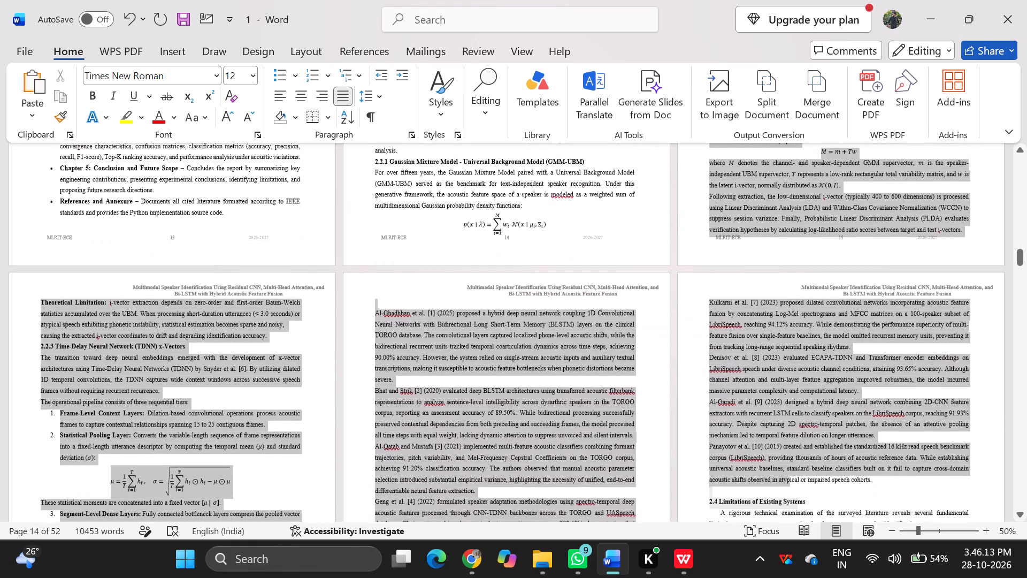
drag(786, 475, 343, 481)
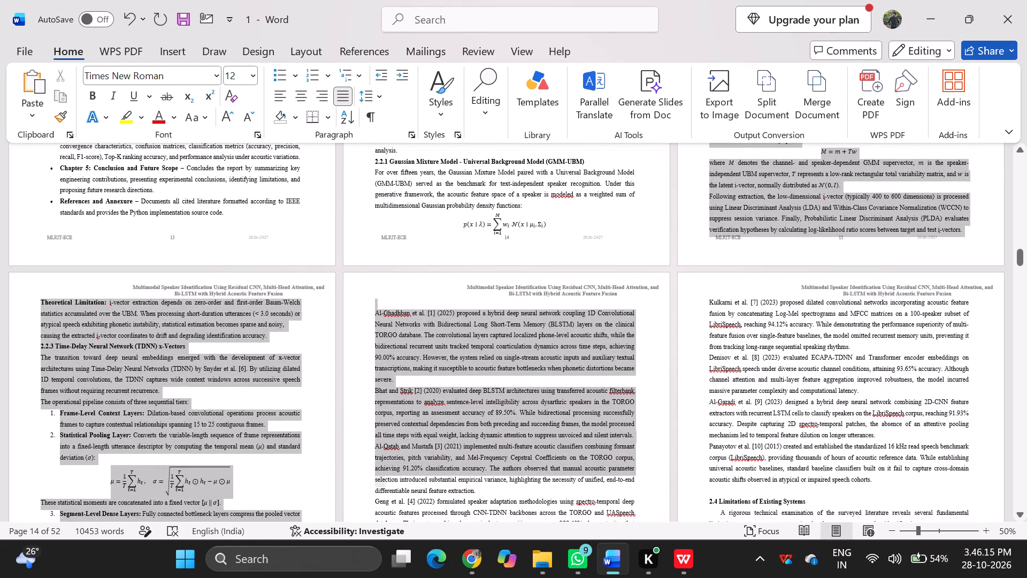
drag(343, 481, 365, 527)
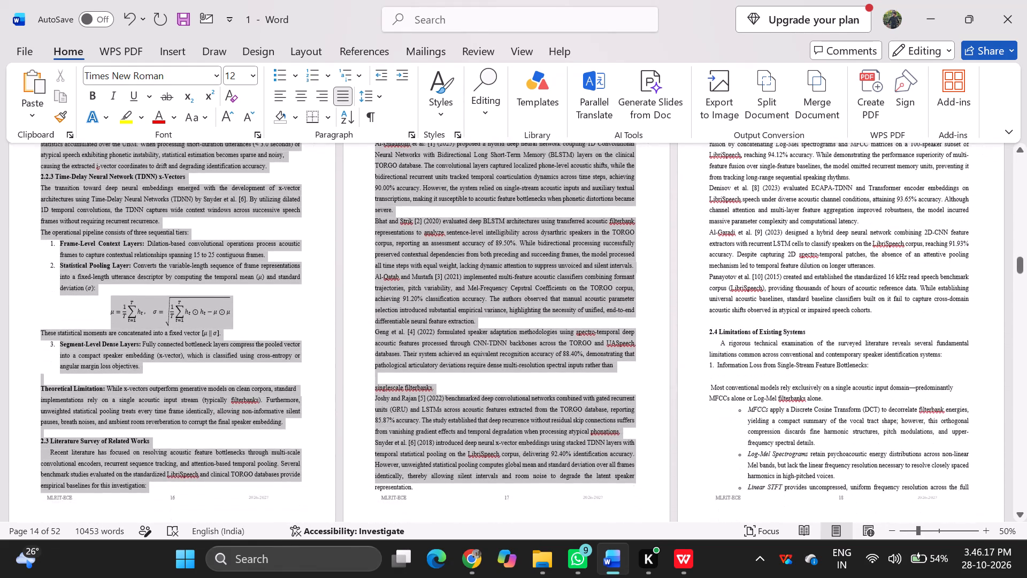
drag(365, 527, 294, 375)
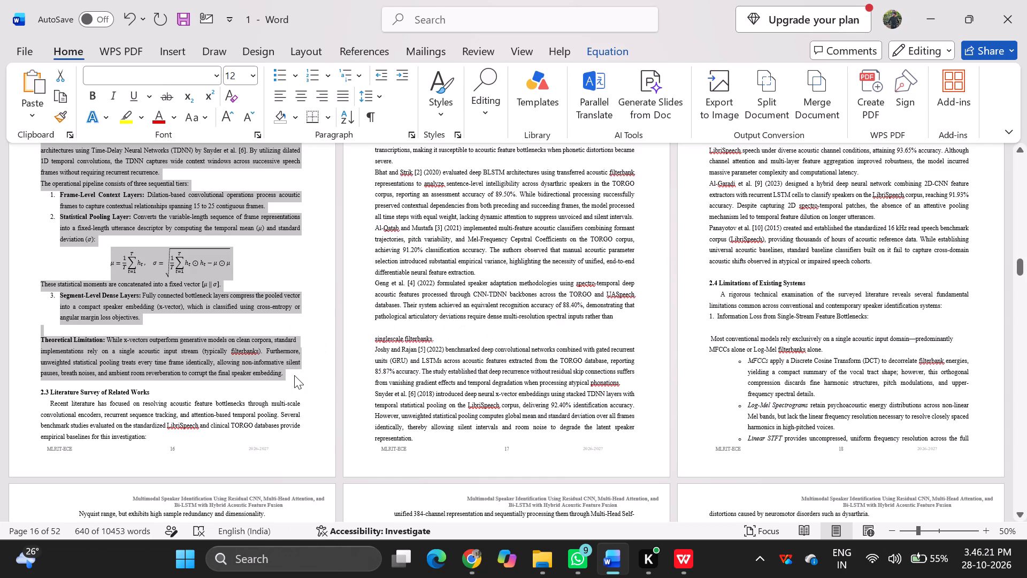
key(ctrl+v)
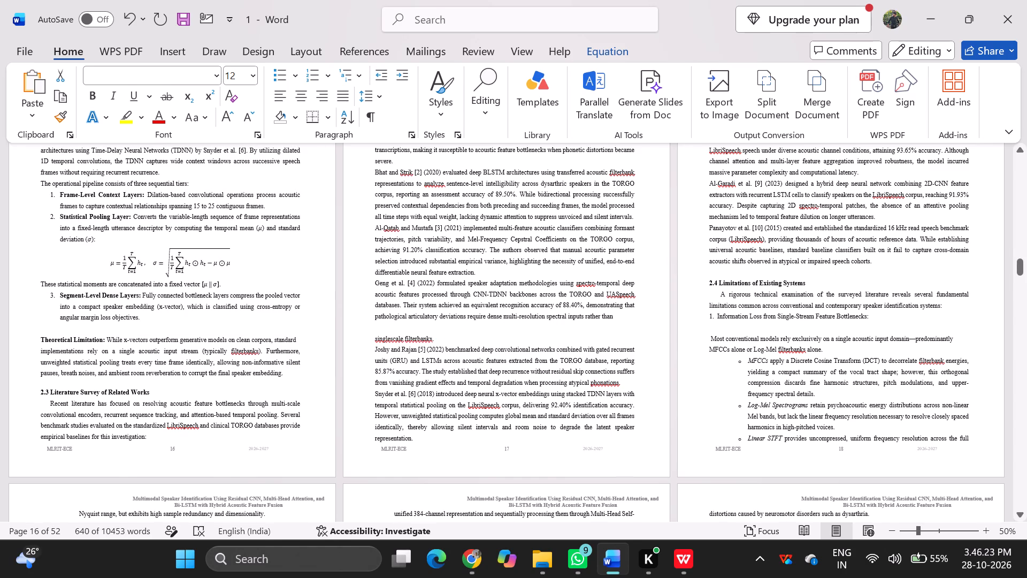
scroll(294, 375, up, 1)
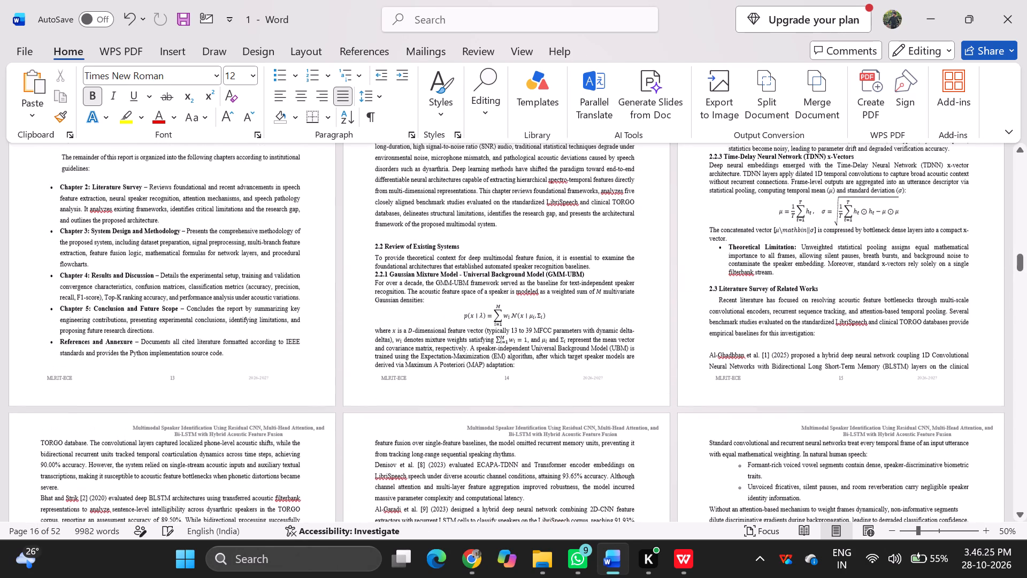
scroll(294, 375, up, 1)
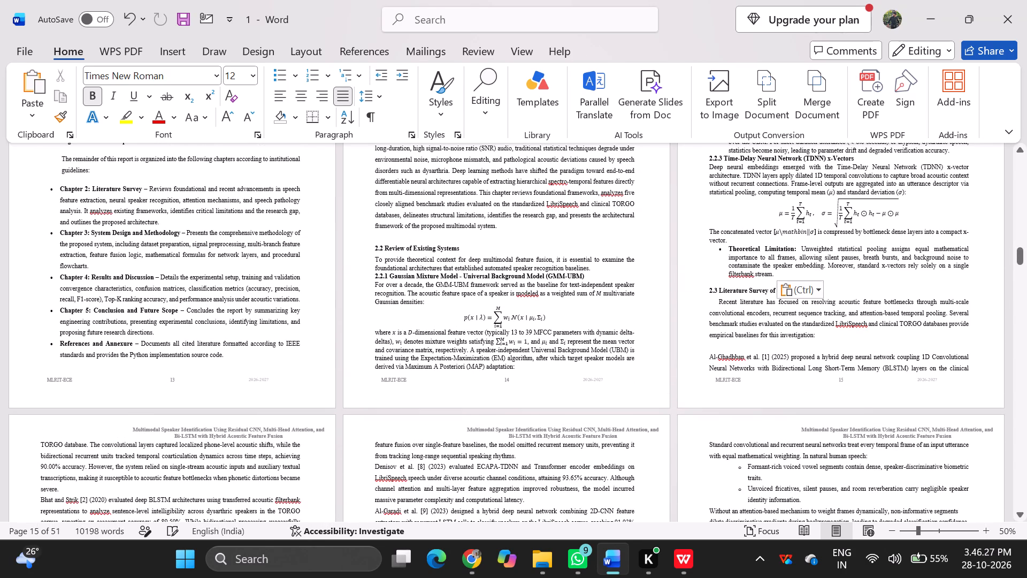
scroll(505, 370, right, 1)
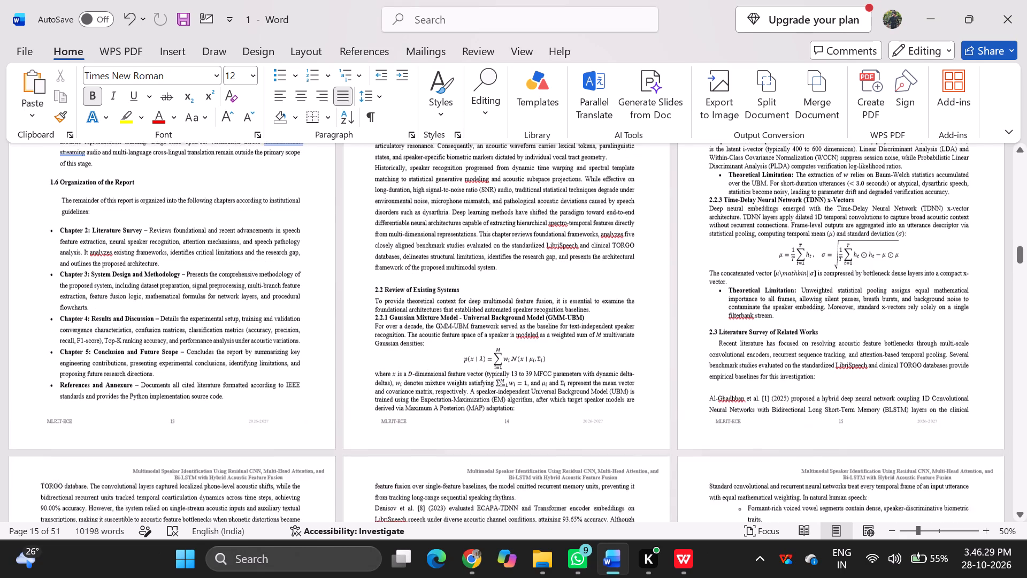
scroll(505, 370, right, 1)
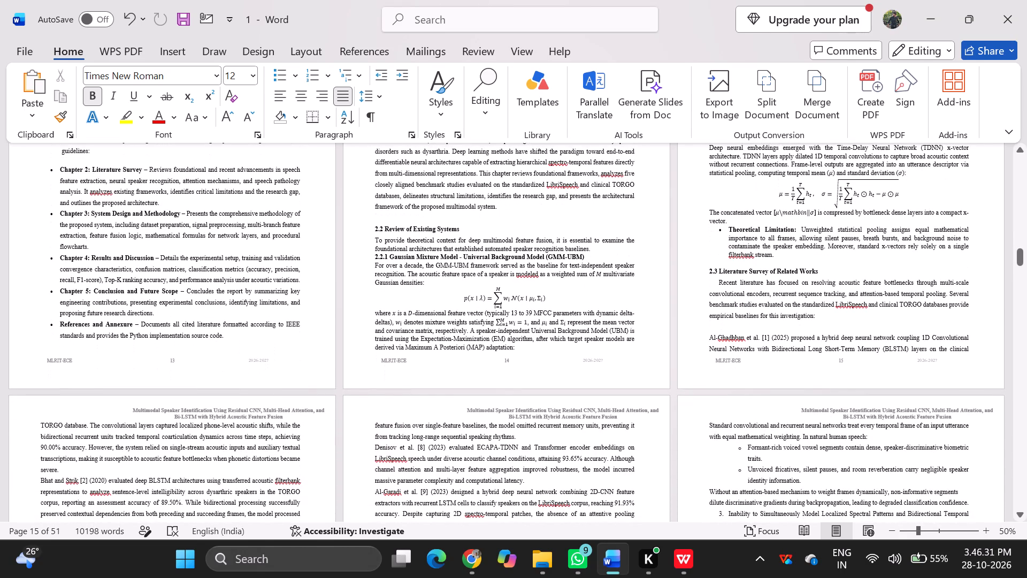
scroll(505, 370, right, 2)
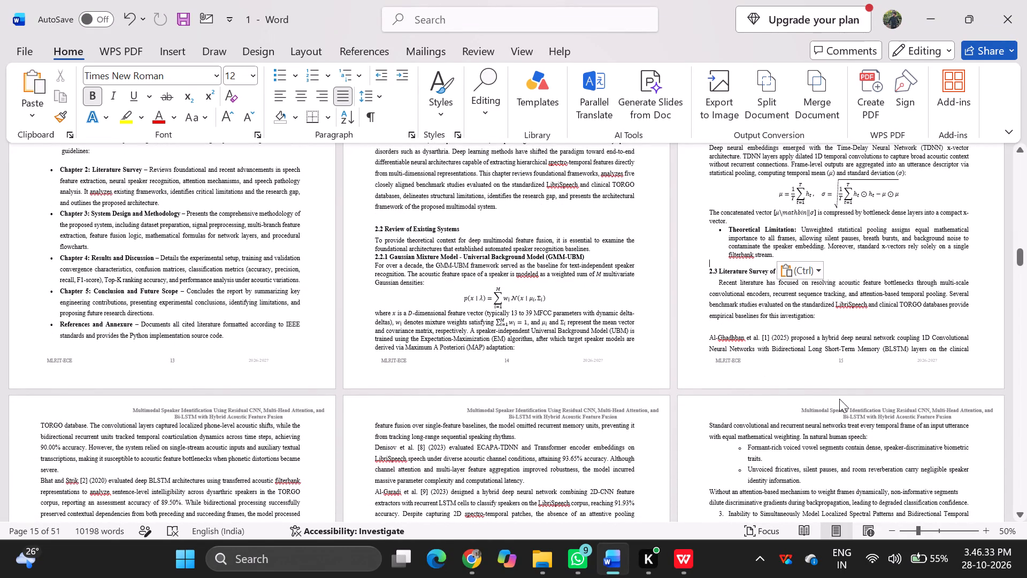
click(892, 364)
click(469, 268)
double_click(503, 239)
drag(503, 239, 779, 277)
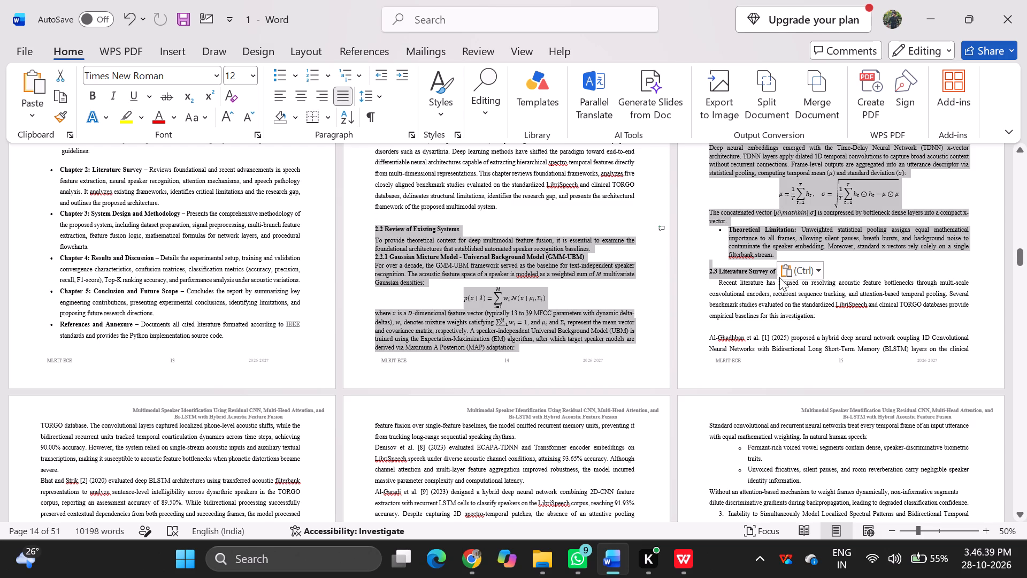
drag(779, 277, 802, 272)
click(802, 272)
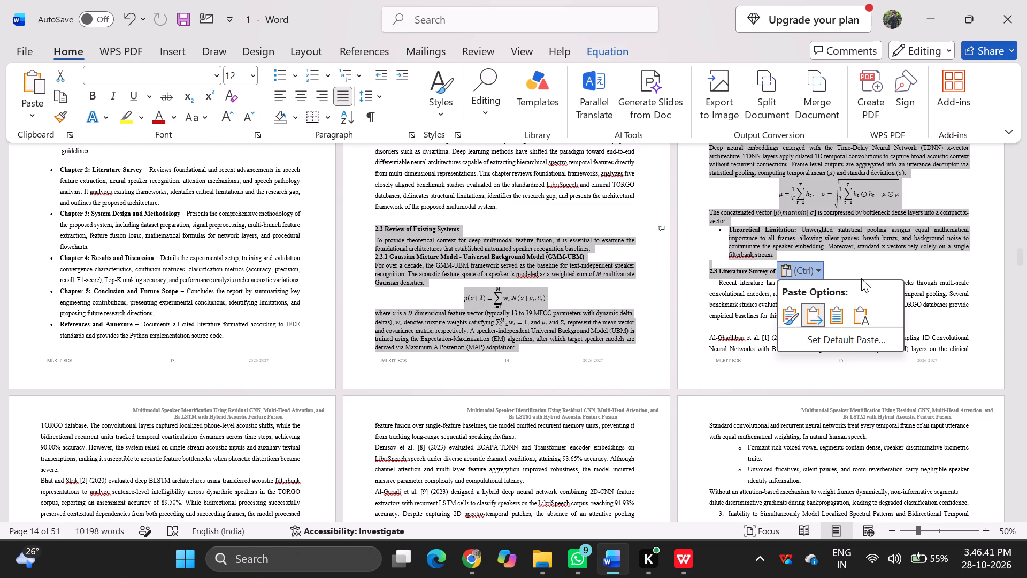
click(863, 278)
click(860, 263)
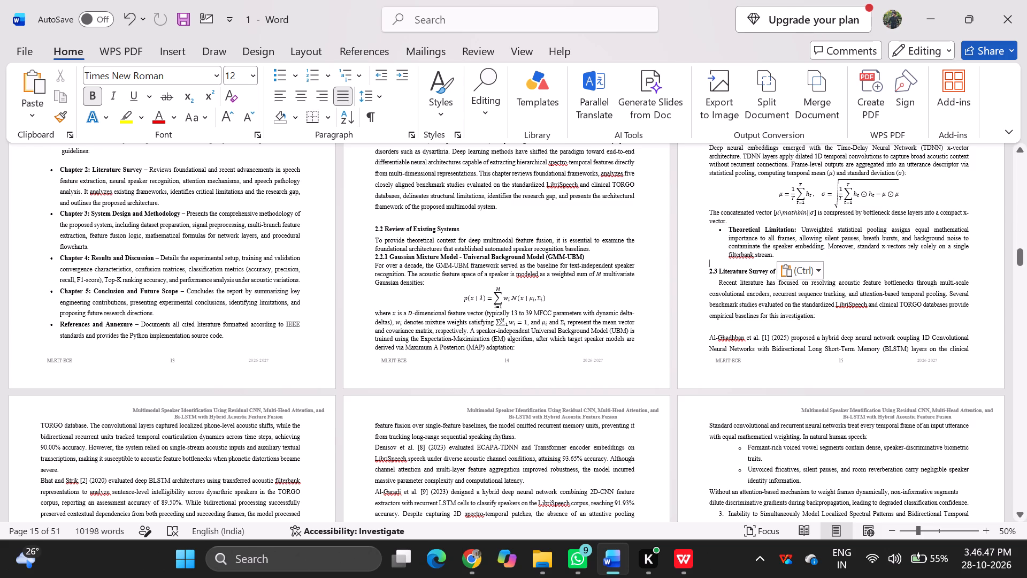
Apply a preset line spacing to the pasted 2.2 text, from its opening paragraph to the x-vector Theoretical Limitation.
drag(376, 237, 565, 347)
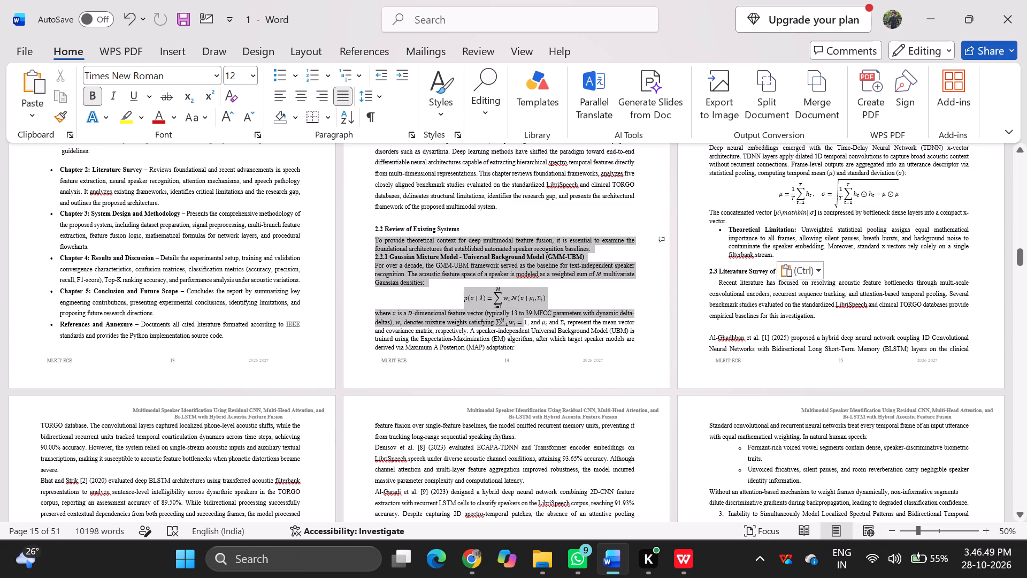
drag(565, 347, 784, 253)
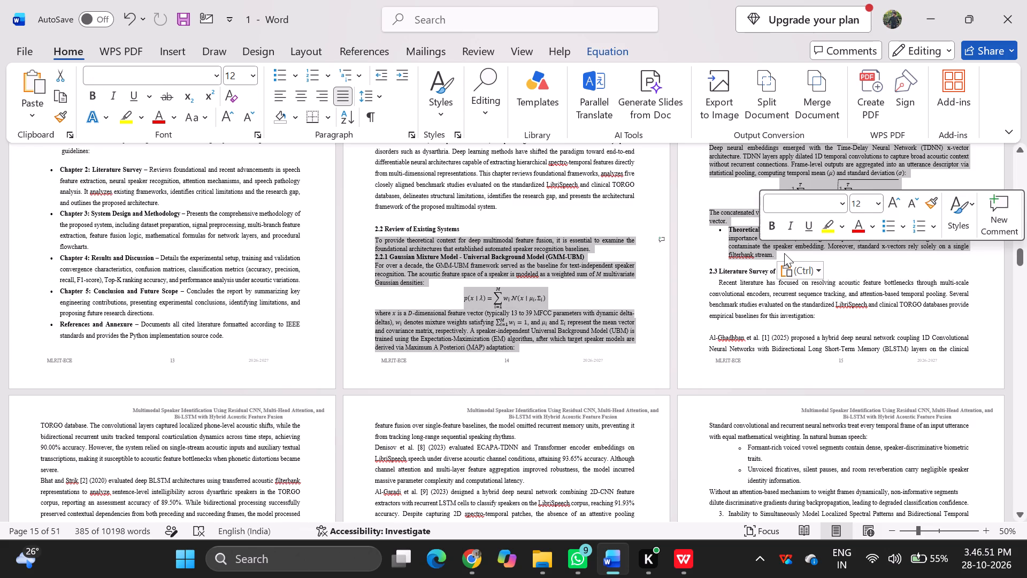
click(380, 95)
click(389, 161)
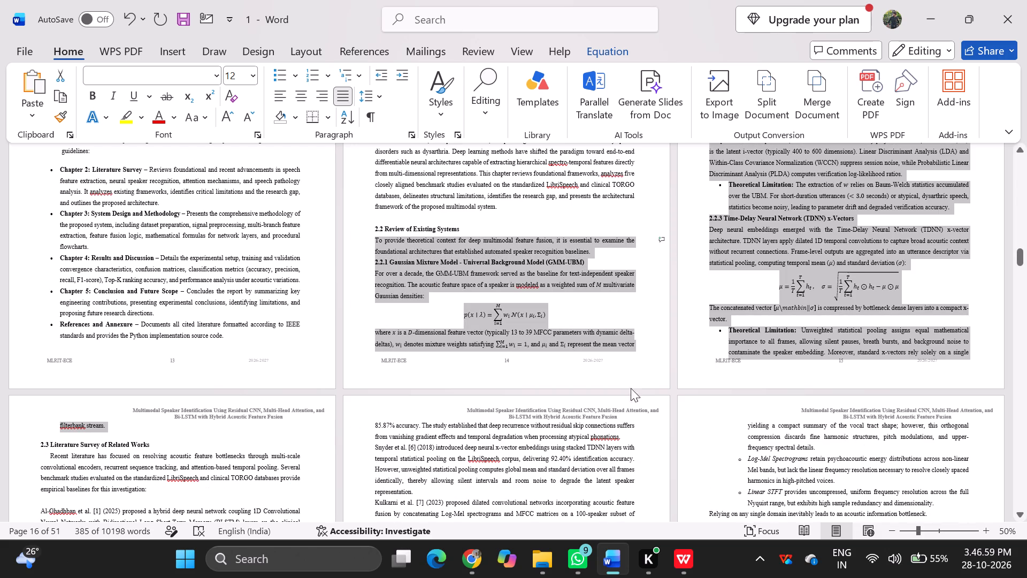
Split the GMM-UBM paragraph before "and covariance matrix, respectively" and add a blank line above it at the start of page 15.
scroll(602, 381, up, 2)
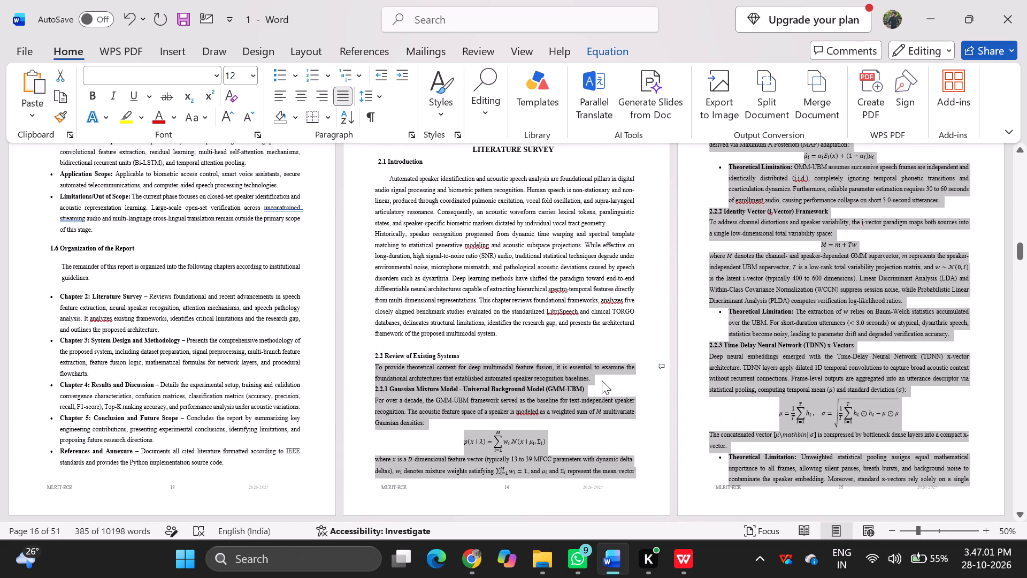
scroll(602, 381, up, 2)
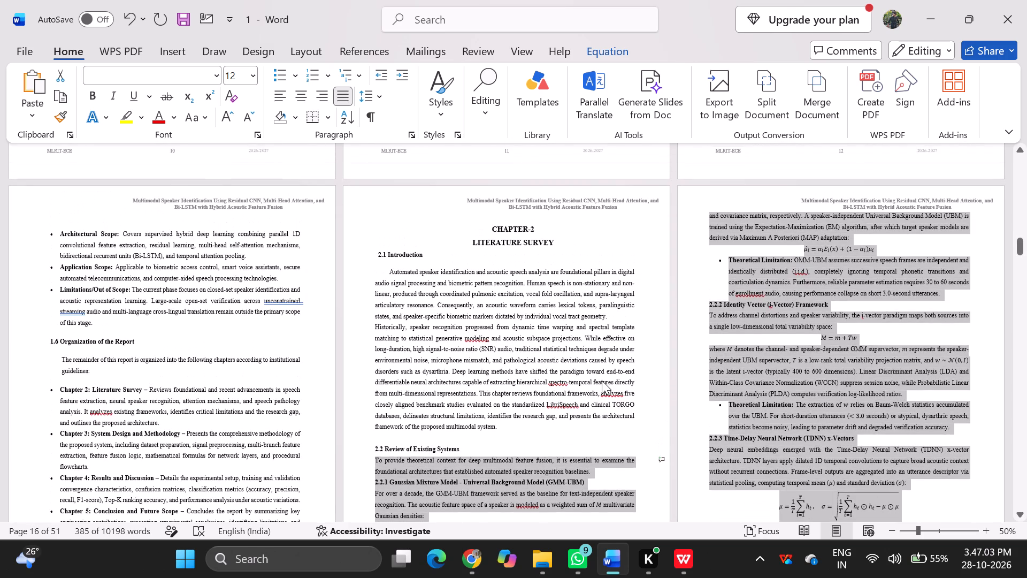
click(693, 274)
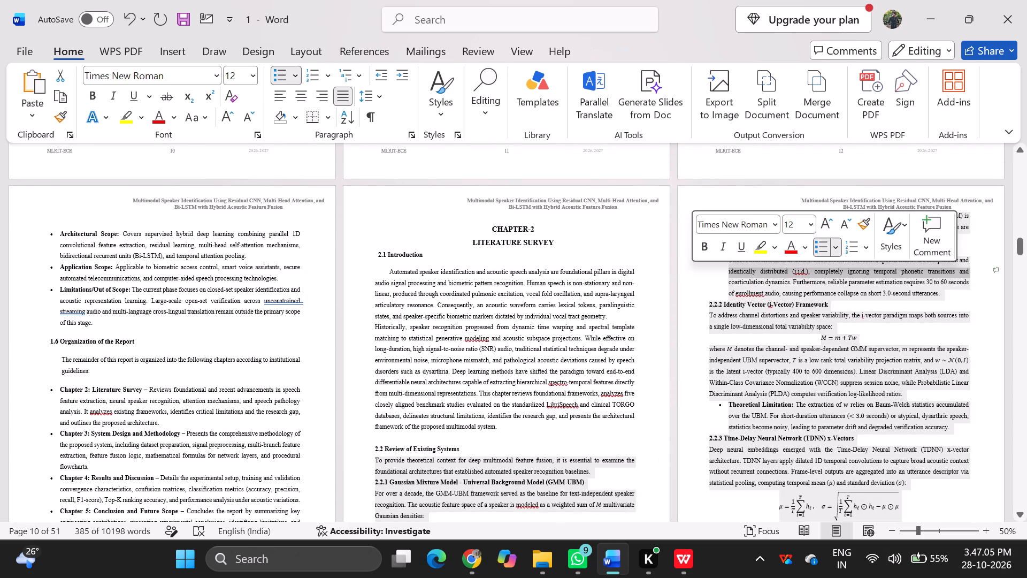
click(665, 349)
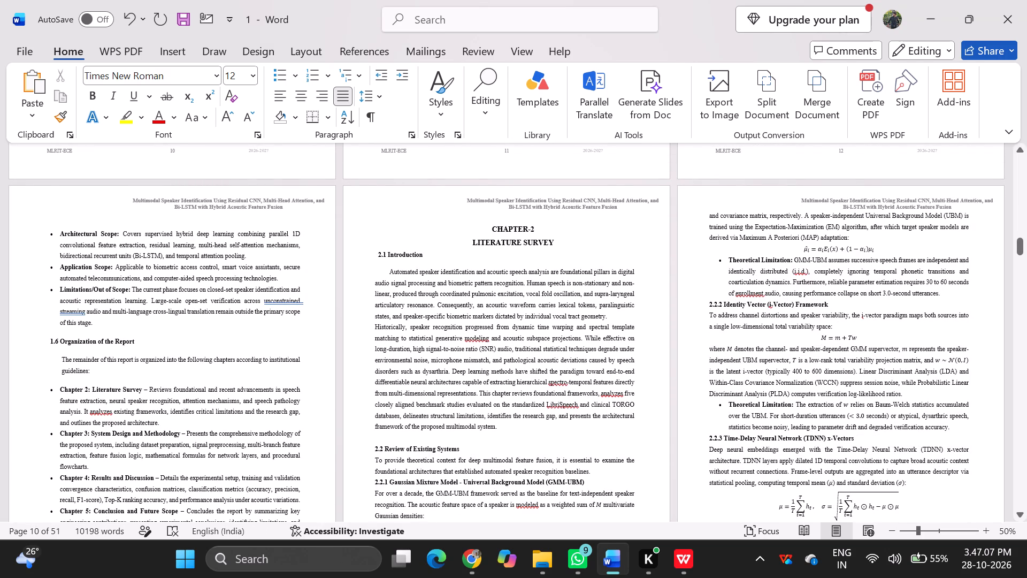
click(708, 212)
key(Return)
key(Return)
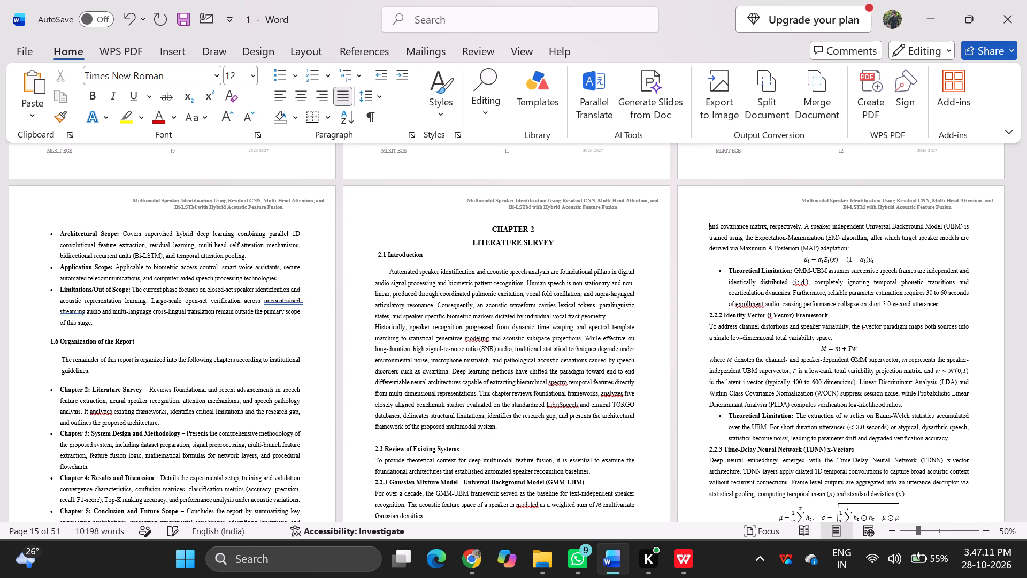
Split the x-vector Theoretical Limitation bullet before "contaminate the speaker embedding" and add an unbulleted blank line above it at the start of page 16.
scroll(708, 212, down, 3)
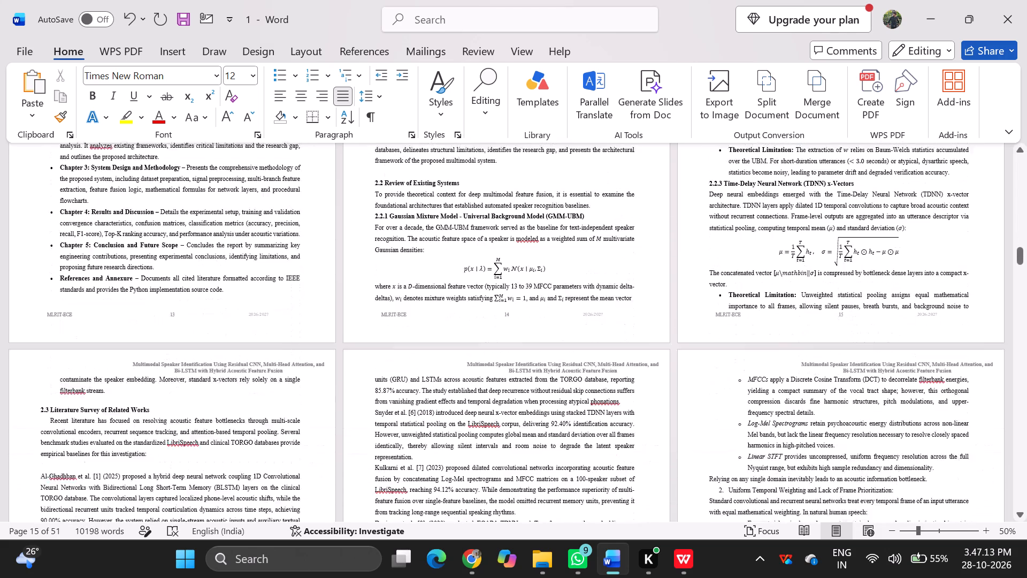
scroll(708, 212, down, 2)
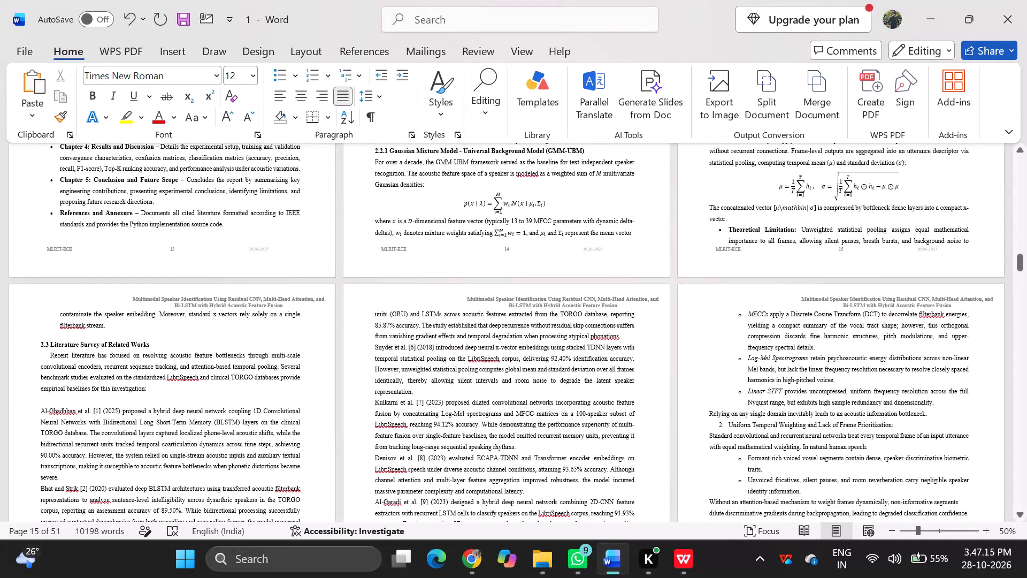
click(58, 310)
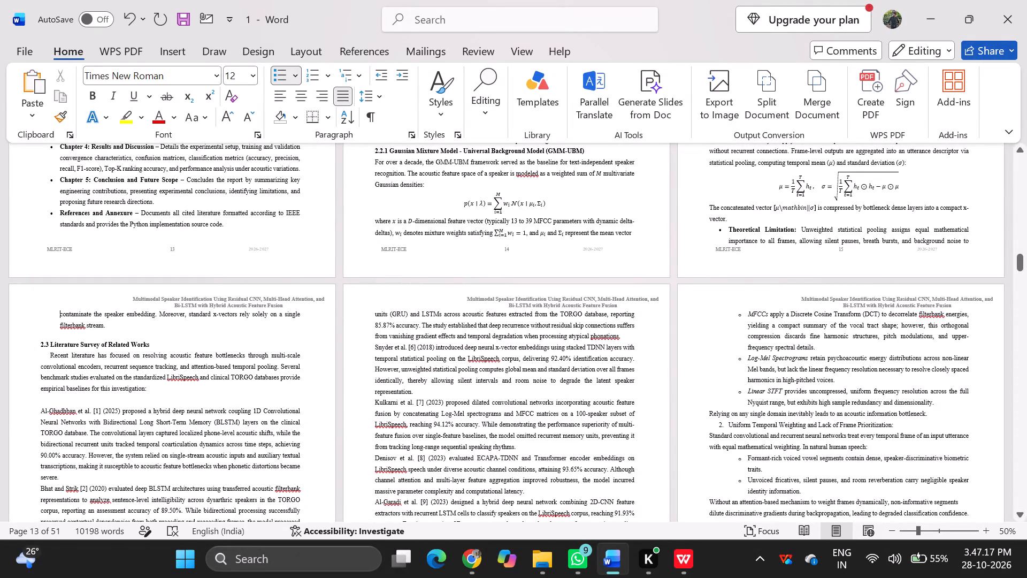
key(Return)
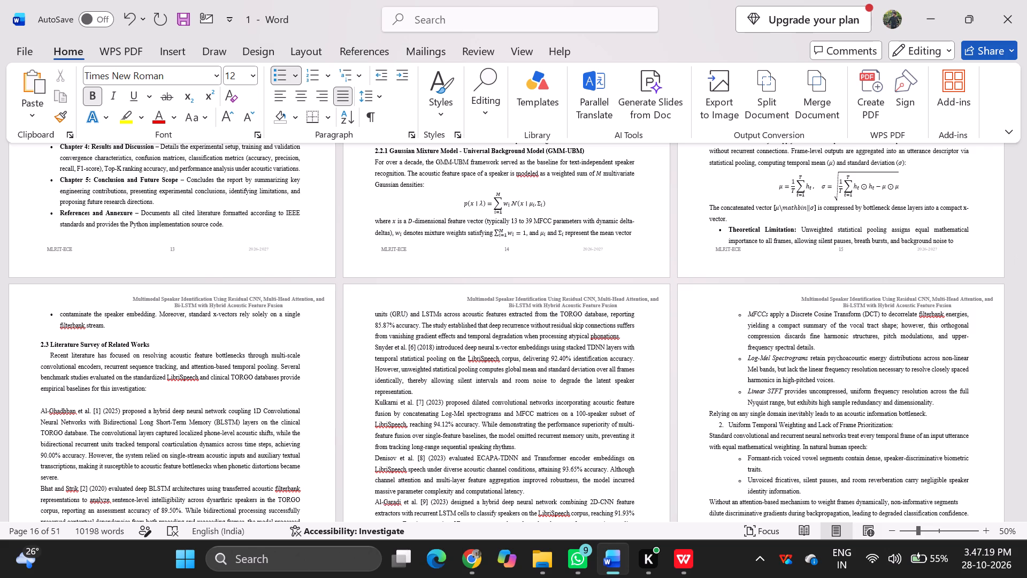
key(Return)
key(BackSpace)
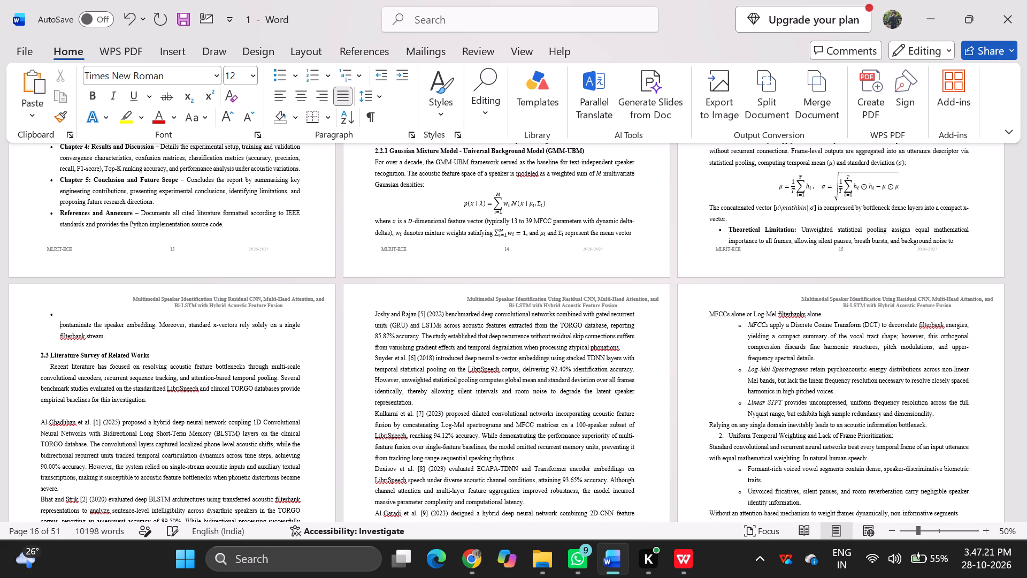
key(BackSpace)
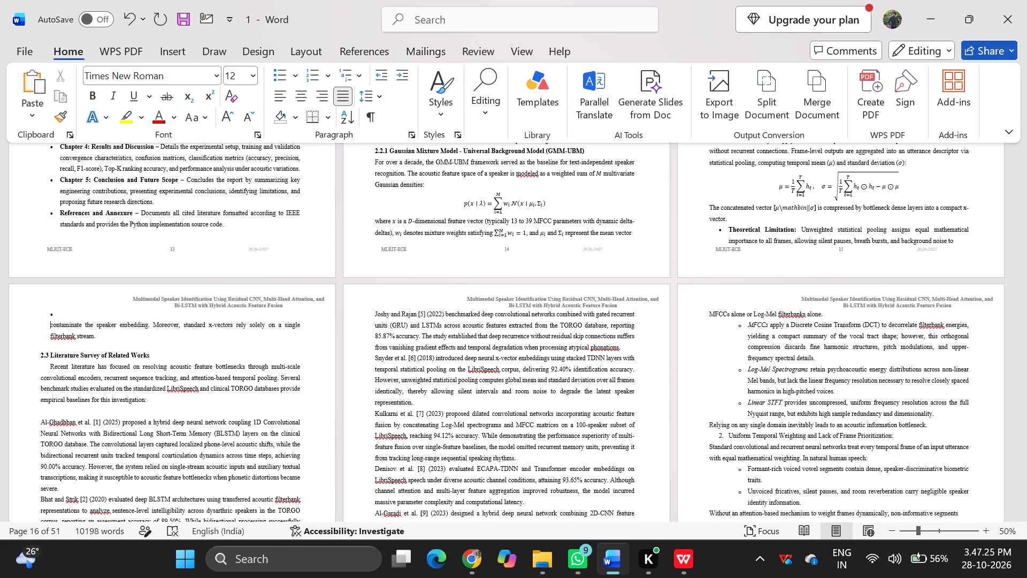
key(ctrl+z)
key(Up)
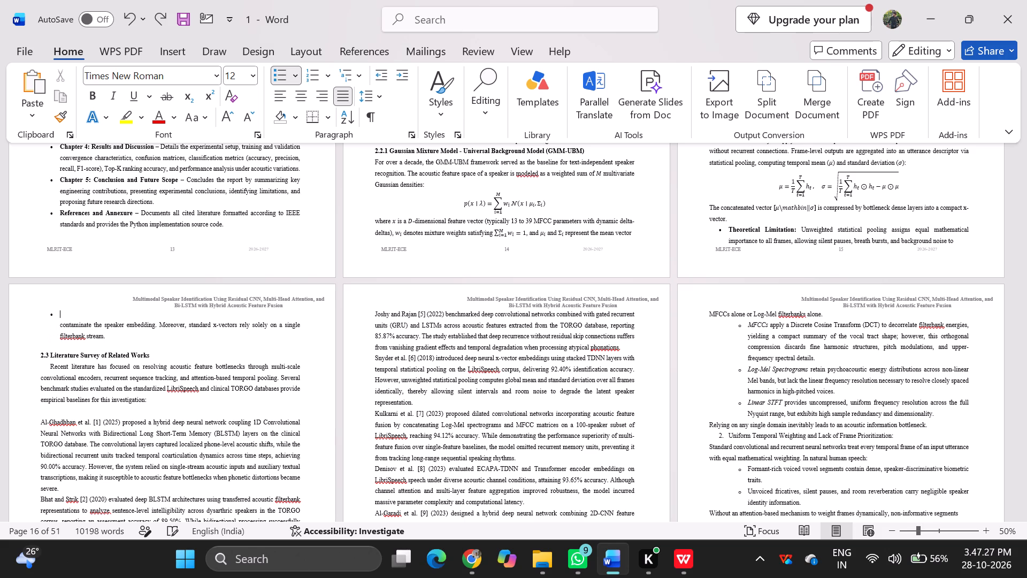
key(Up)
key(Up)
key(Up)
key(Down)
key(Down)
key(Down)
key(BackSpace)
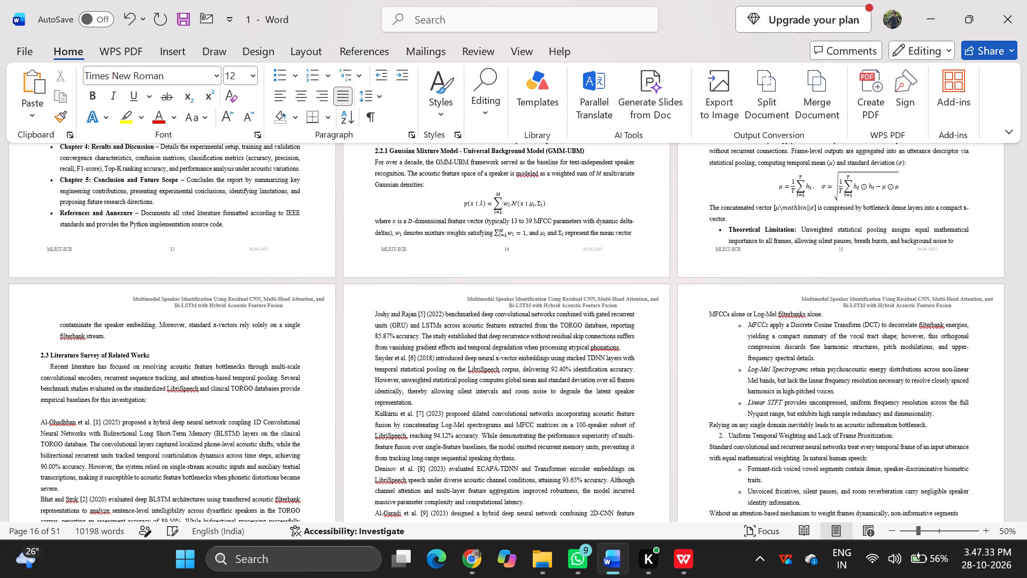
Switch to File Explorer and open "project documentation (sample copy)" from the documentation folder inside Desktop's Phase-1 folder.
scroll(117, 397, down, 2)
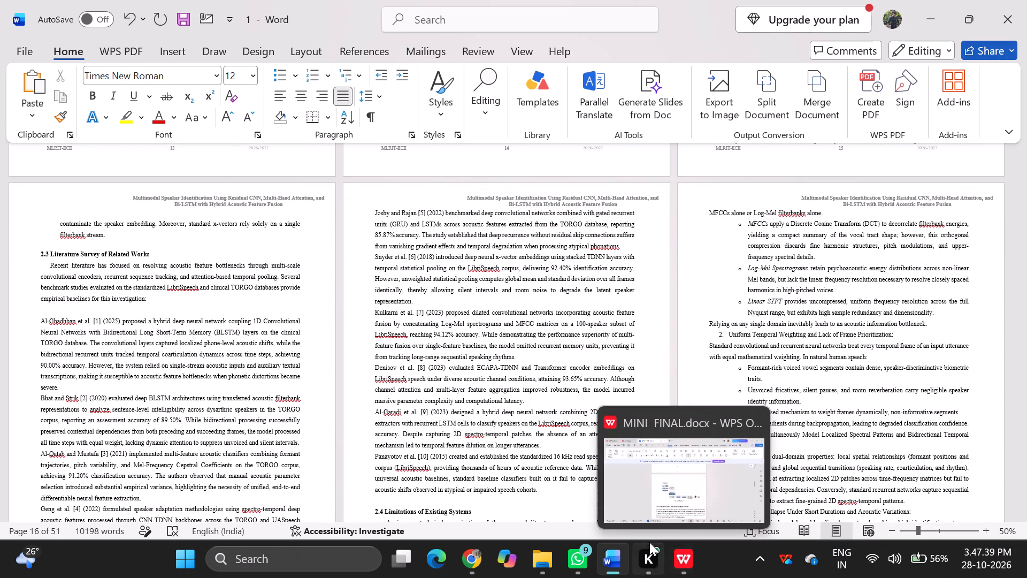
click(539, 564)
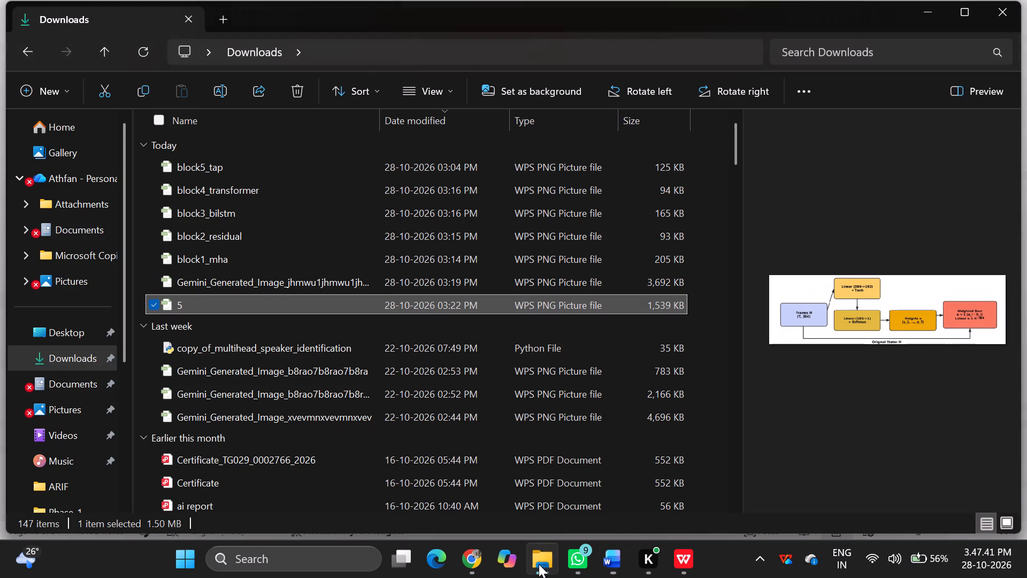
click(78, 340)
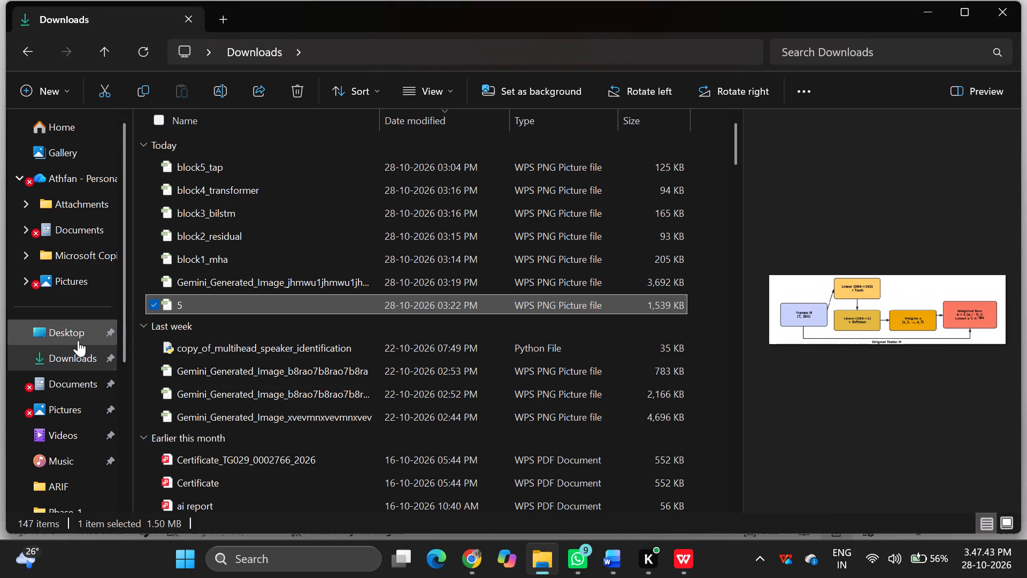
click(187, 191)
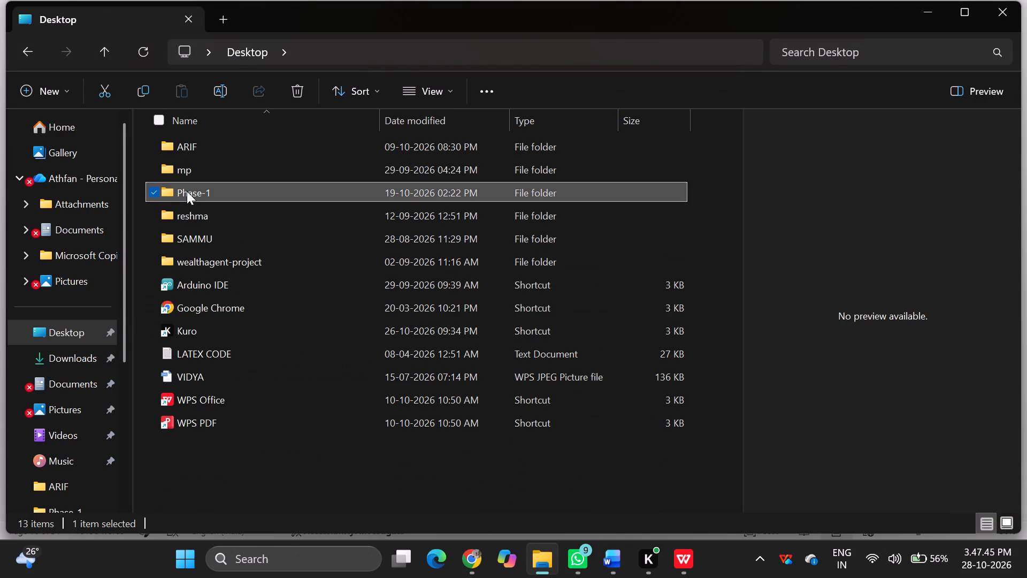
double_click(187, 191)
double_click(198, 148)
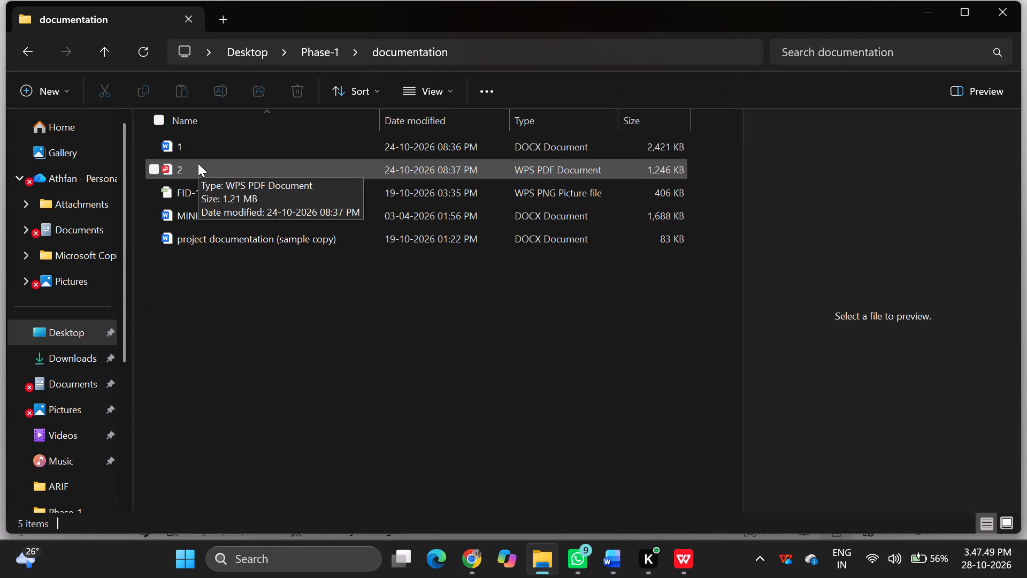
double_click(192, 240)
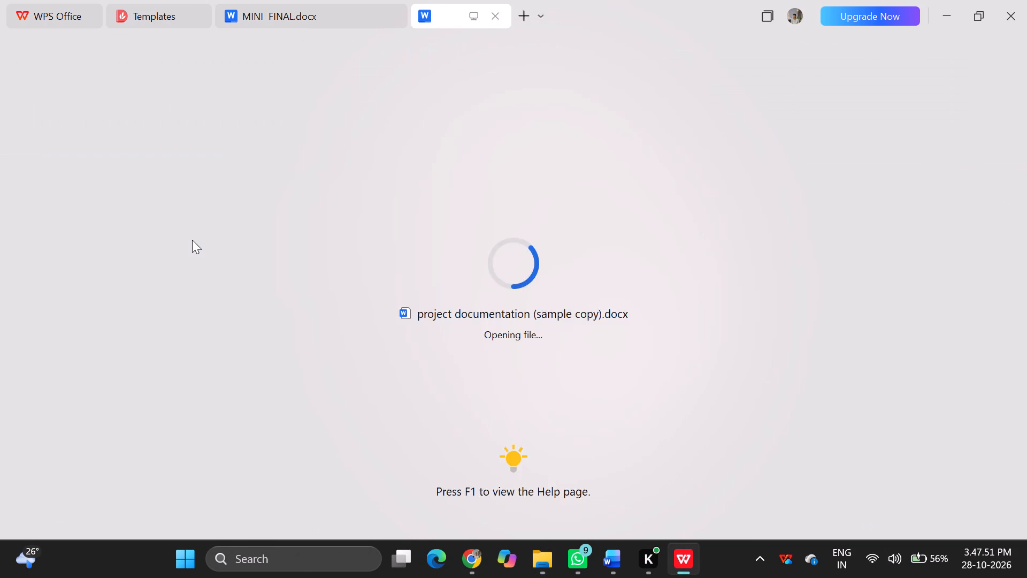
Examine the sample documentation's required chapter and section outline, especially the headings listed for Chapter 2, Literature Survey.
scroll(397, 394, down, 7)
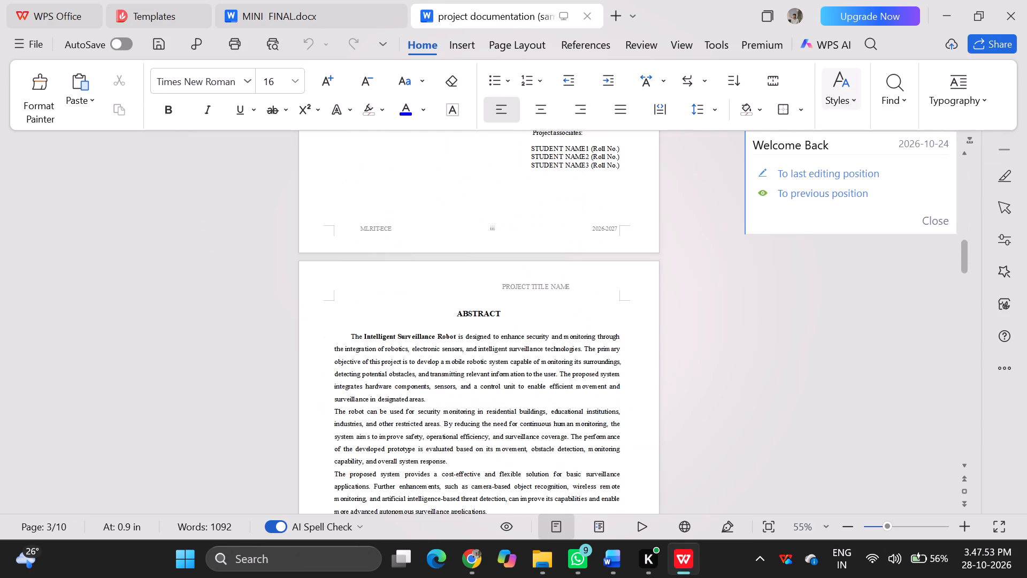
scroll(397, 394, down, 10)
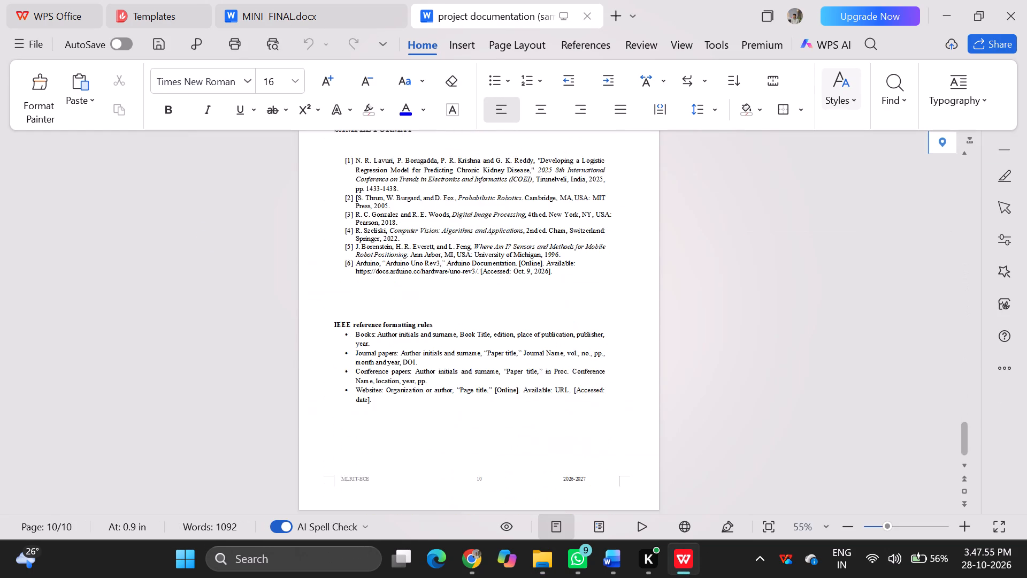
scroll(397, 394, up, 1)
scroll(397, 394, down, 2)
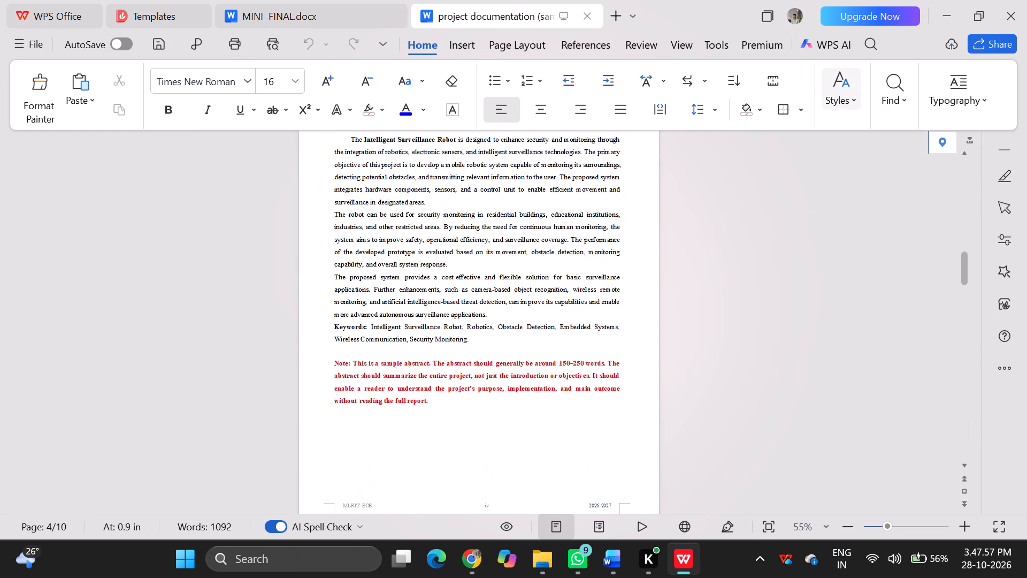
scroll(397, 394, down, 4)
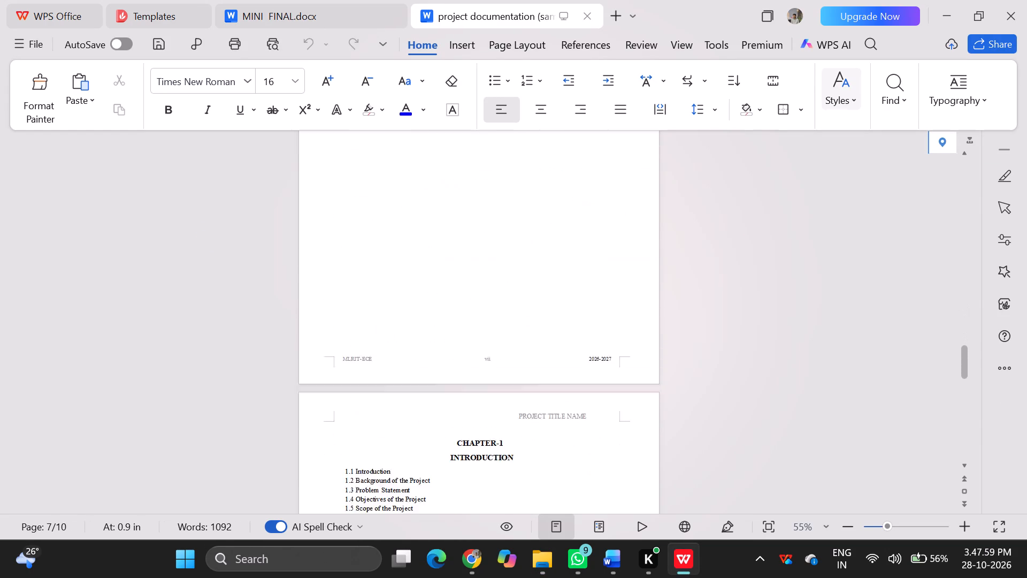
scroll(397, 394, down, 2)
scroll(397, 394, up, 2)
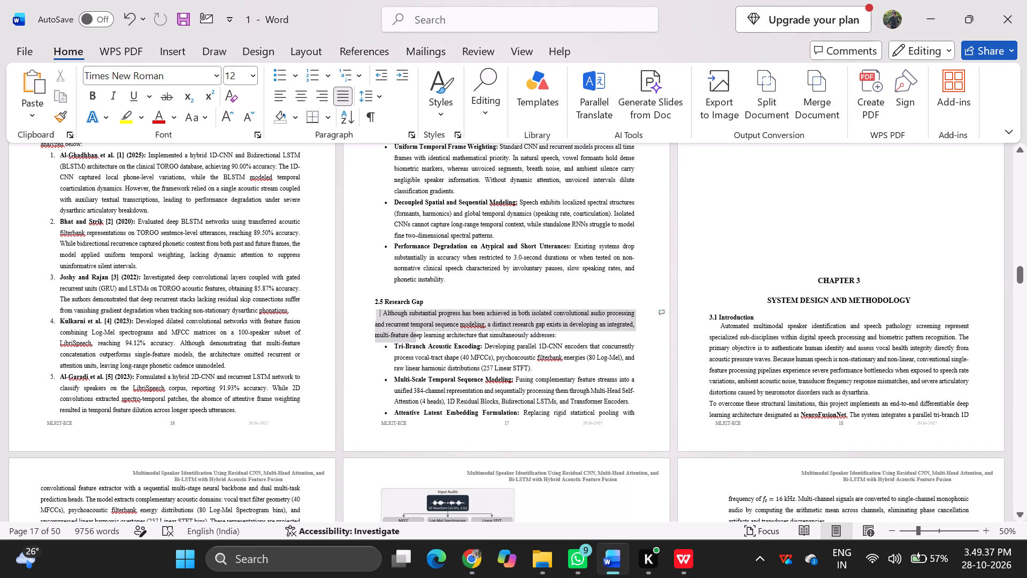
drag(430, 338, 760, 116)
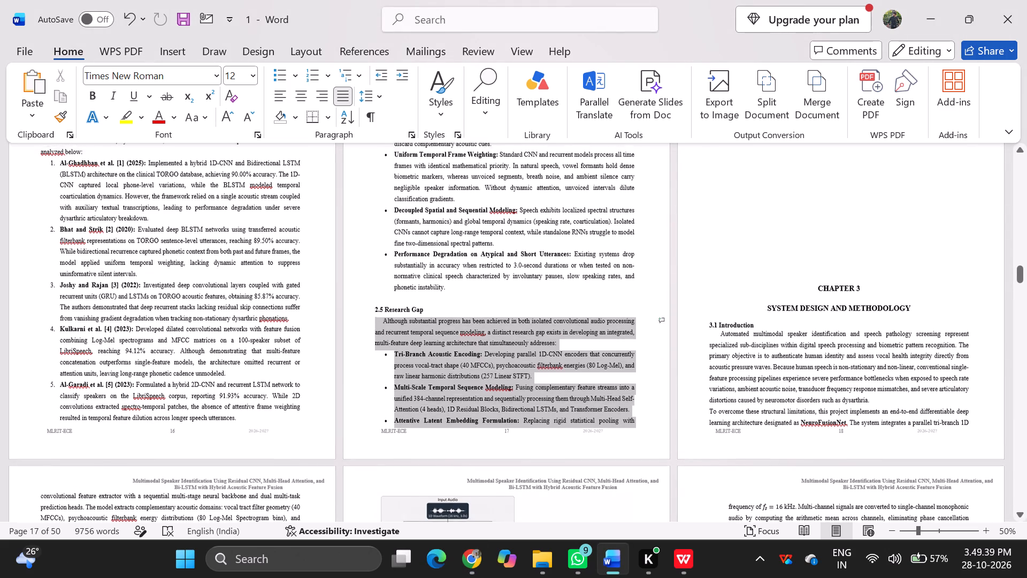
drag(760, 116, 854, 356)
key(ctrl+v)
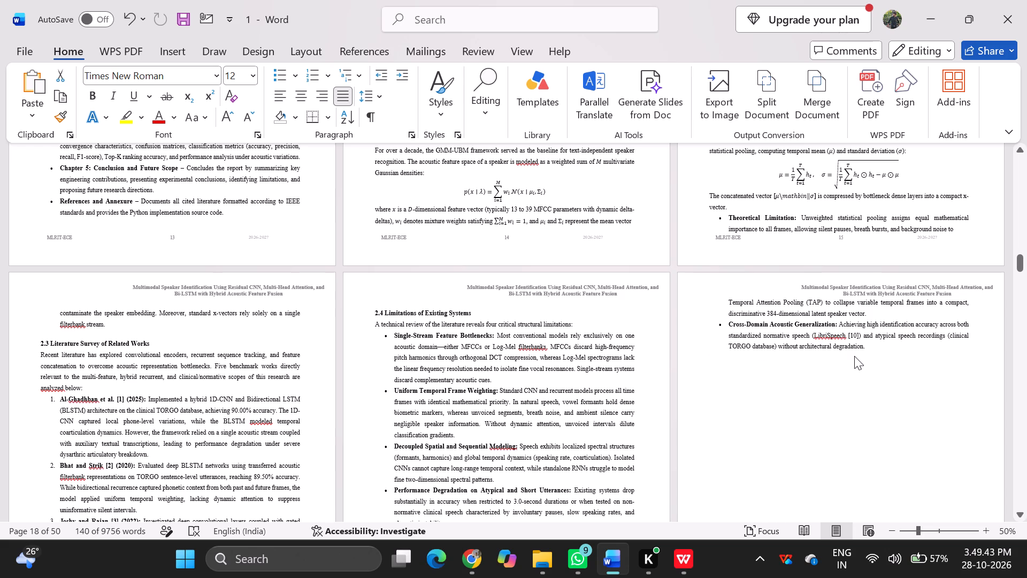
scroll(854, 356, down, 2)
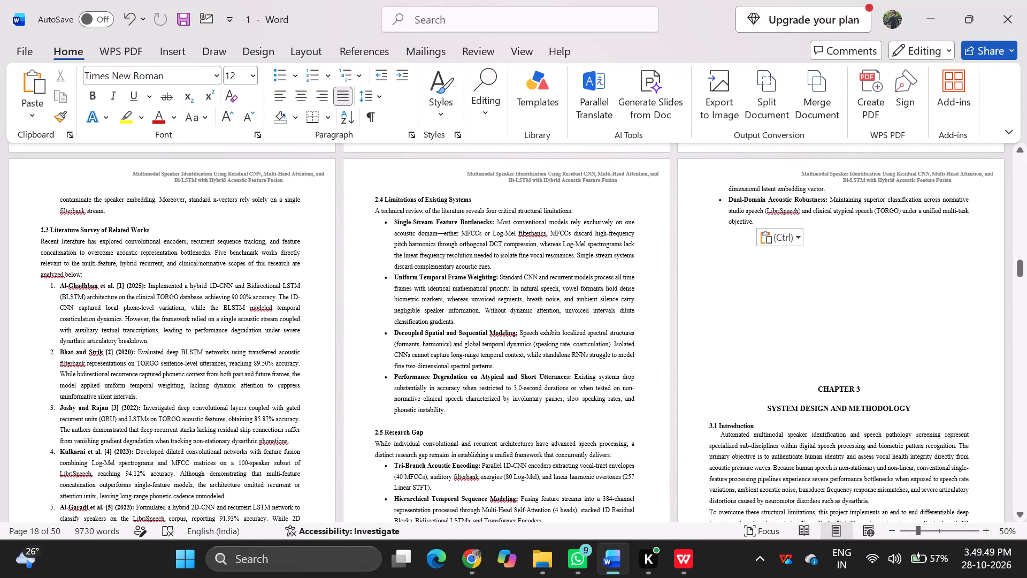
scroll(757, 361, down, 1)
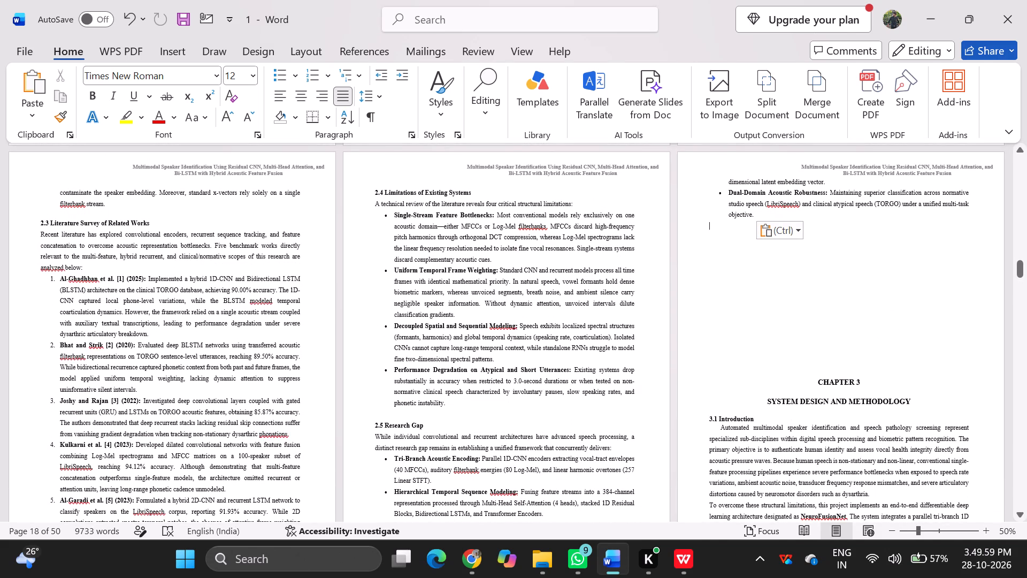
Delete the Dual-Domain Acoustic Robustness text at the end of section 2.5 and remove its bullet.
drag(752, 214, 711, 196)
key(BackSpace)
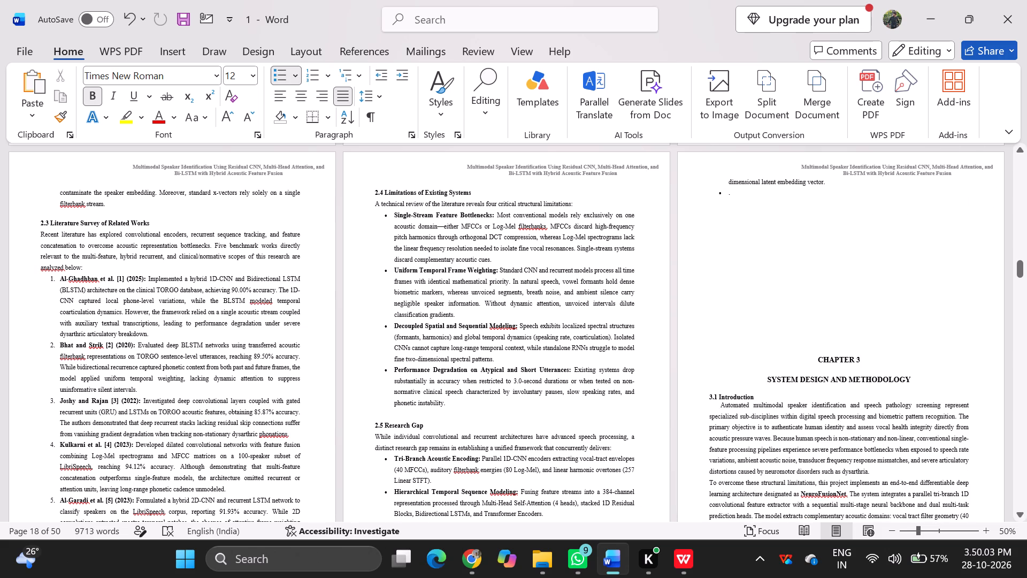
key(BackSpace)
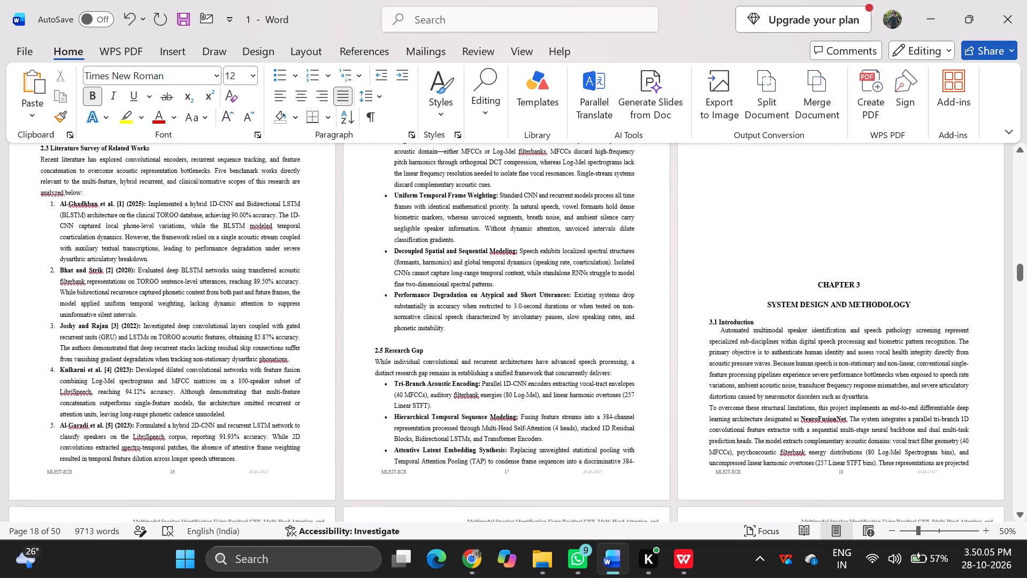
Look back over the revised Chapter 2 pages, up to the chapter title and 2.1 Introduction.
scroll(711, 196, up, 1)
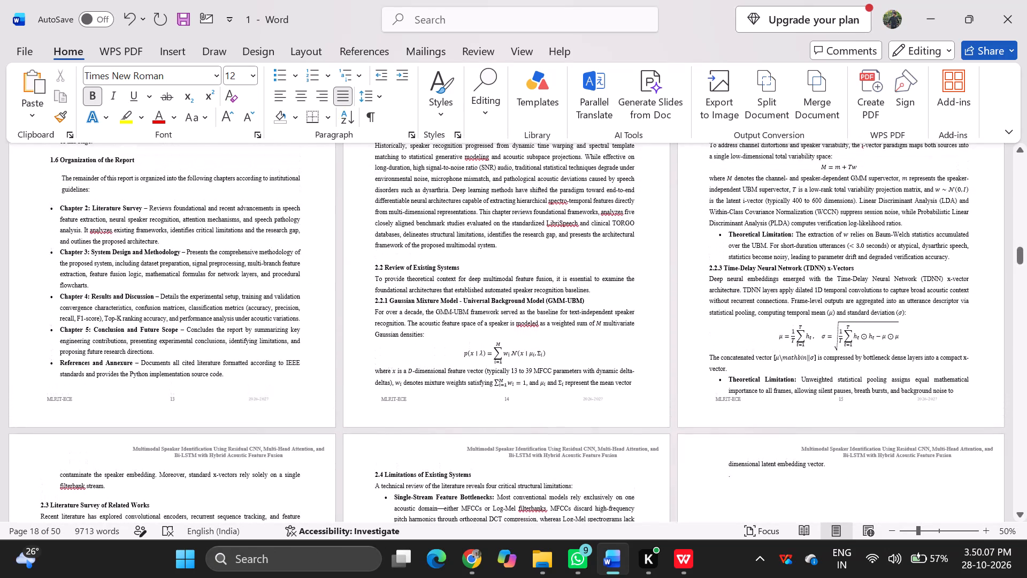
scroll(711, 196, up, 3)
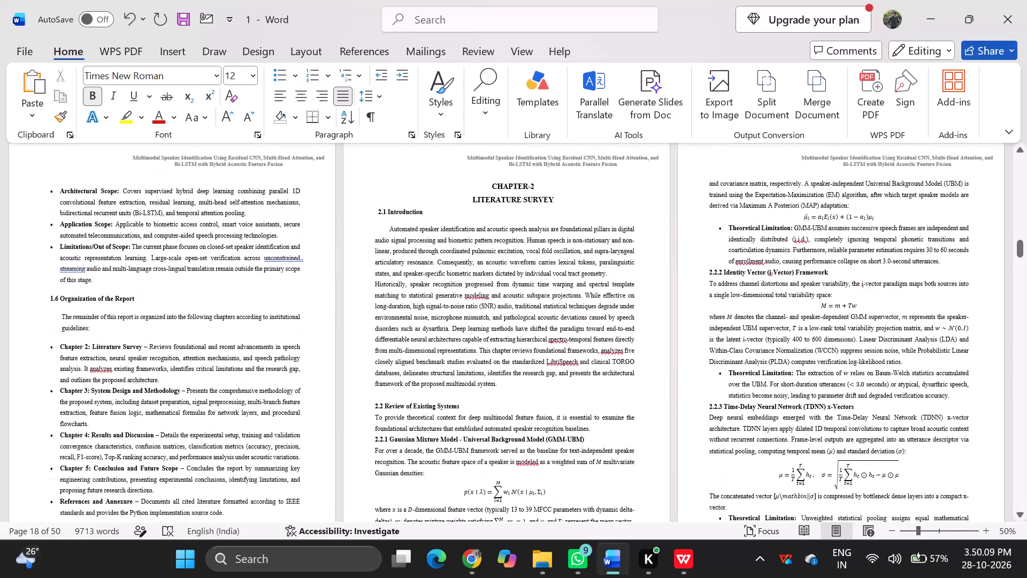
scroll(711, 196, up, 2)
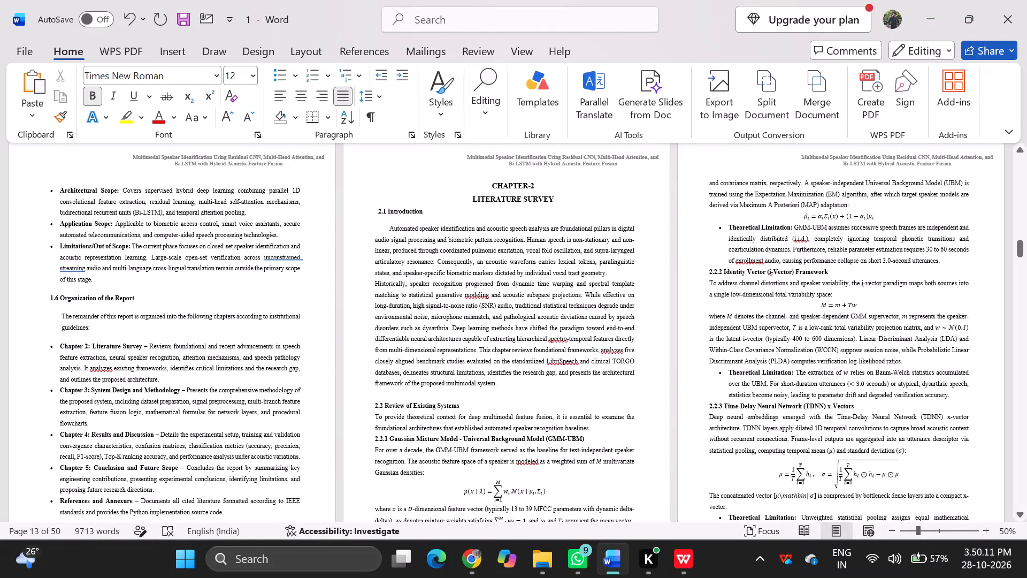
Remove the blank line between the 2.1 Introduction heading and its opening paragraph.
click(389, 228)
key(BackSpace)
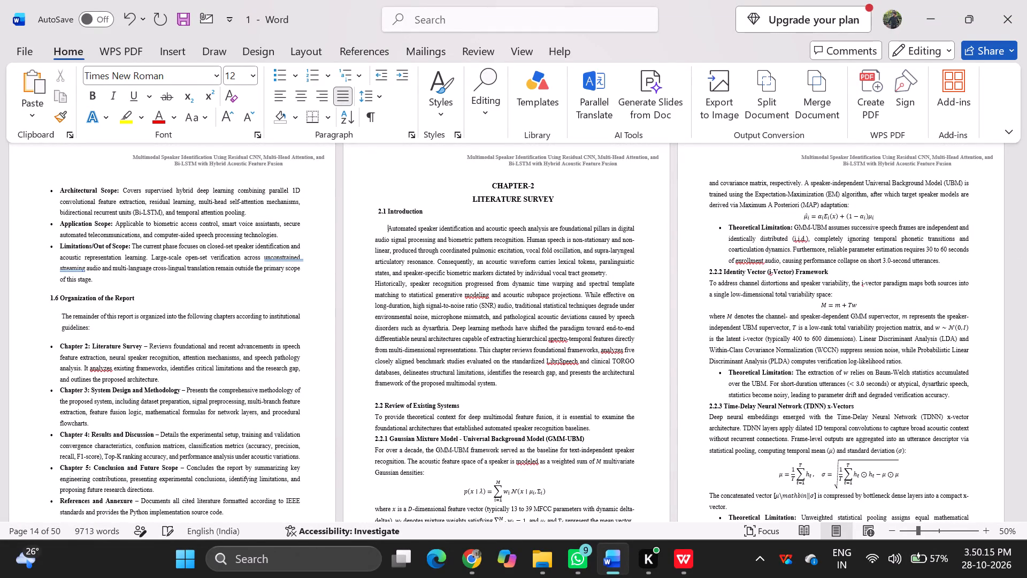
key(BackSpace)
key(BackSpace)
key(BackSpace)
key(BackSpace)
key(BackSpace)
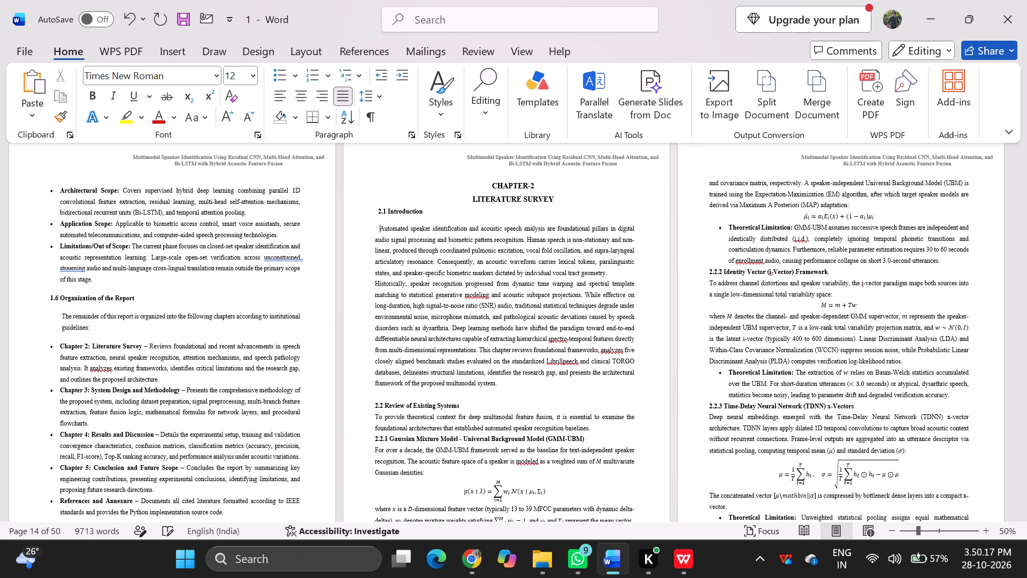
key(BackSpace)
key(BackSpace)
key(BackSpace)
key(BackSpace)
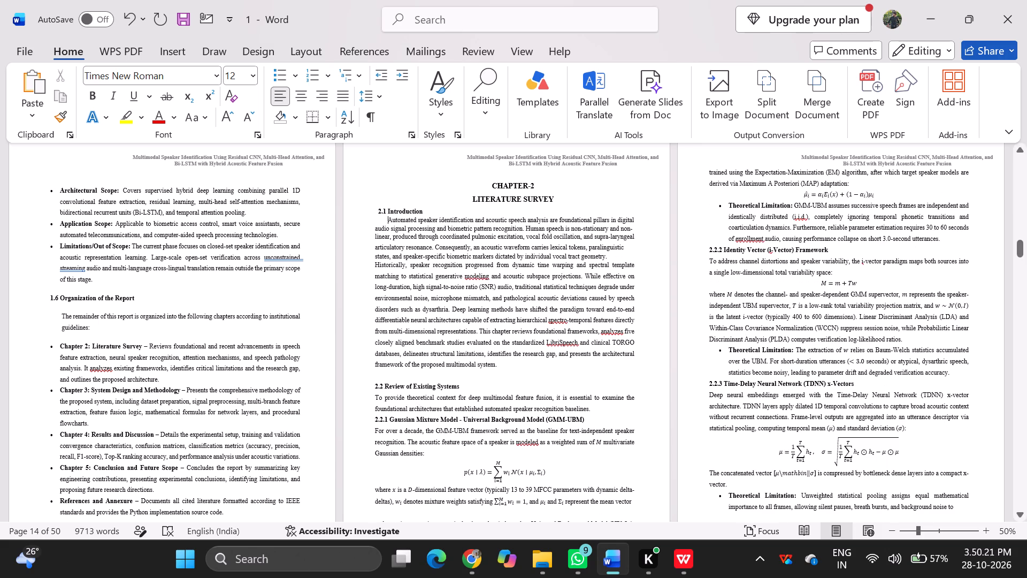
Justify the opening paragraph of 2.1 Introduction and set its line spacing to 1.5.
drag(386, 219, 496, 244)
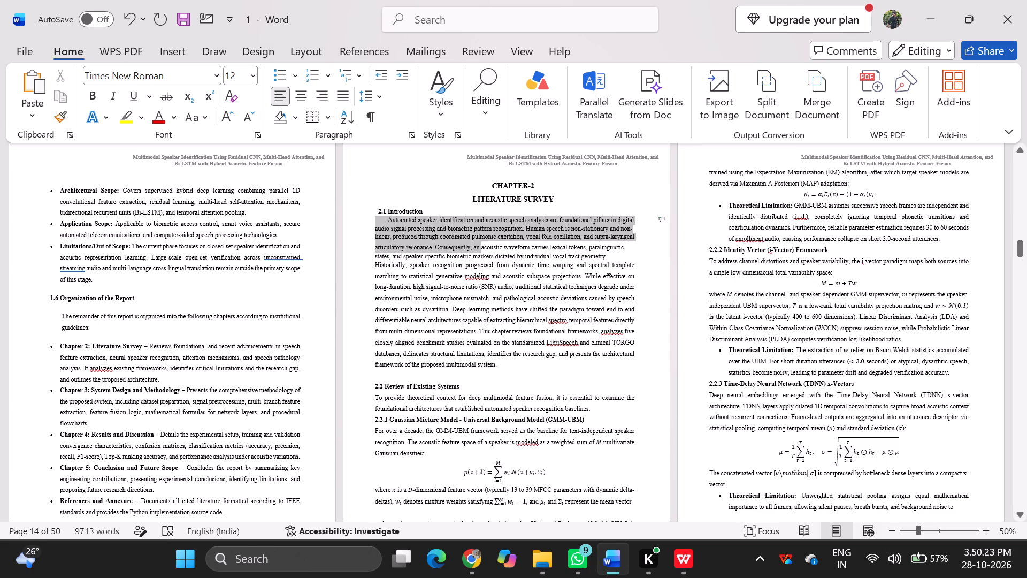
drag(496, 244, 629, 238)
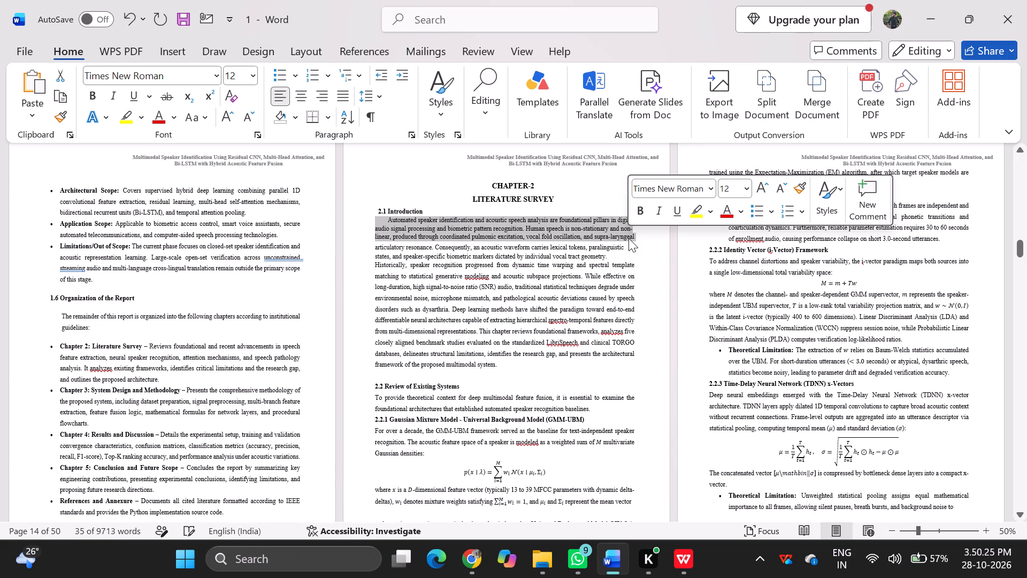
click(342, 97)
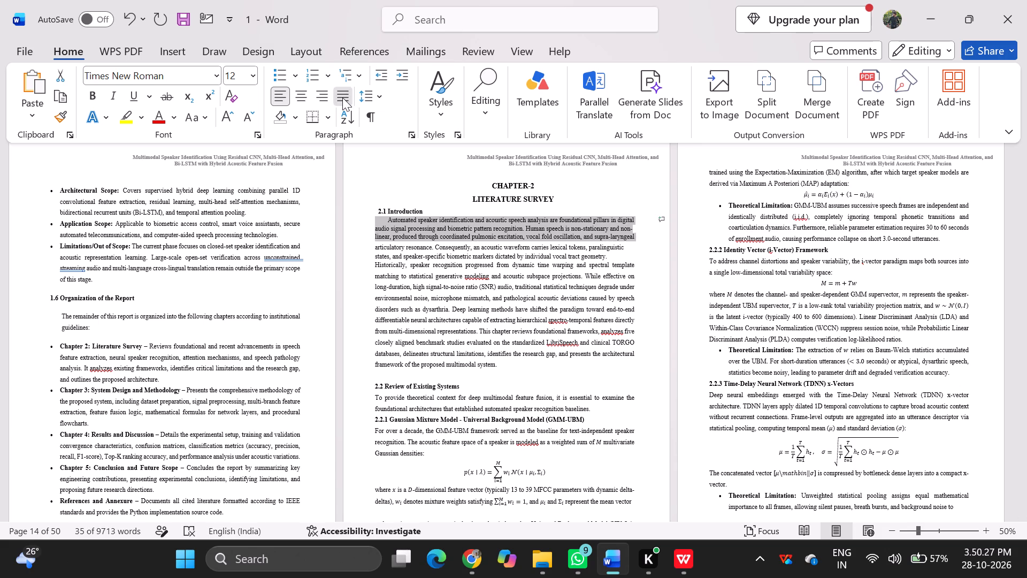
click(380, 95)
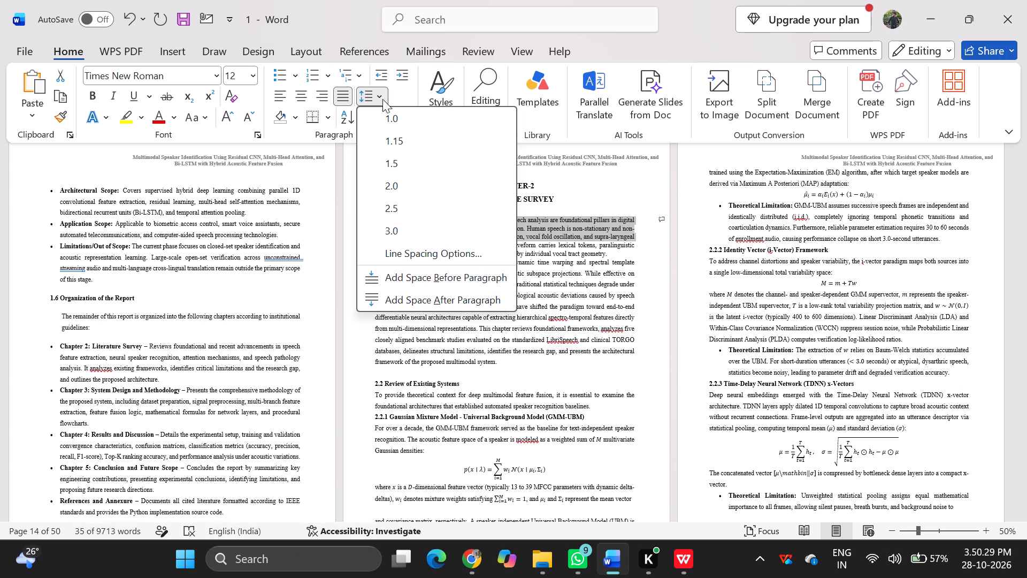
click(394, 162)
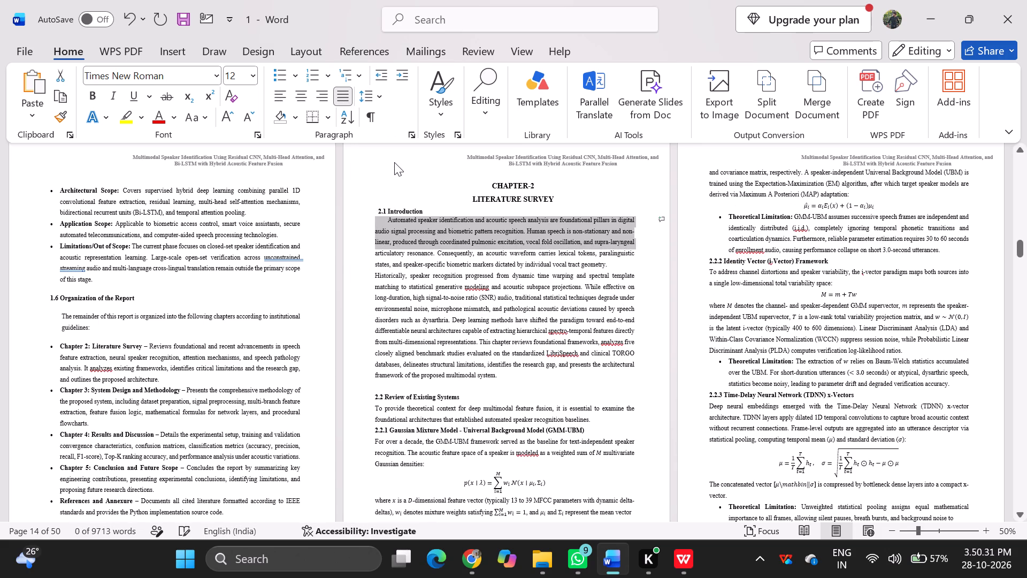
Toggle justified alignment and apply 1.5 line spacing to the Chapter 2 text from the first 2.1 paragraph through the end of 2.5 Research Gap.
click(356, 243)
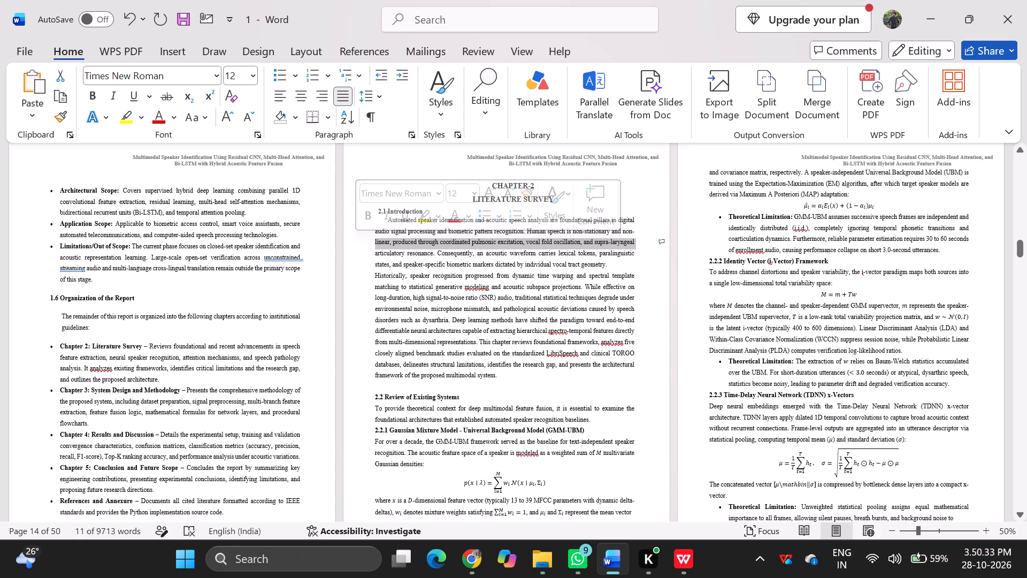
drag(386, 219, 590, 516)
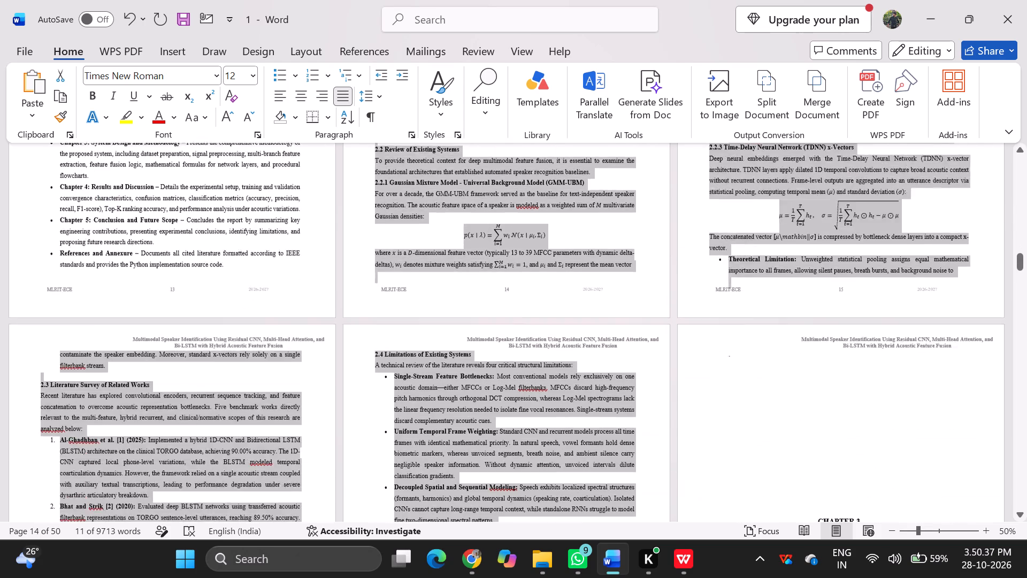
drag(590, 516, 604, 556)
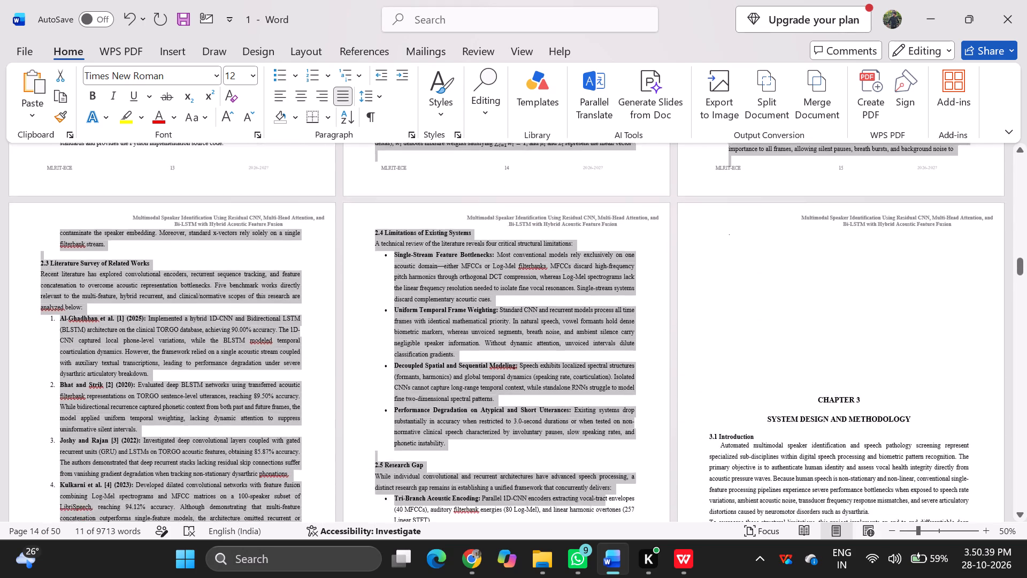
drag(604, 556, 497, 153)
click(344, 97)
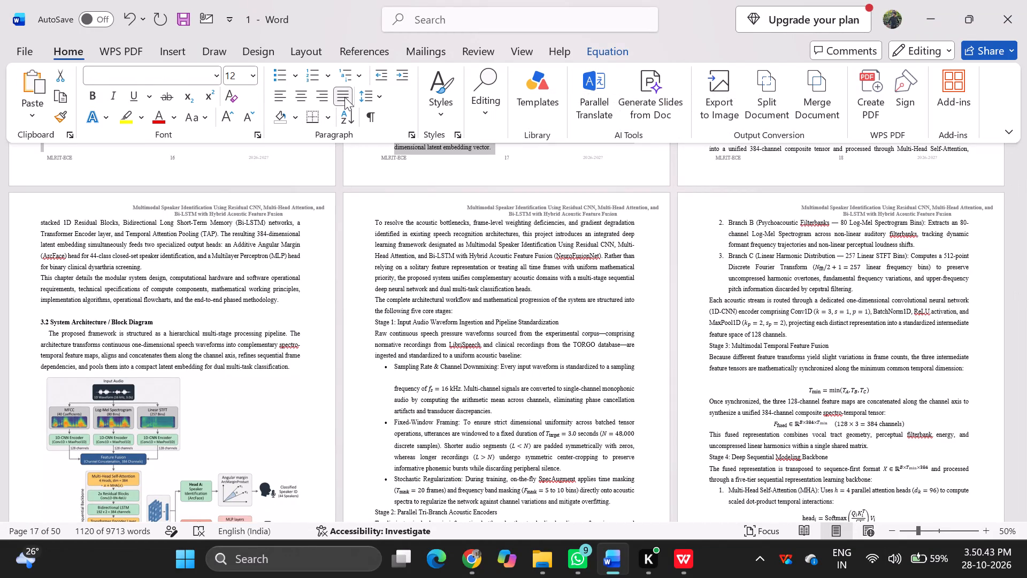
click(376, 96)
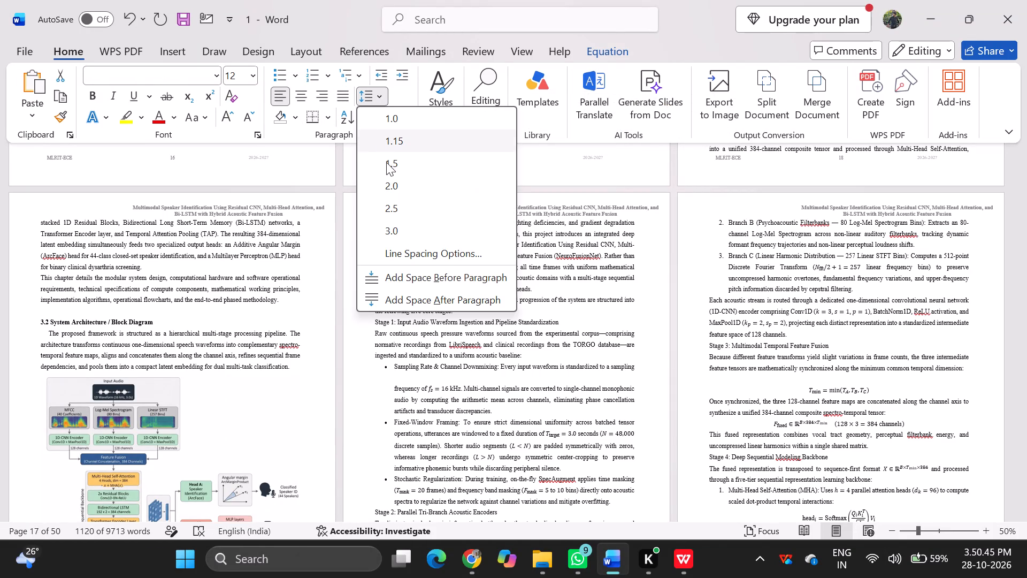
click(387, 163)
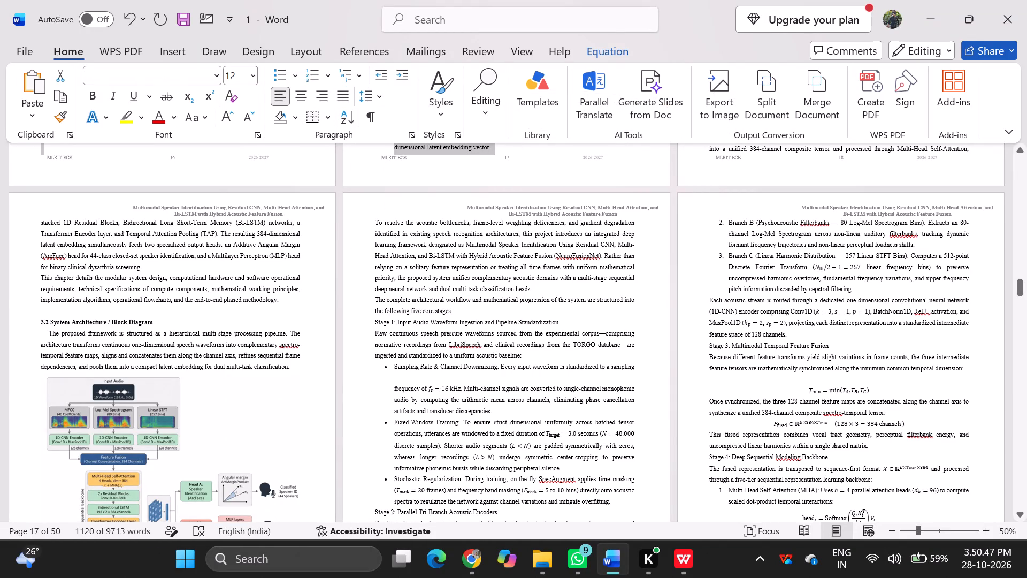
Delete the empty lines between the end of section 2.5 and the CHAPTER 3 title, moving the title to the top of its page.
scroll(438, 191, up, 3)
click(837, 340)
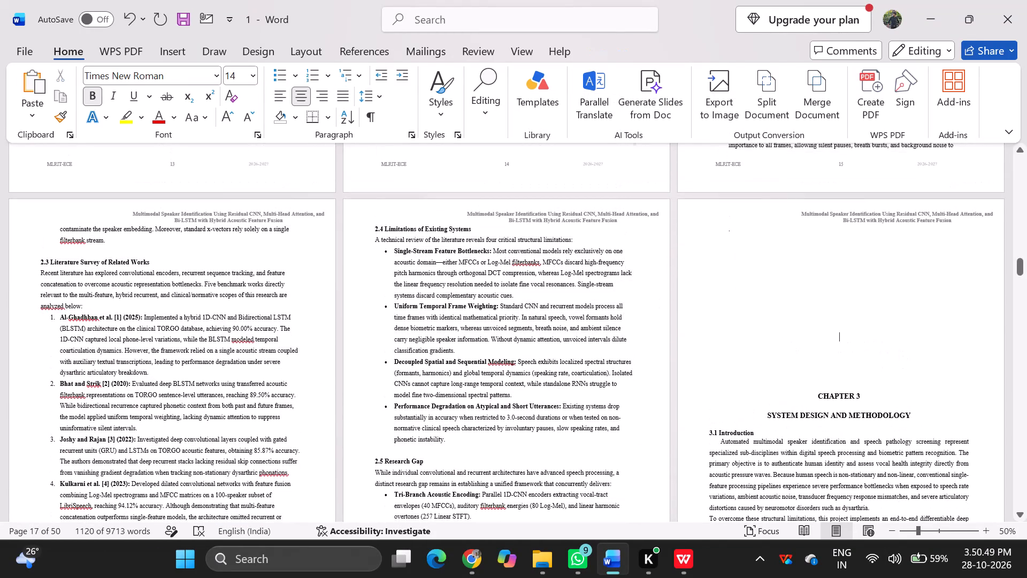
click(815, 396)
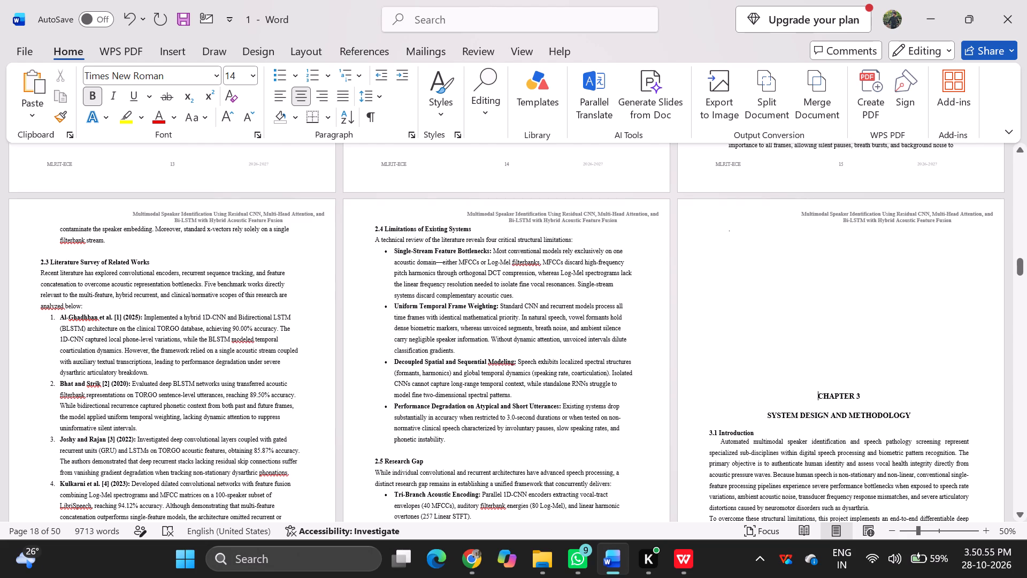
click(825, 378)
key(BackSpace)
key(BackSpace)
key(BackSpace)
key(BackSpace)
key(BackSpace)
key(BackSpace)
key(BackSpace)
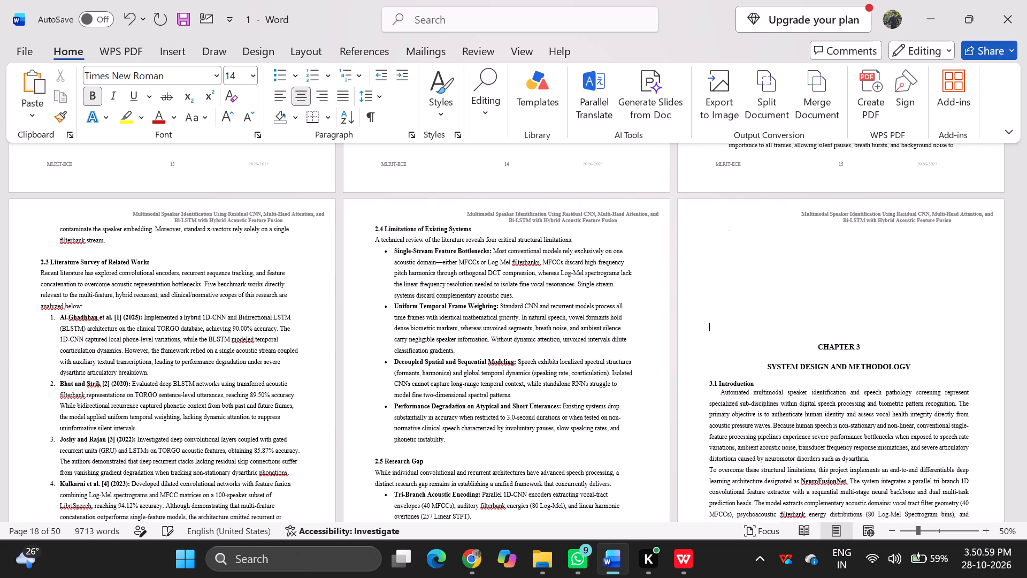
key(BackSpace)
key(BackSpace)
key(BackSpace)
key(BackSpace)
key(BackSpace)
key(BackSpace)
key(BackSpace)
key(BackSpace)
key(BackSpace)
key(BackSpace)
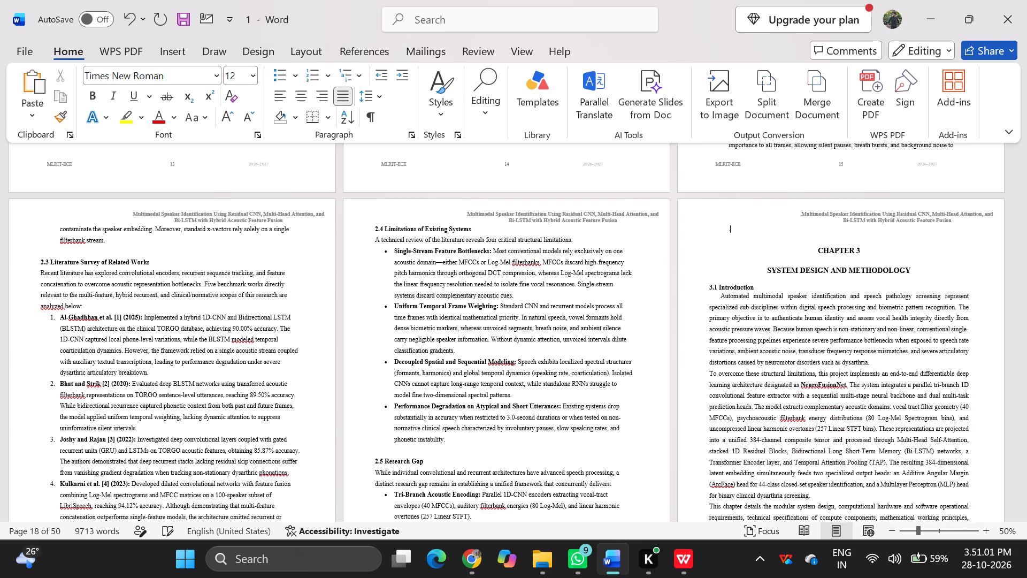
key(BackSpace)
key(BackSpace)
key(BackSpace)
key(BackSpace)
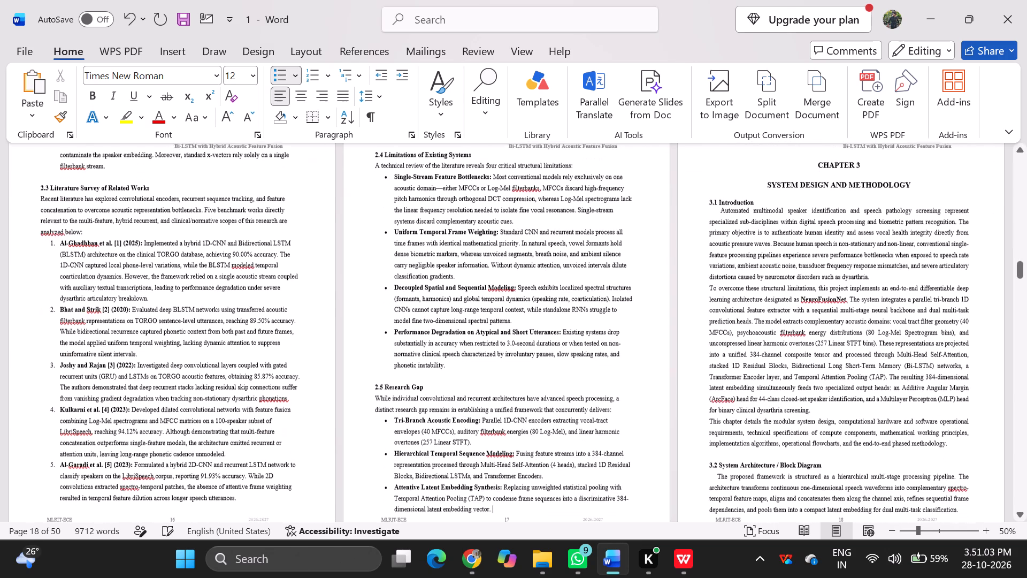
Look over the Chapter 3 pages from 3.1 Introduction onward.
scroll(781, 444, down, 1)
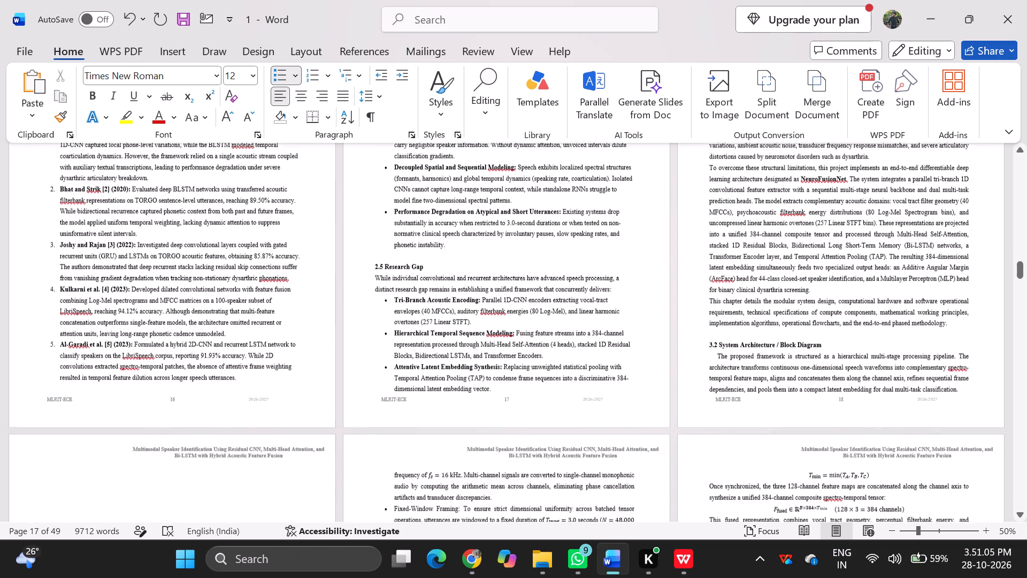
scroll(781, 444, down, 2)
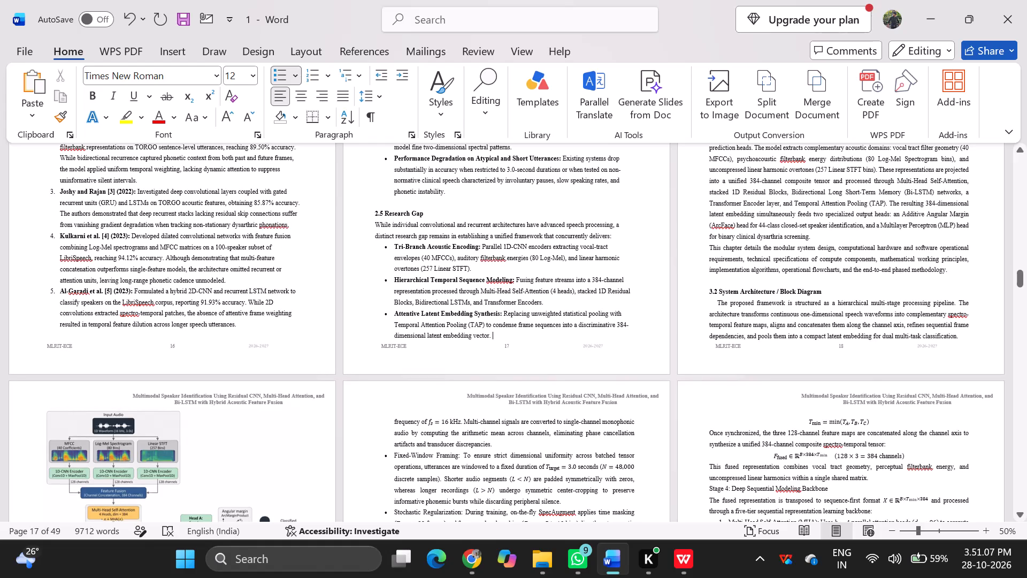
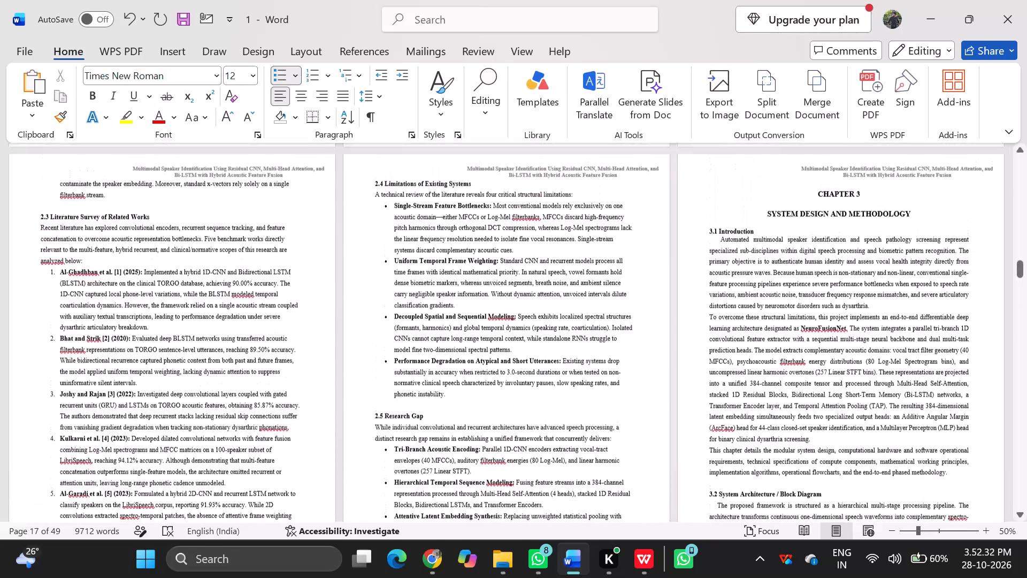
Remove the blank lines above the CHAPTER-2 LITERATURE SURVEY heading.
scroll(612, 463, up, 1)
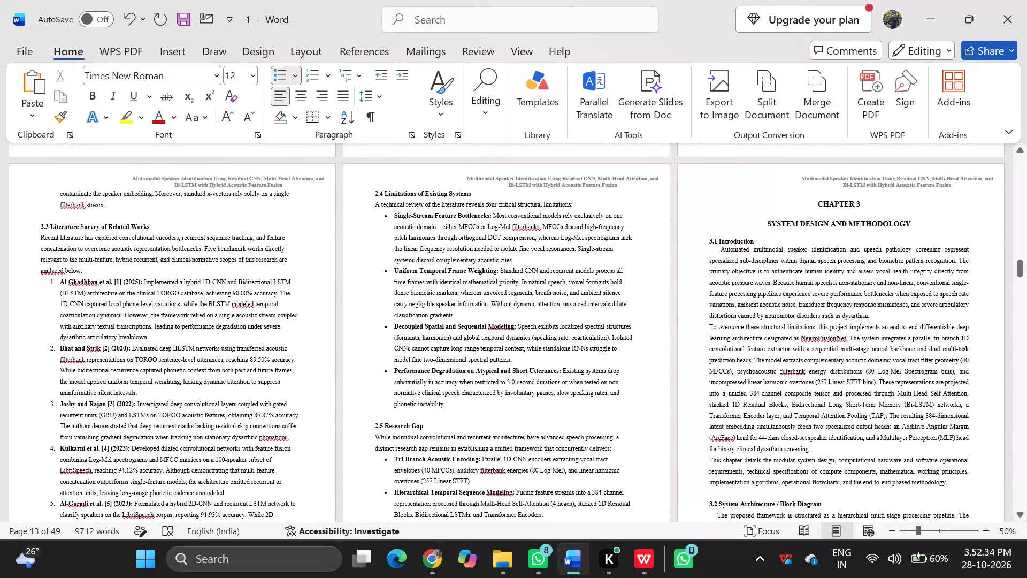
scroll(612, 463, up, 1)
scroll(539, 416, up, 3)
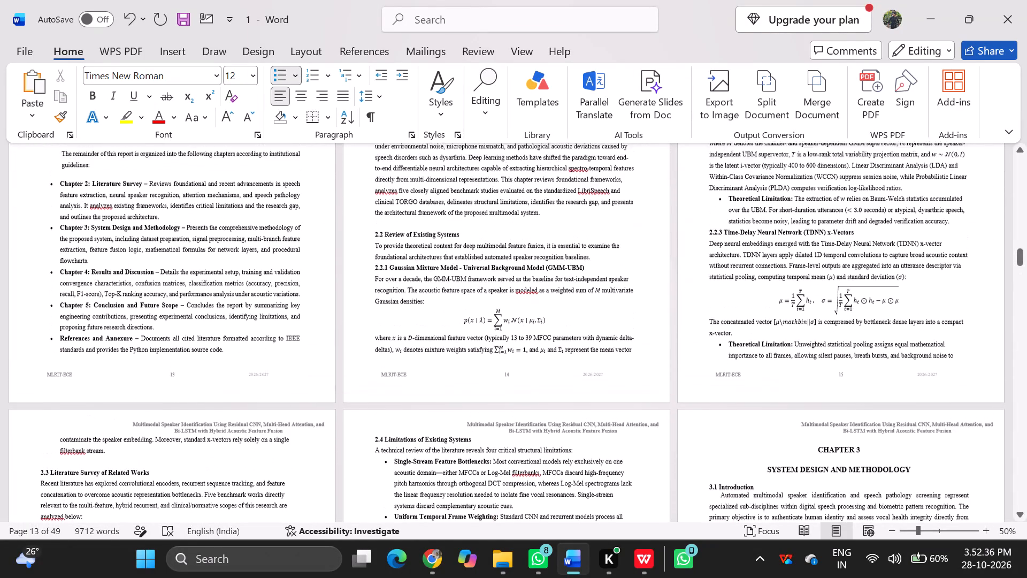
scroll(539, 416, up, 2)
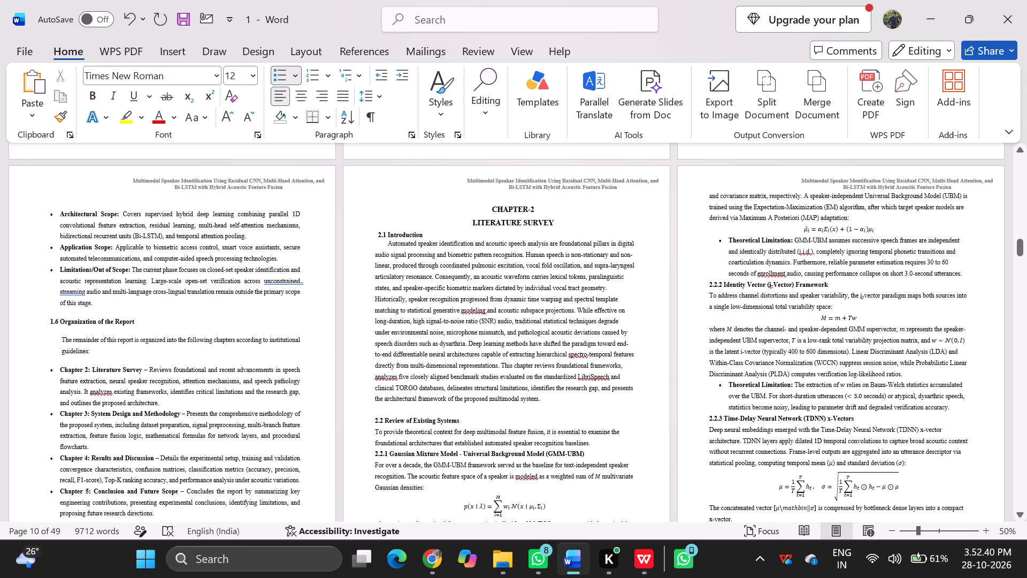
click(515, 196)
key(BackSpace)
key(BackSpace)
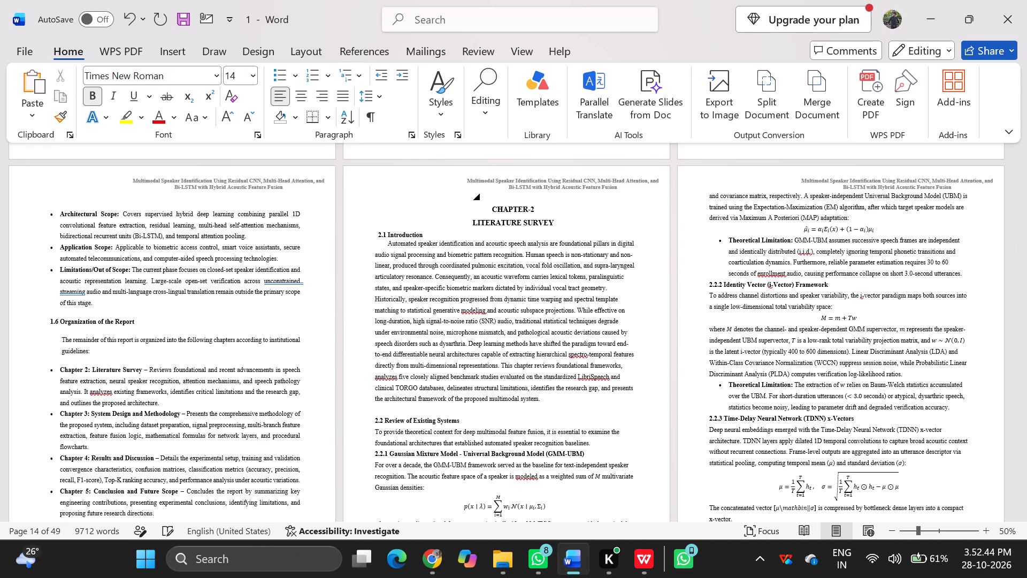
key(BackSpace)
key(BackSpace)
key(BackSpace)
key(BackSpace)
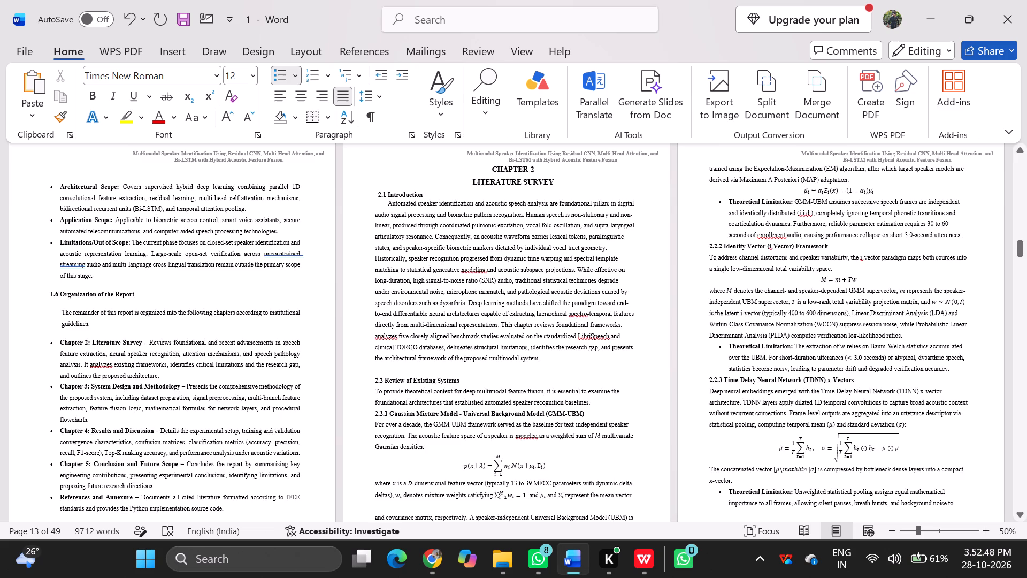
Insert two paragraph breaks before "trained using the Expectation-Maximization (EM) algorithm" at the start of page 15.
scroll(679, 250, up, 2)
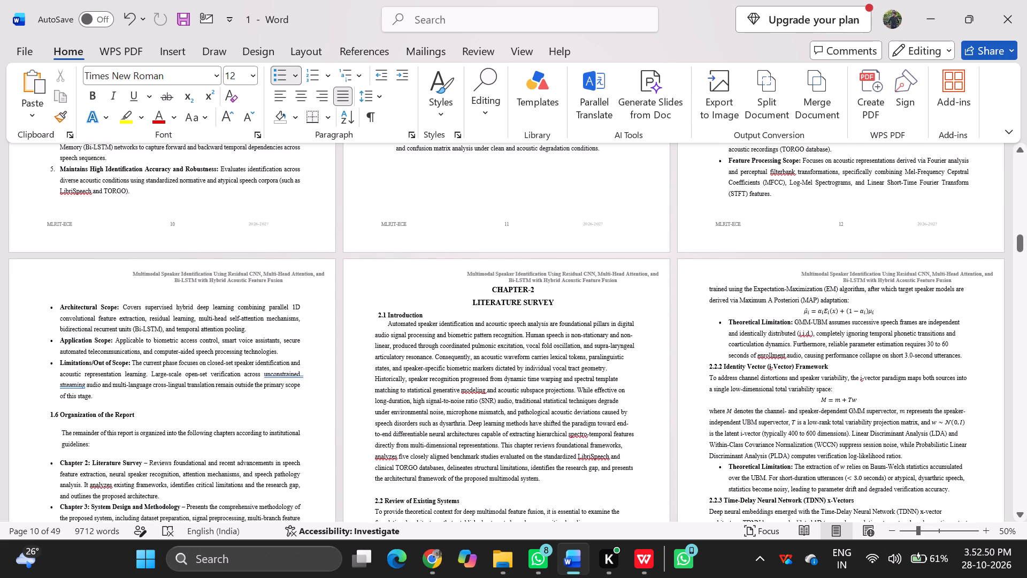
scroll(616, 376, down, 1)
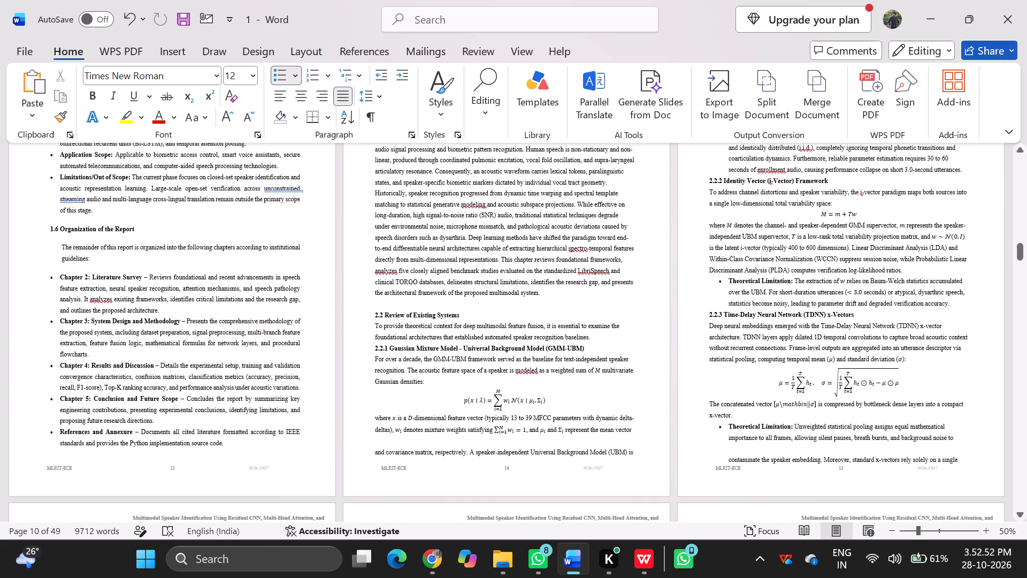
scroll(616, 376, down, 2)
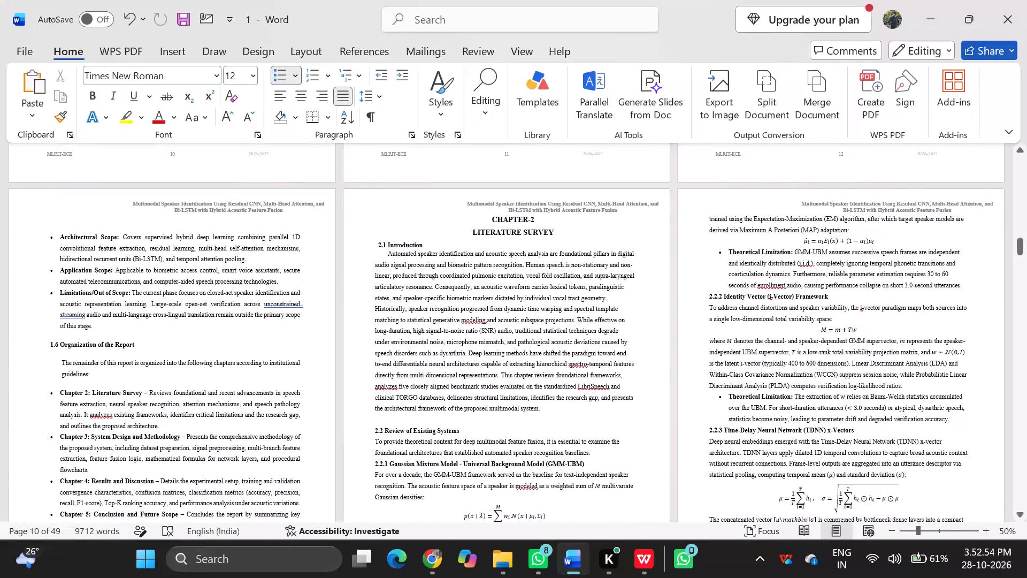
click(707, 218)
key(Return)
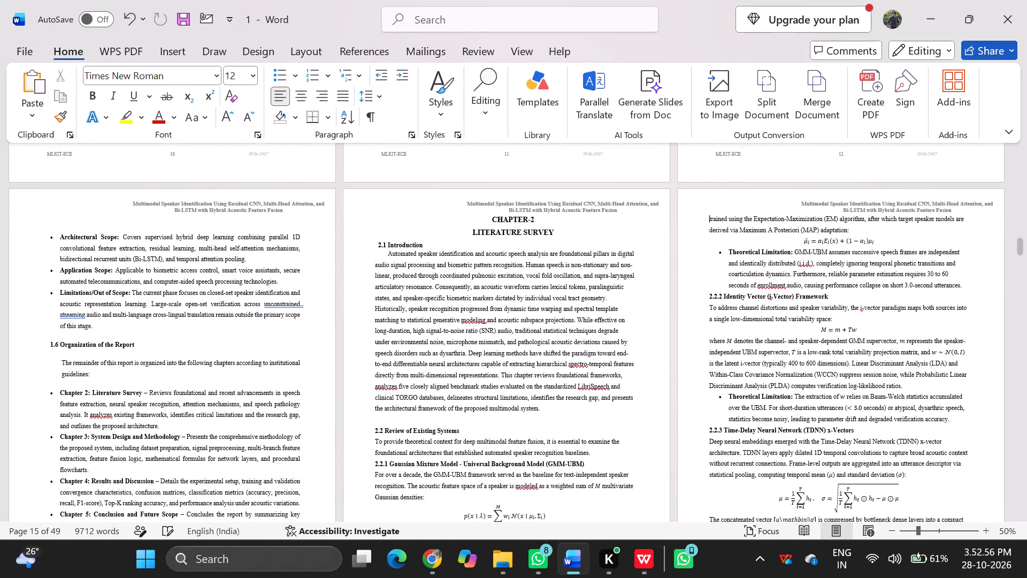
key(Return)
Insert a paragraph break before "contaminate the speaker embedding" at the start of page 16.
scroll(707, 218, down, 1)
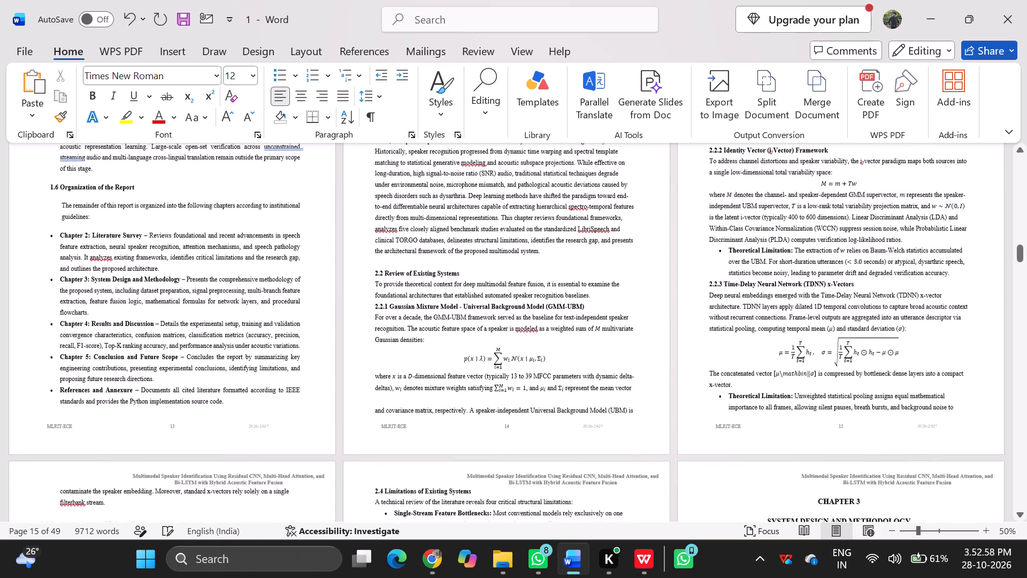
scroll(707, 218, down, 2)
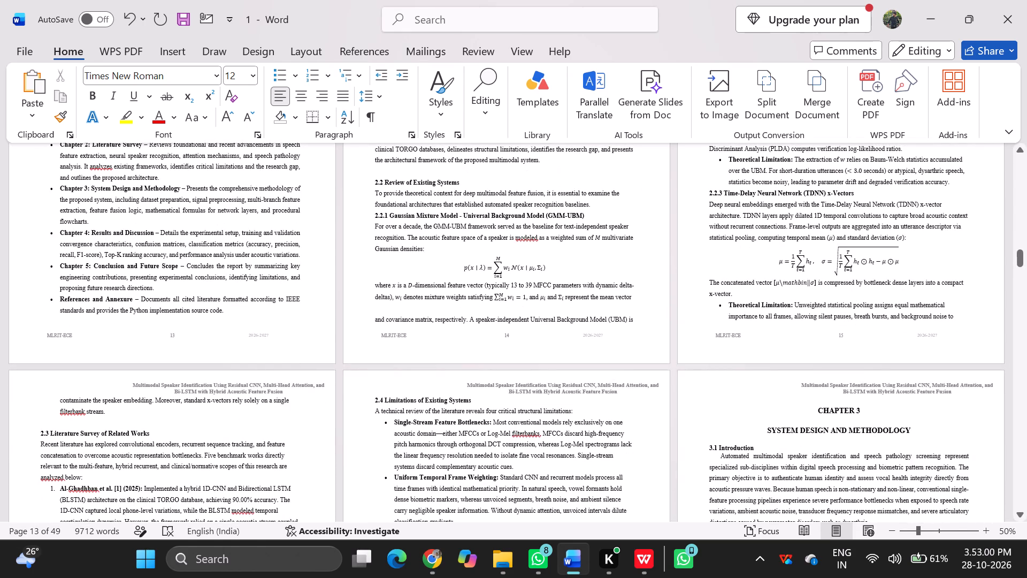
click(59, 401)
key(Return)
scroll(59, 401, down, 1)
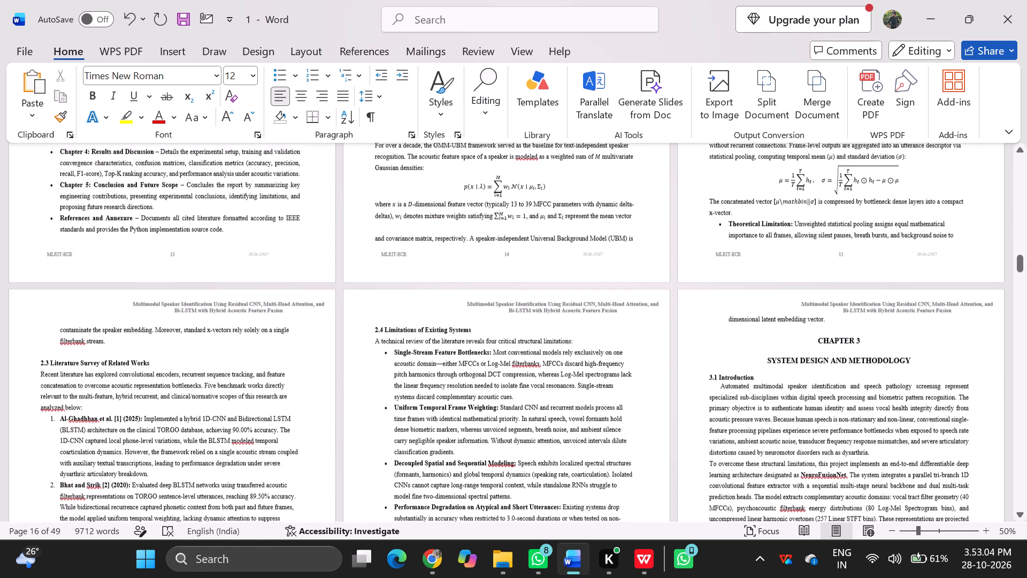
scroll(59, 401, down, 3)
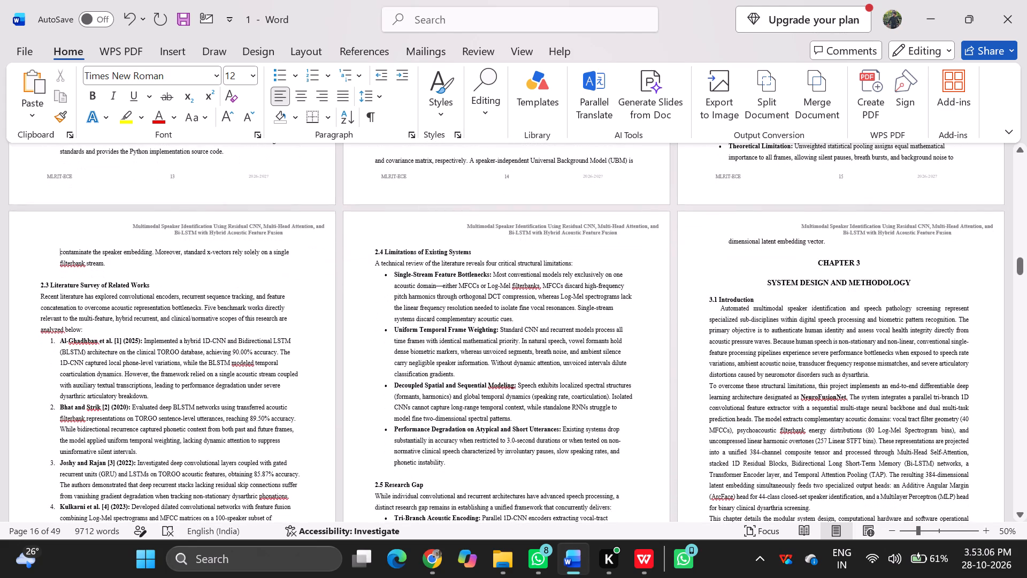
scroll(59, 401, down, 1)
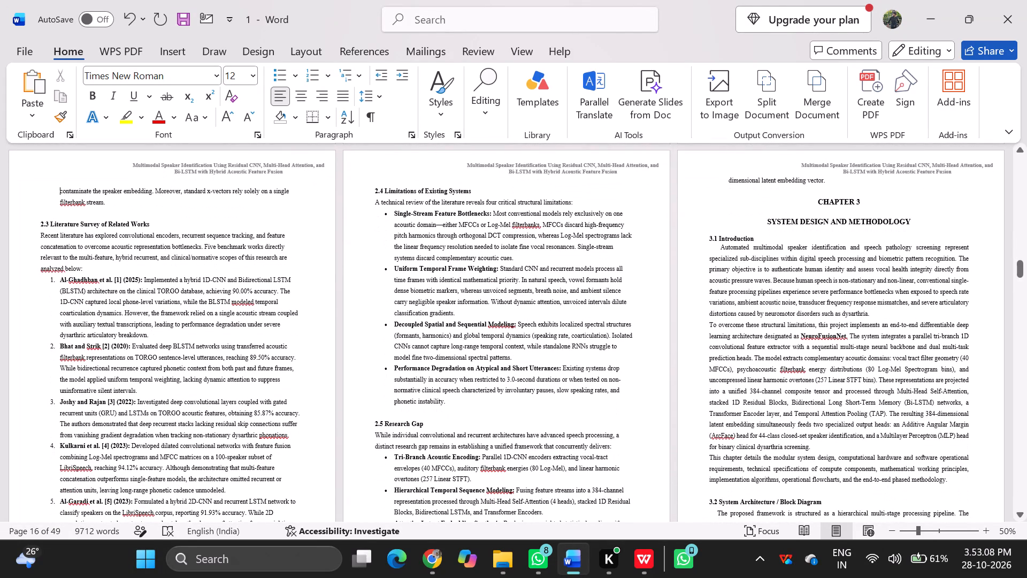
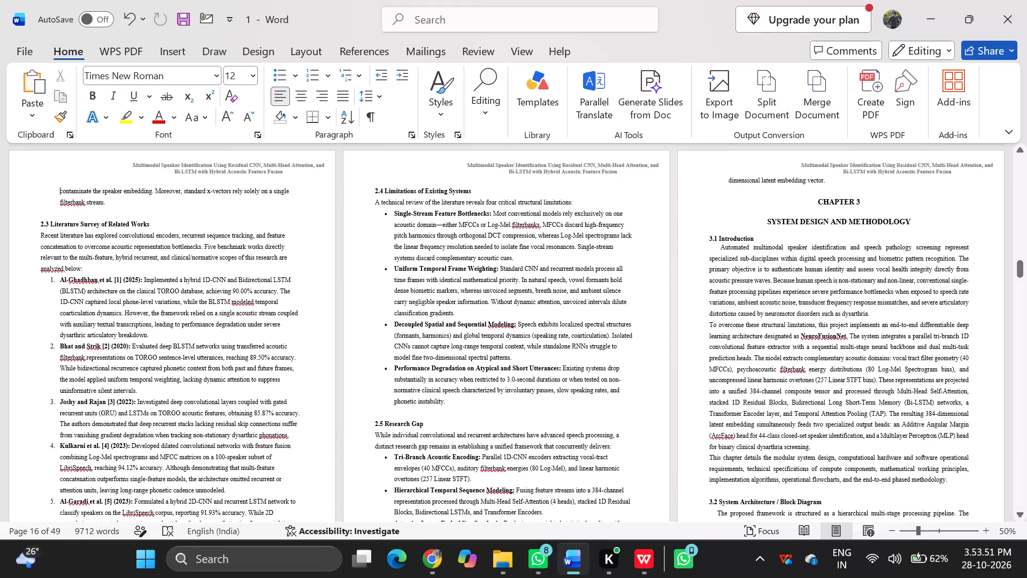
Review the layout of pages 16 to 18, covering sections 2.3 to 2.5 and the start of Chapter 3.
click(385, 414)
scroll(385, 414, down, 1)
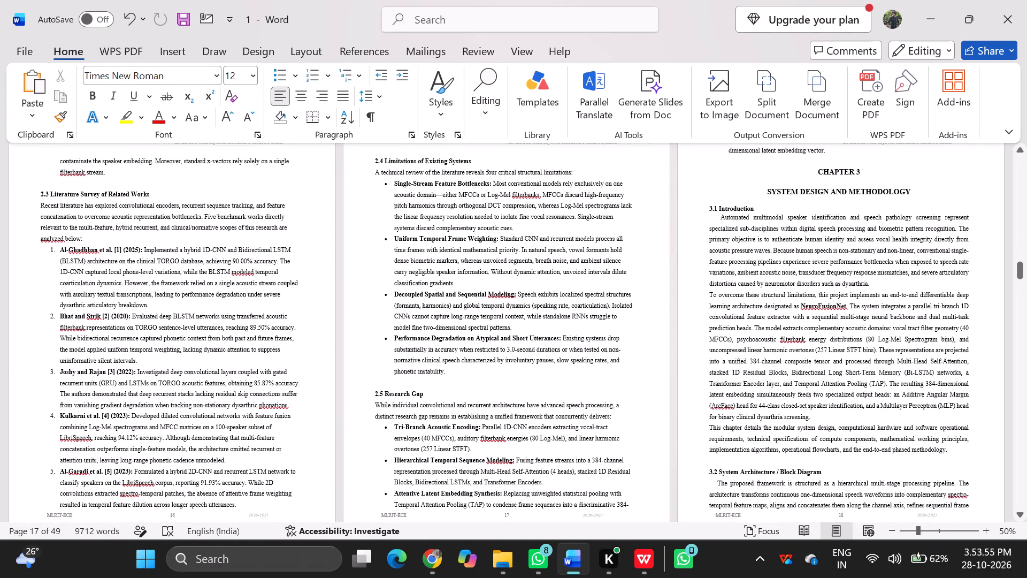
scroll(385, 414, down, 2)
scroll(385, 414, up, 1)
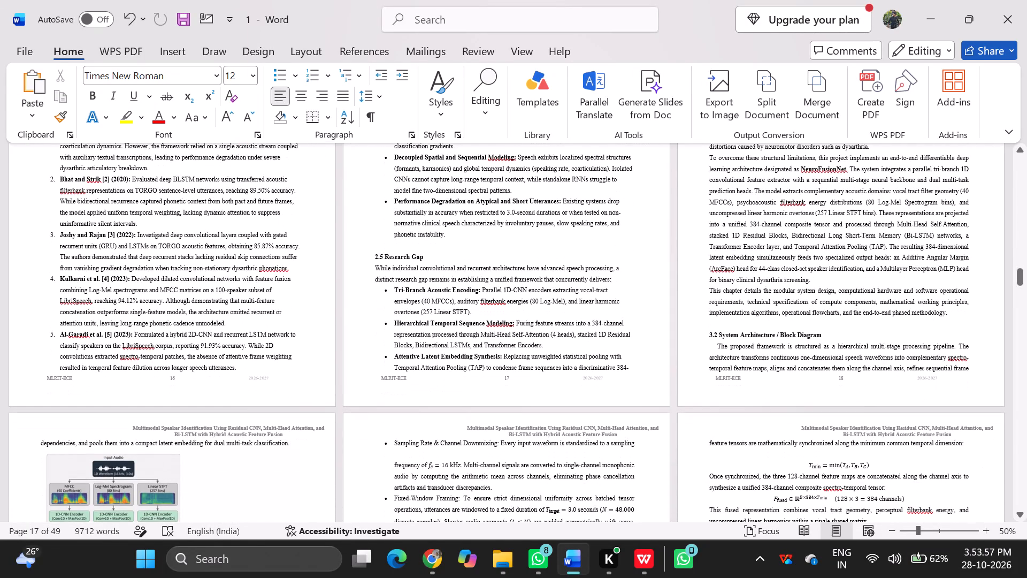
scroll(385, 414, up, 3)
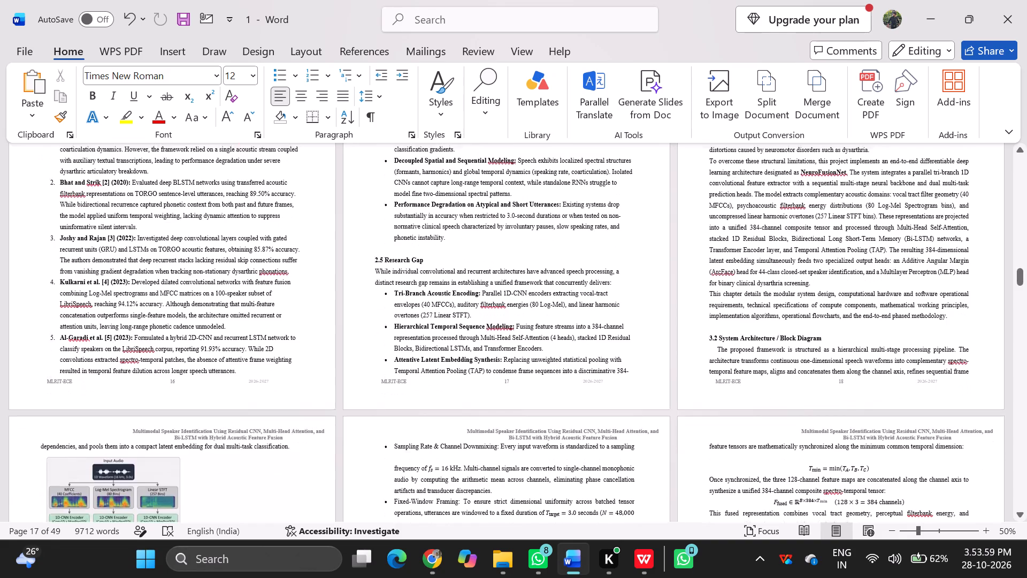
scroll(385, 414, up, 1)
scroll(385, 414, down, 1)
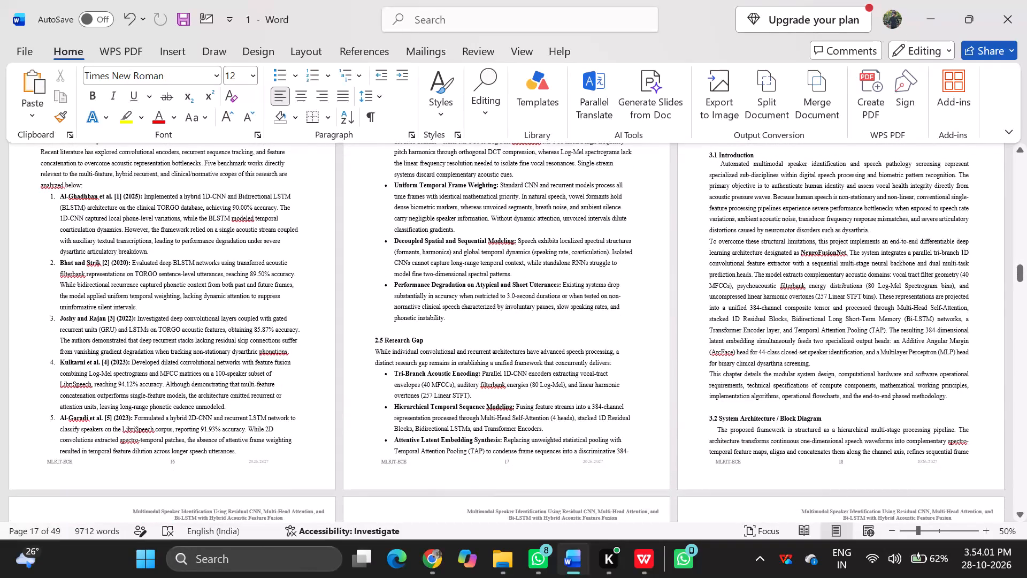
scroll(385, 414, down, 6)
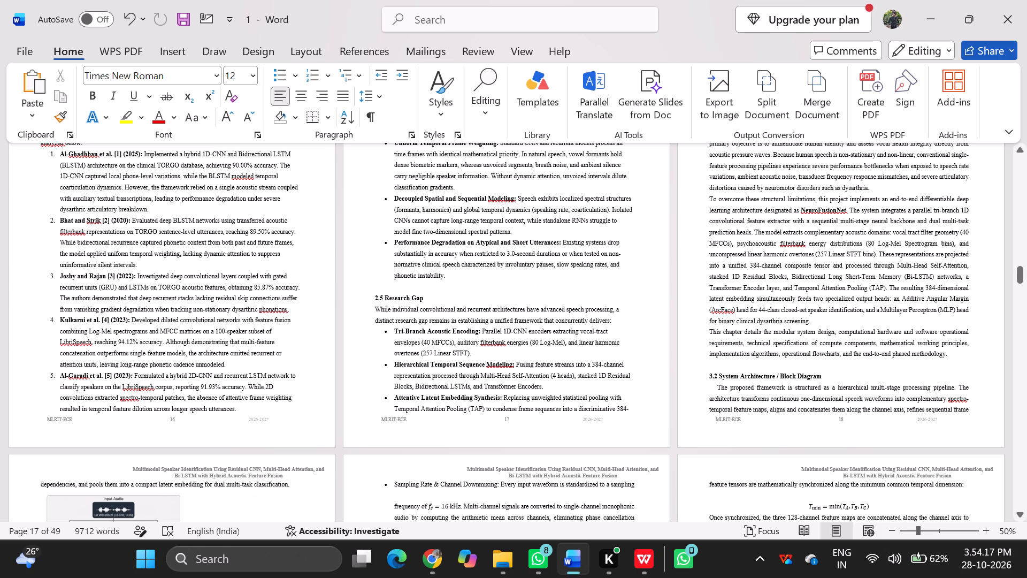
Justify the introductory paragraph and the five numbered entries under 2.3 Literature Survey of Related Works.
scroll(470, 403, up, 2)
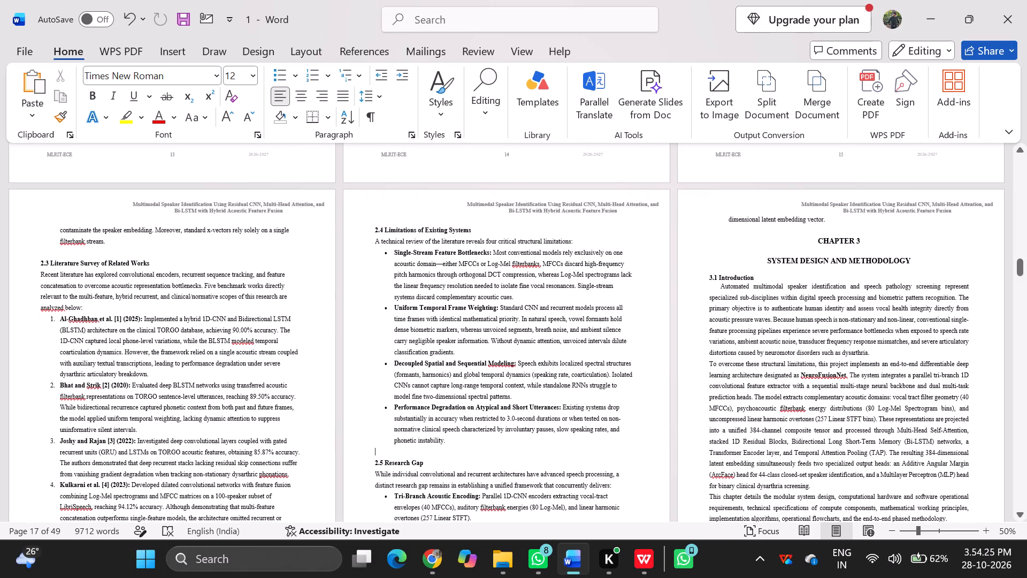
drag(40, 272, 232, 533)
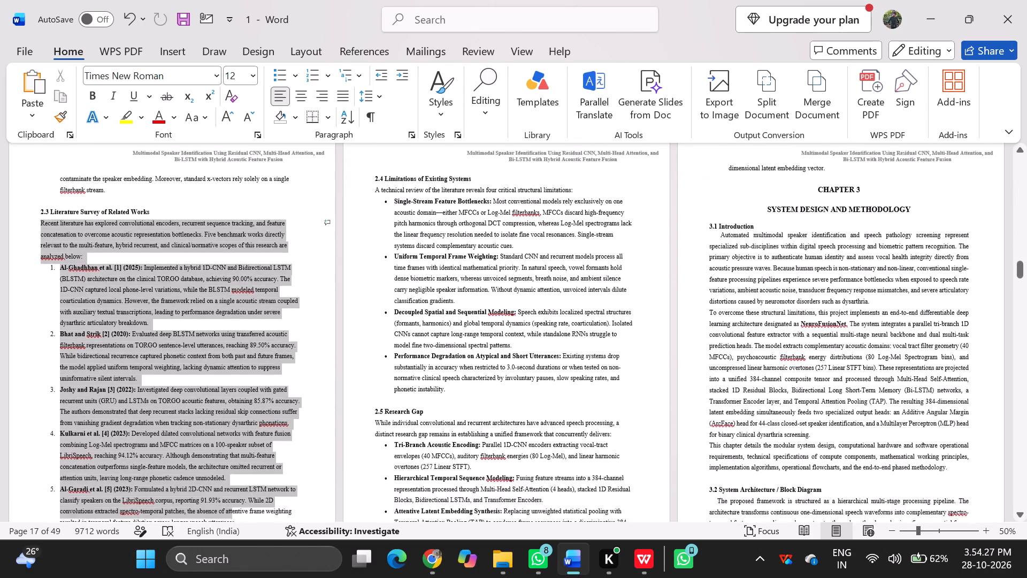
drag(232, 533, 242, 384)
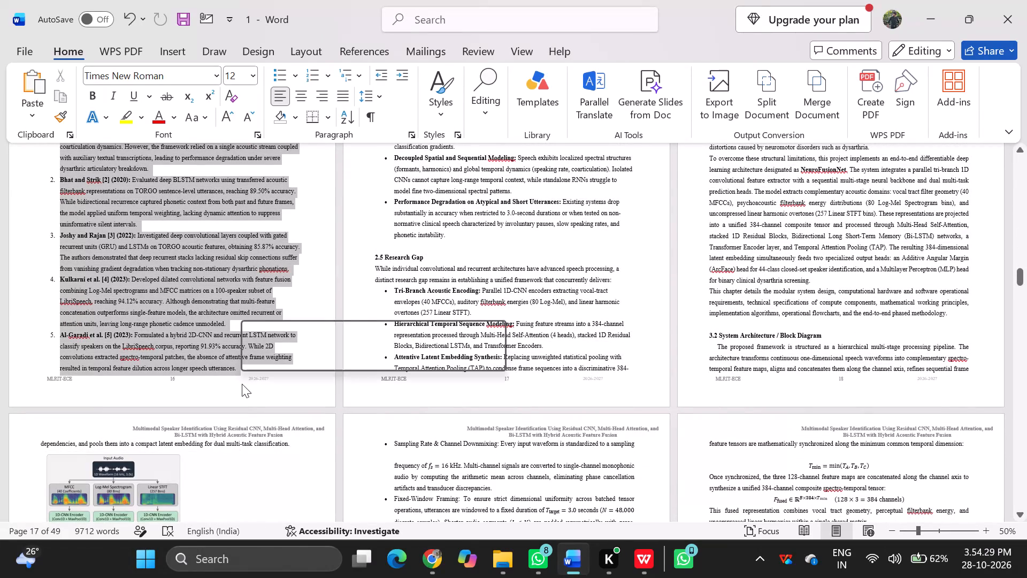
click(342, 89)
Justify the introductory line and the four bullets under 2.4 Limitations of Existing Systems.
scroll(315, 248, up, 1)
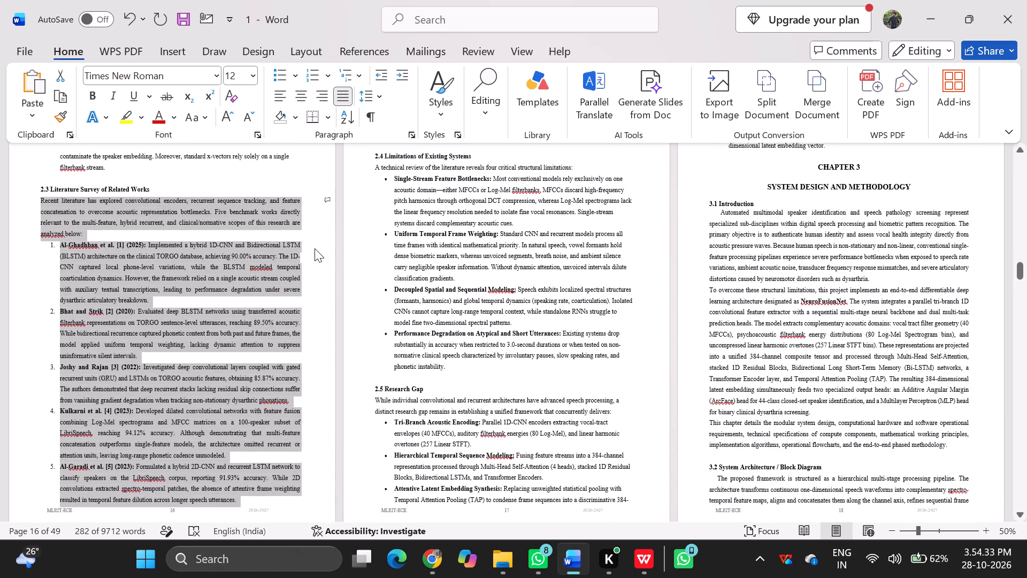
scroll(315, 248, up, 1)
drag(371, 167, 401, 182)
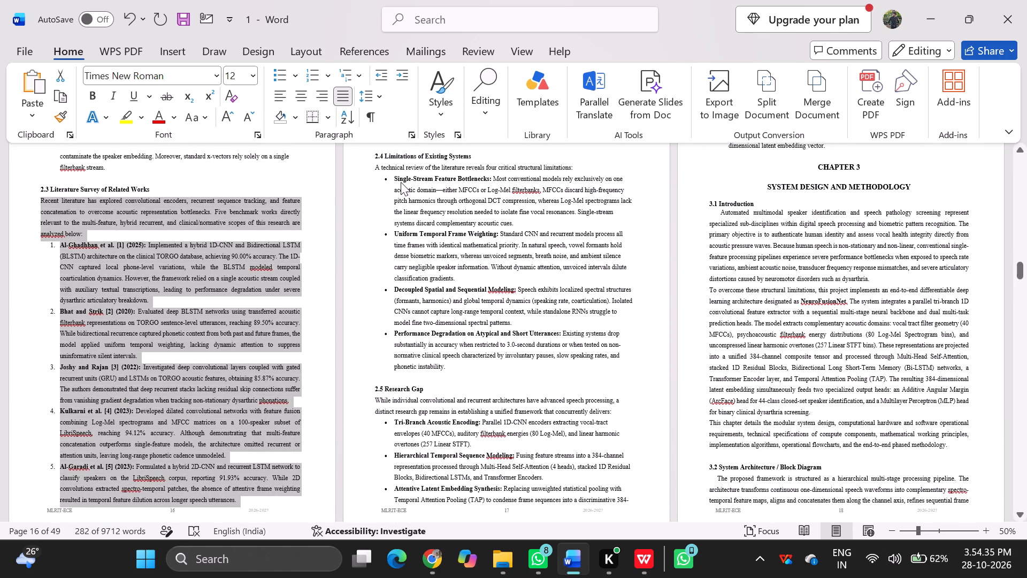
drag(401, 182, 464, 364)
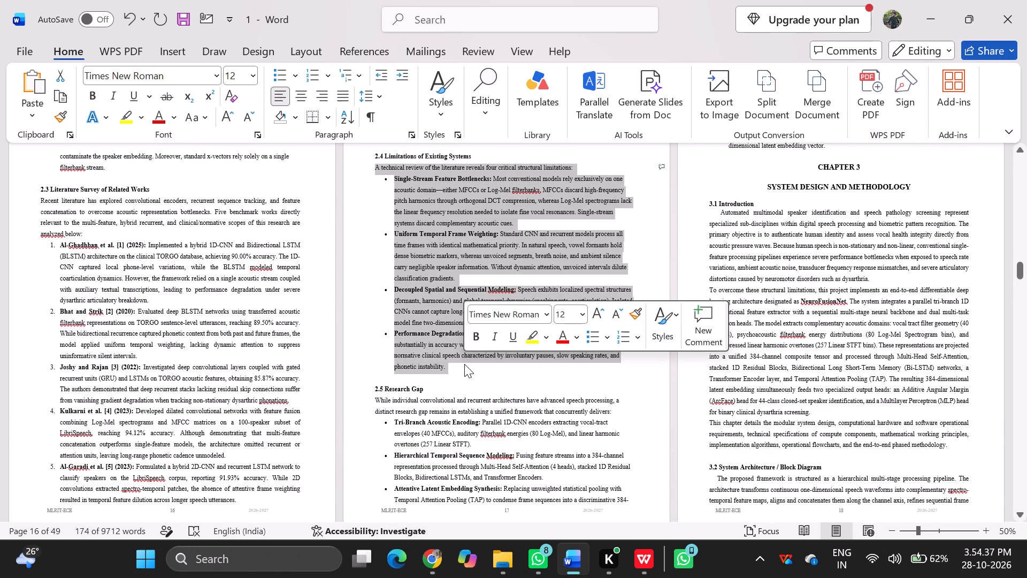
click(346, 94)
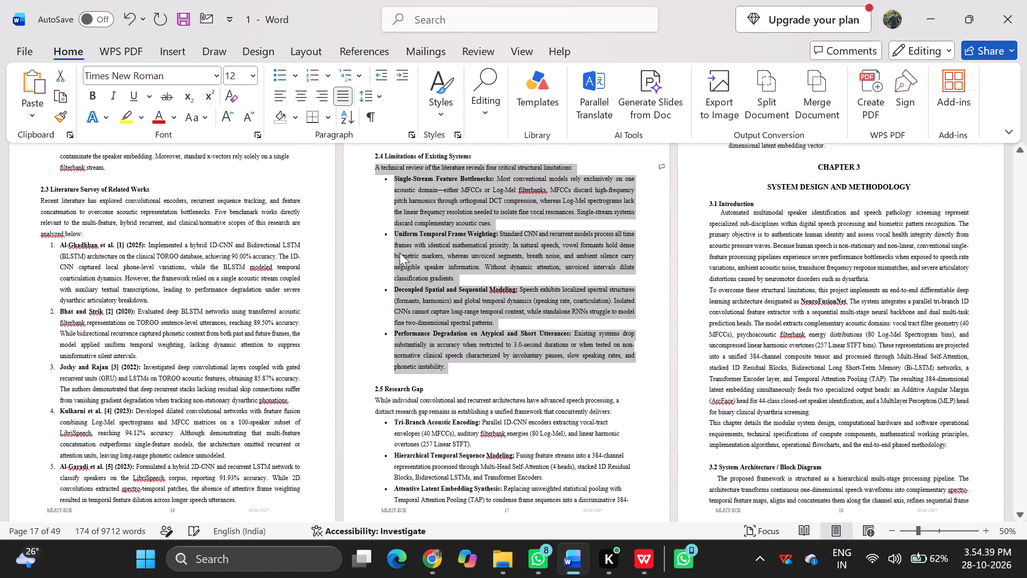
Justify all text under 2.5 Research Gap, through "dimensional latent embedding vector." at the top of page 18.
drag(373, 400, 501, 478)
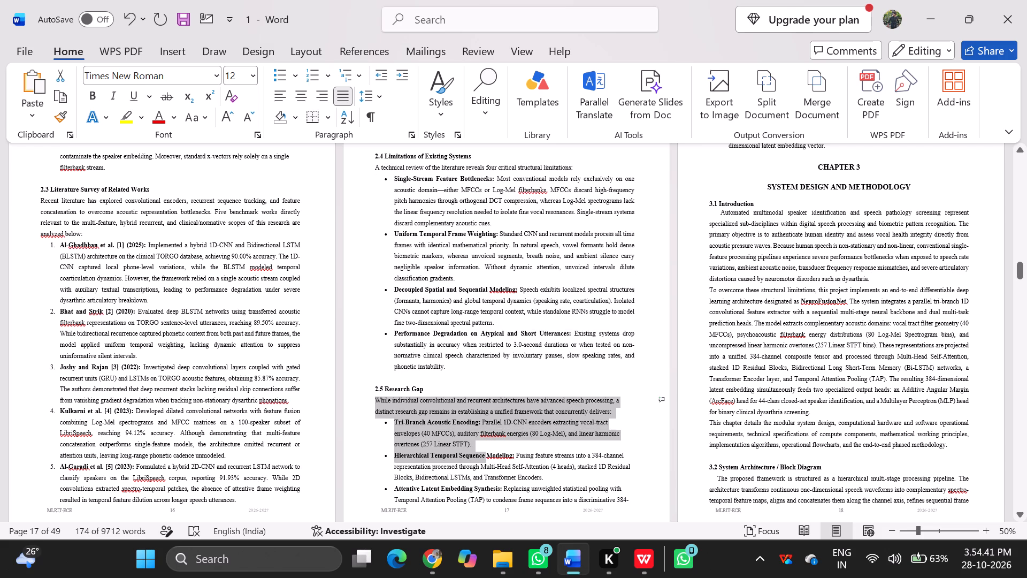
drag(501, 478, 633, 500)
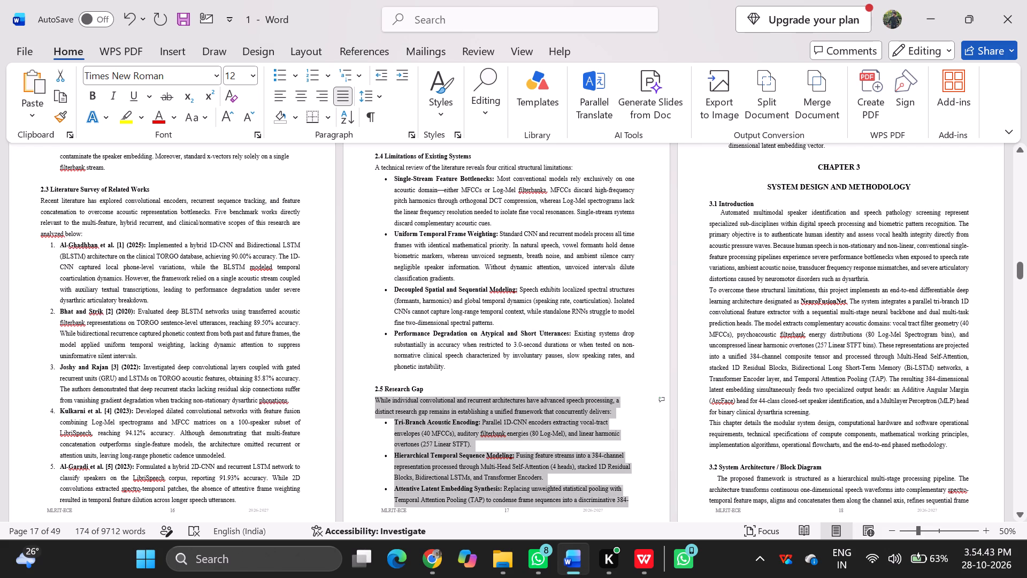
drag(633, 500, 830, 128)
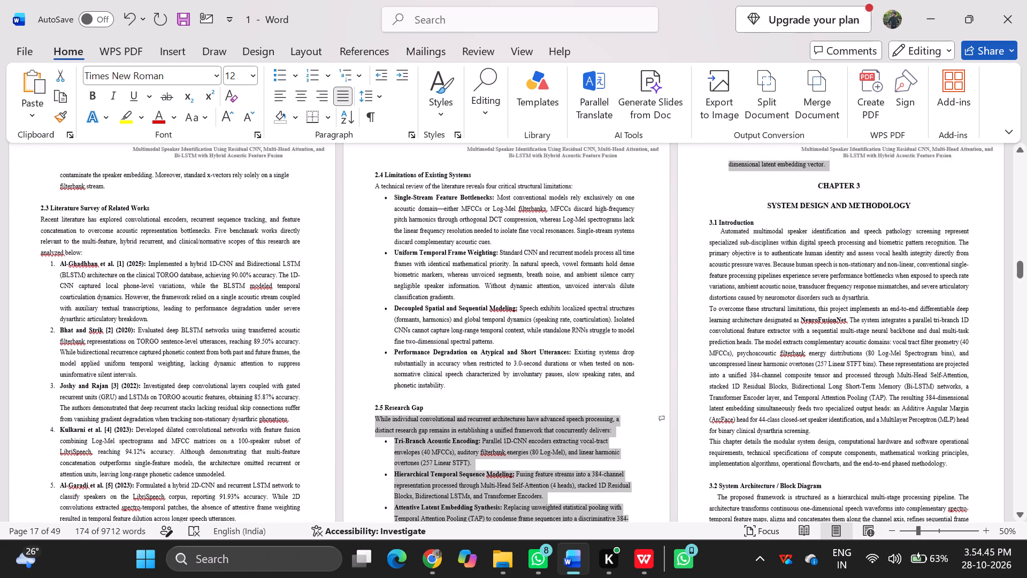
drag(830, 128, 826, 435)
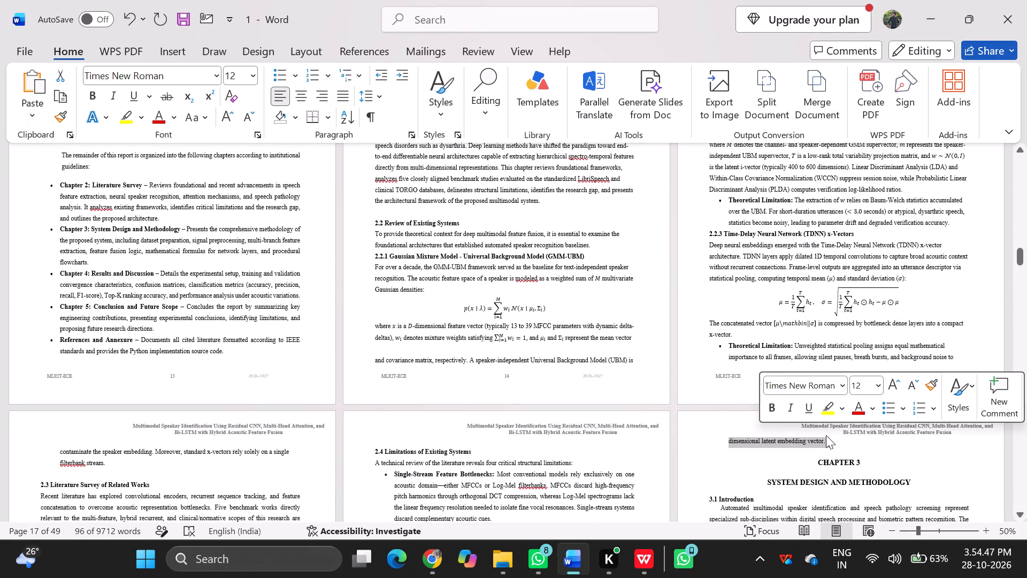
click(341, 101)
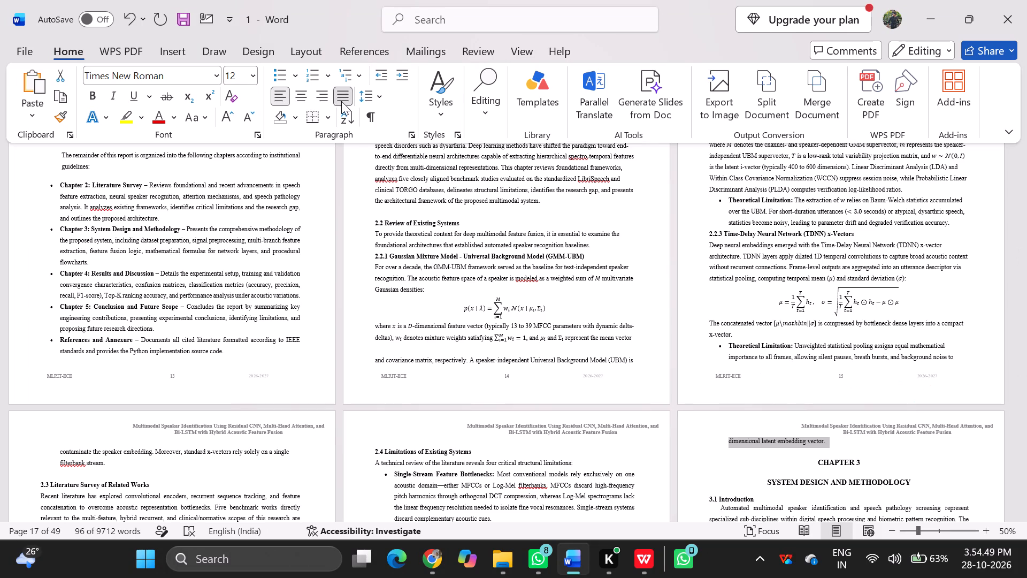
scroll(480, 354, down, 4)
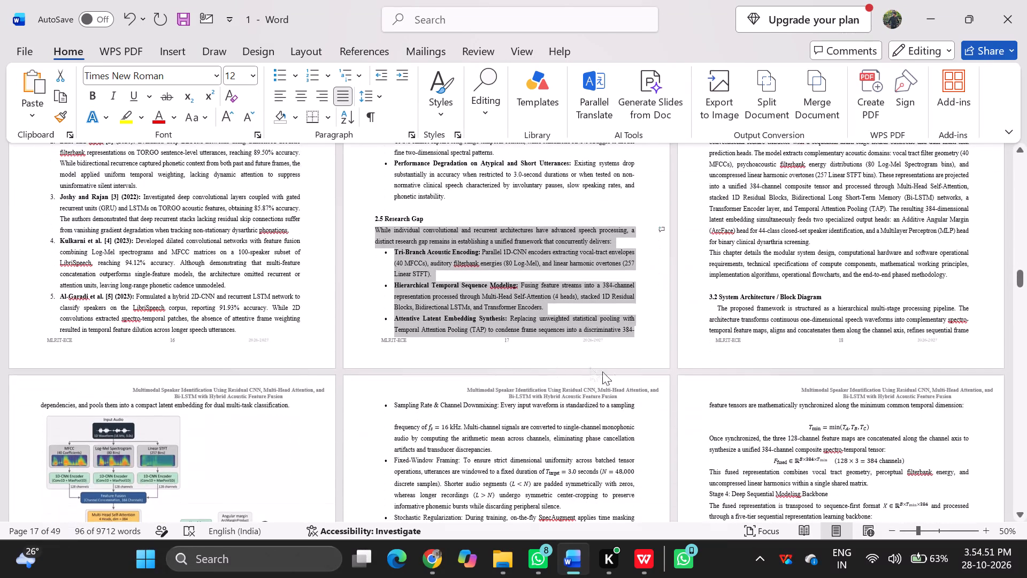
click(647, 342)
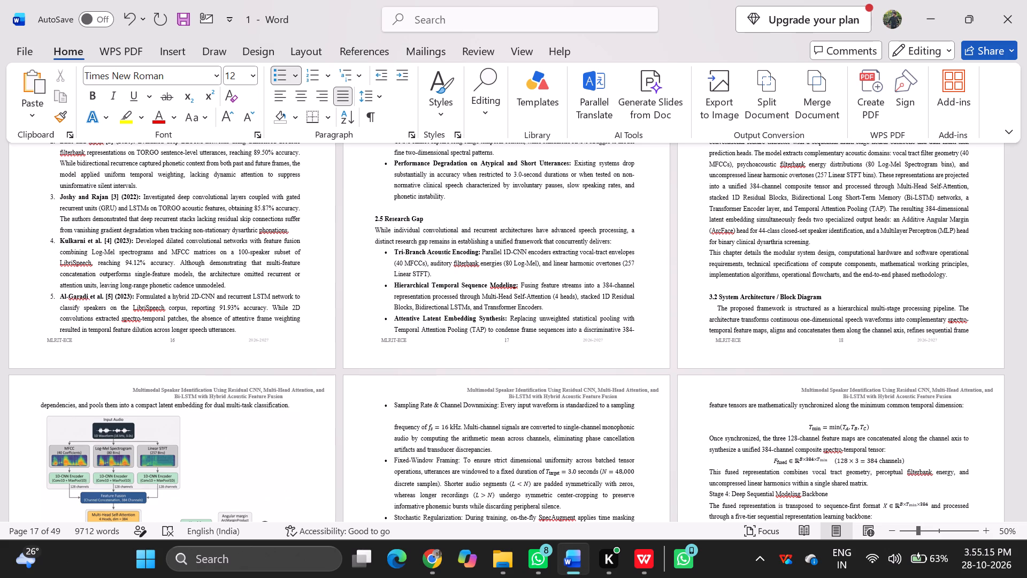
Look through the Chapter 2 pages to check the alignment of the body text.
scroll(647, 342, up, 1)
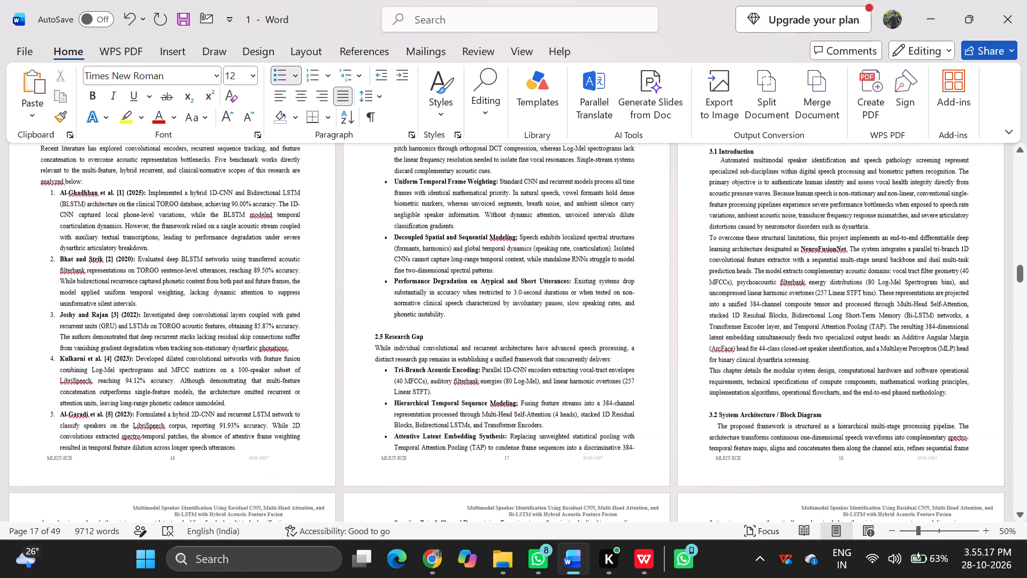
scroll(647, 342, up, 2)
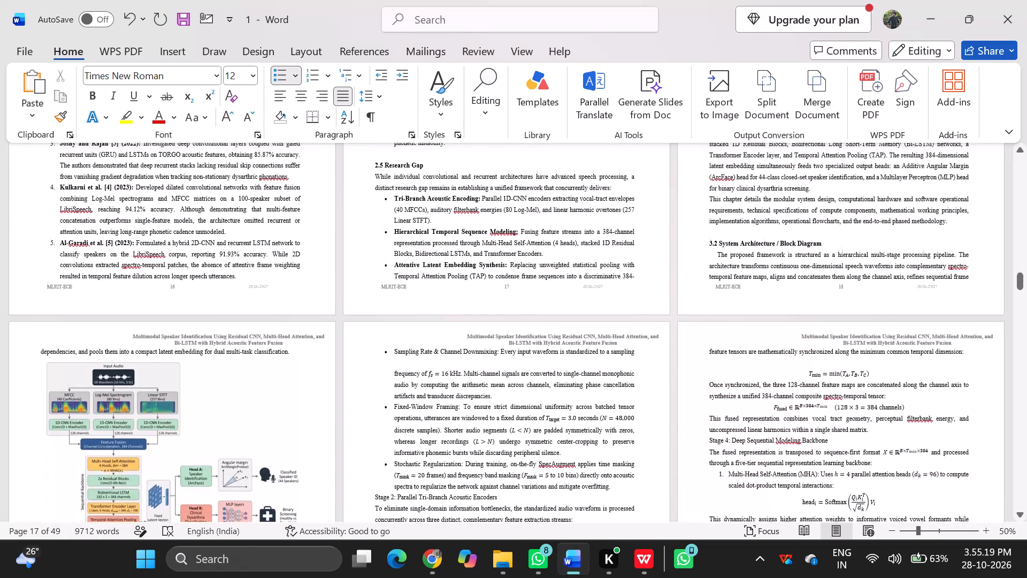
scroll(647, 342, up, 1)
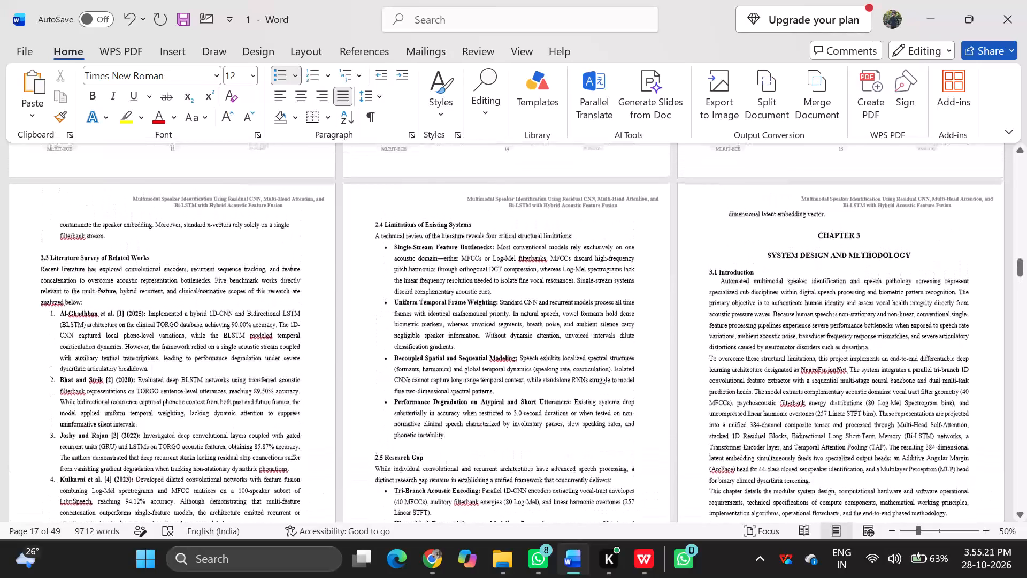
scroll(647, 342, up, 4)
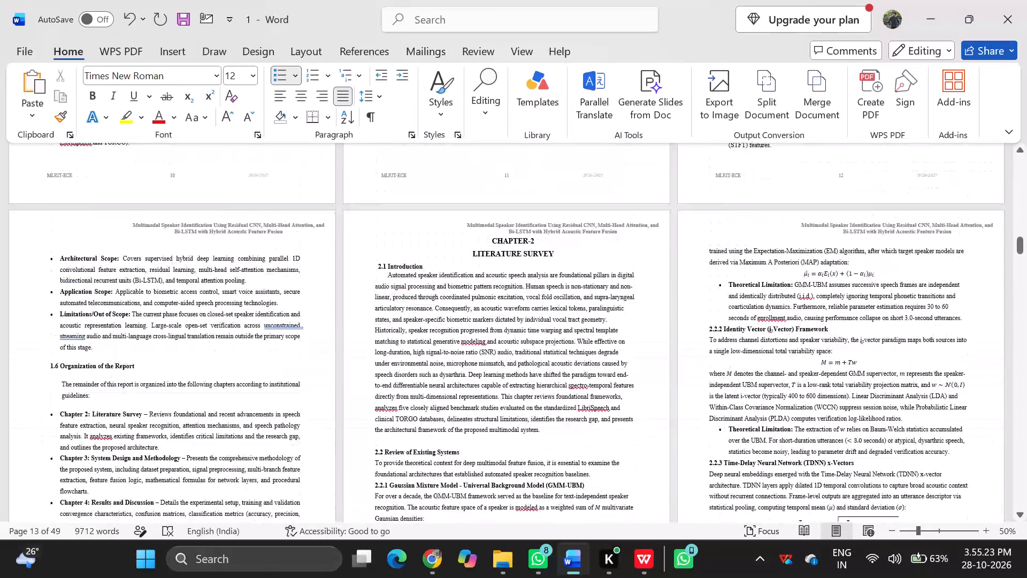
scroll(647, 342, down, 1)
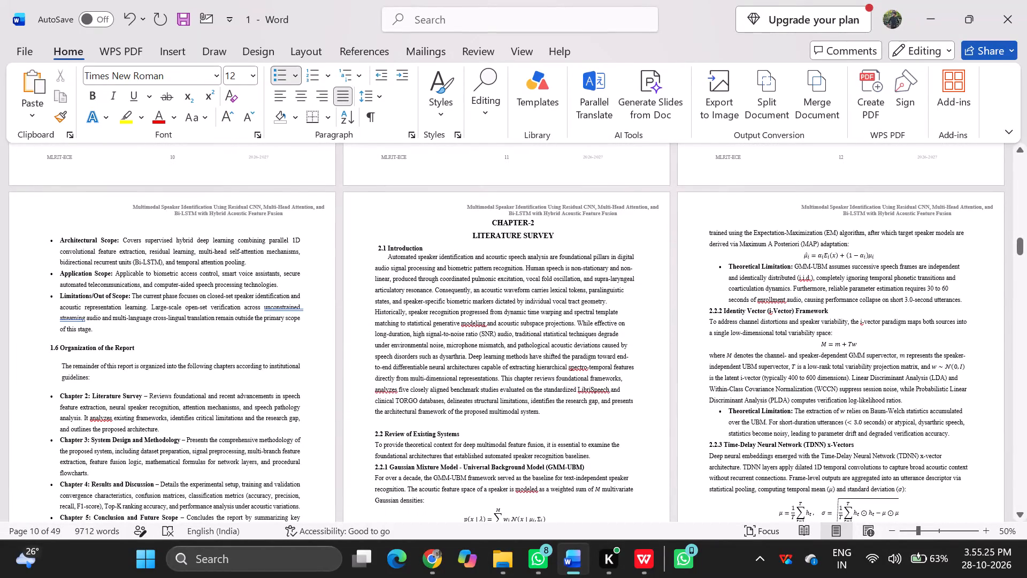
scroll(647, 342, down, 7)
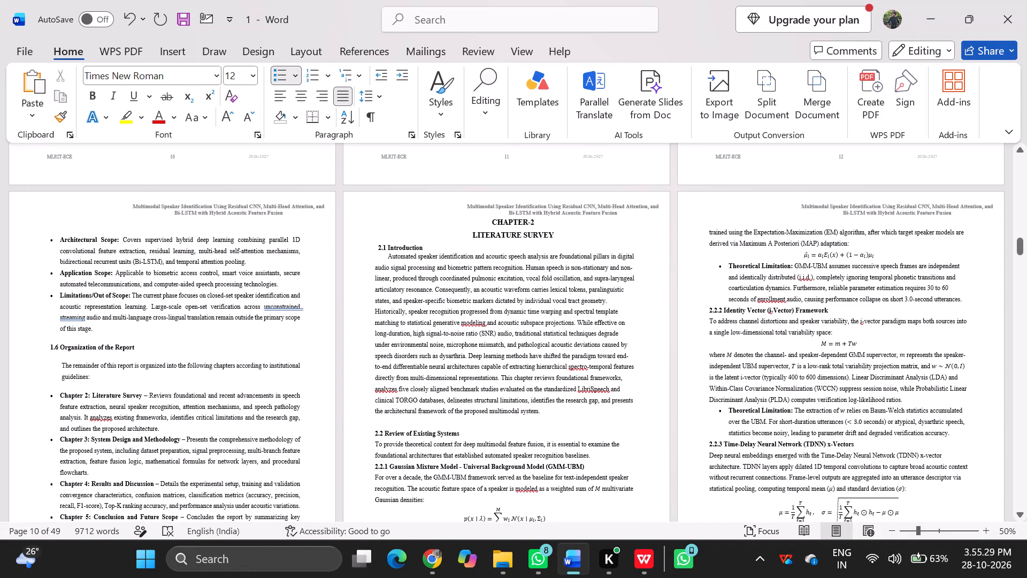
scroll(647, 342, down, 1)
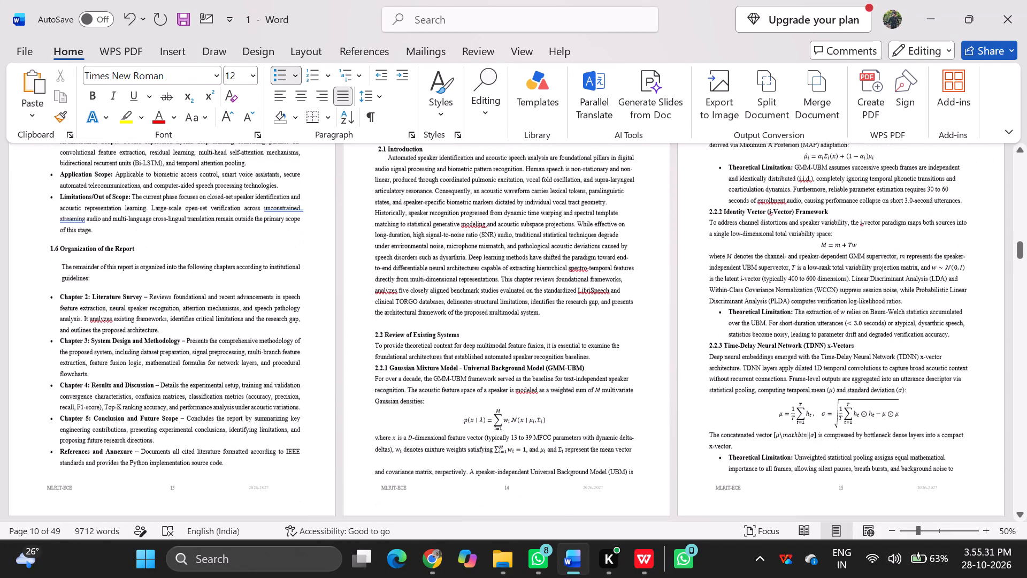
scroll(647, 342, down, 2)
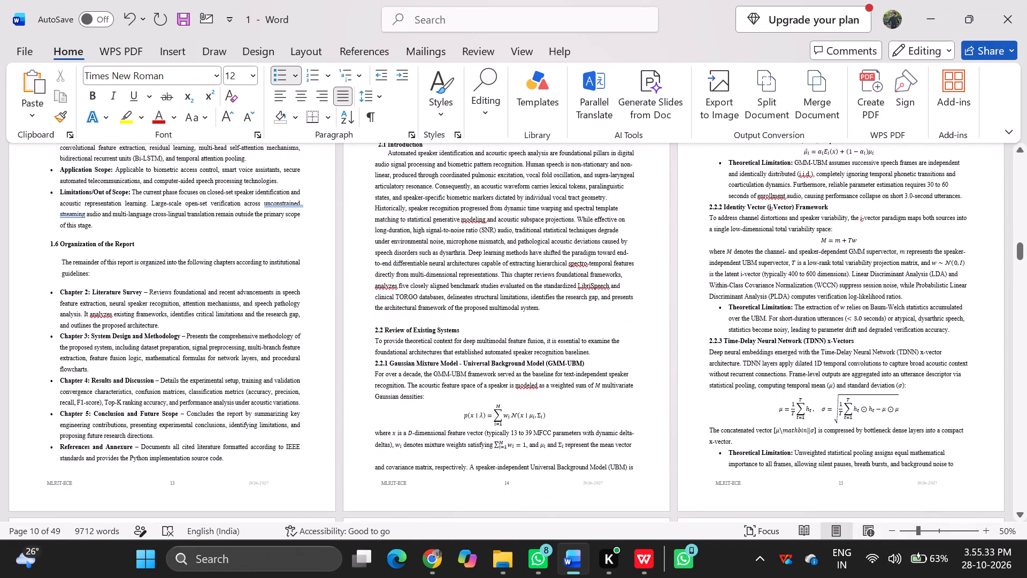
scroll(647, 342, down, 7)
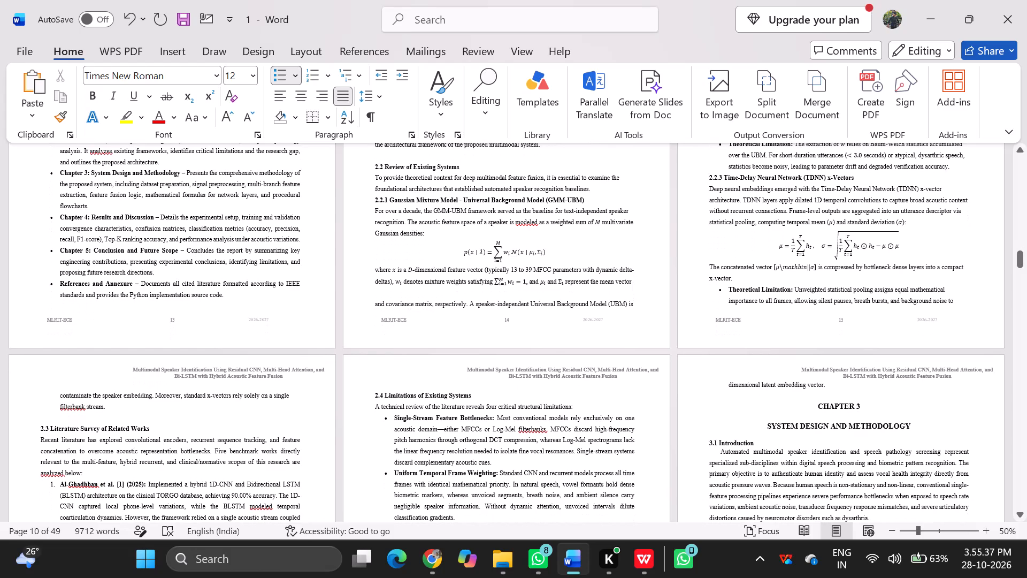
scroll(647, 342, down, 2)
Justify the body text under 2.1 Introduction in Chapter 2, through "the architectural framework of the proposed multimodal system.".
scroll(647, 342, up, 2)
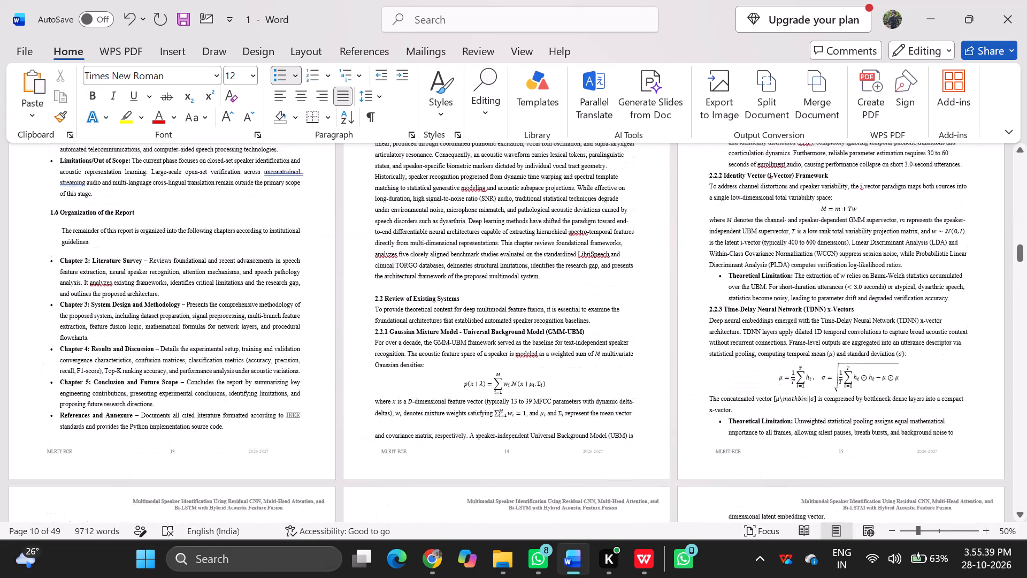
scroll(647, 342, up, 3)
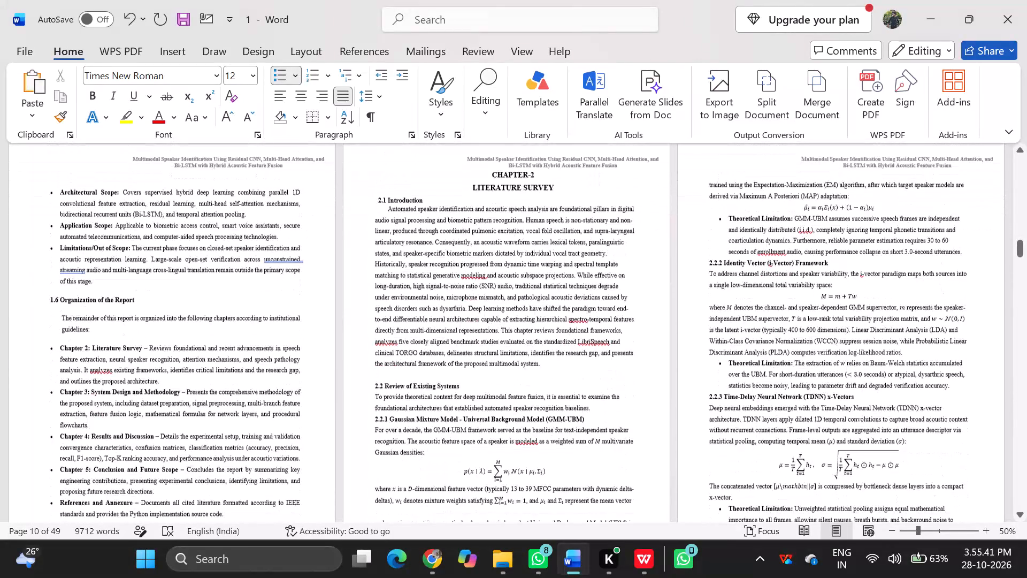
scroll(647, 342, up, 1)
drag(387, 212, 481, 301)
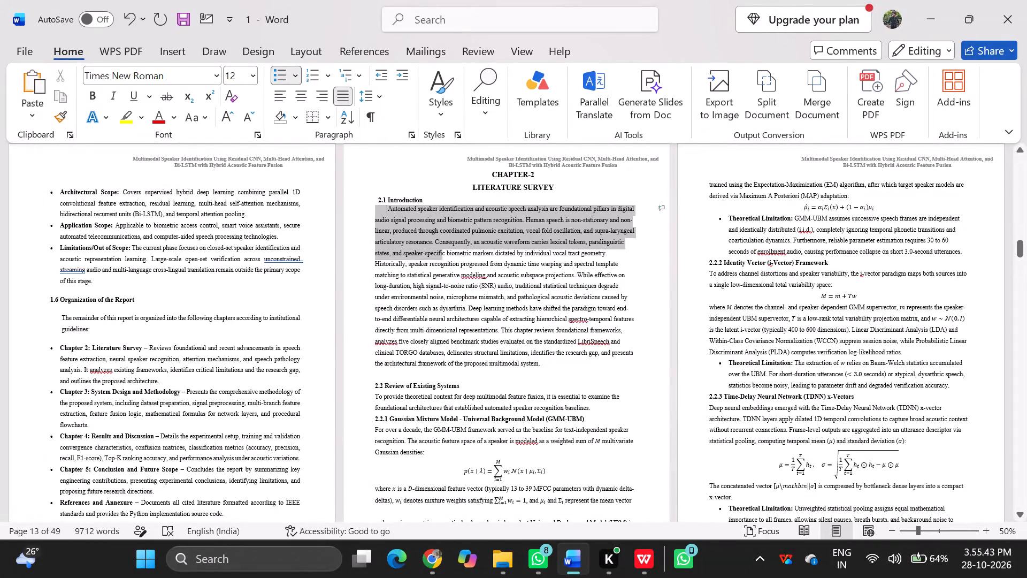
drag(481, 301, 535, 361)
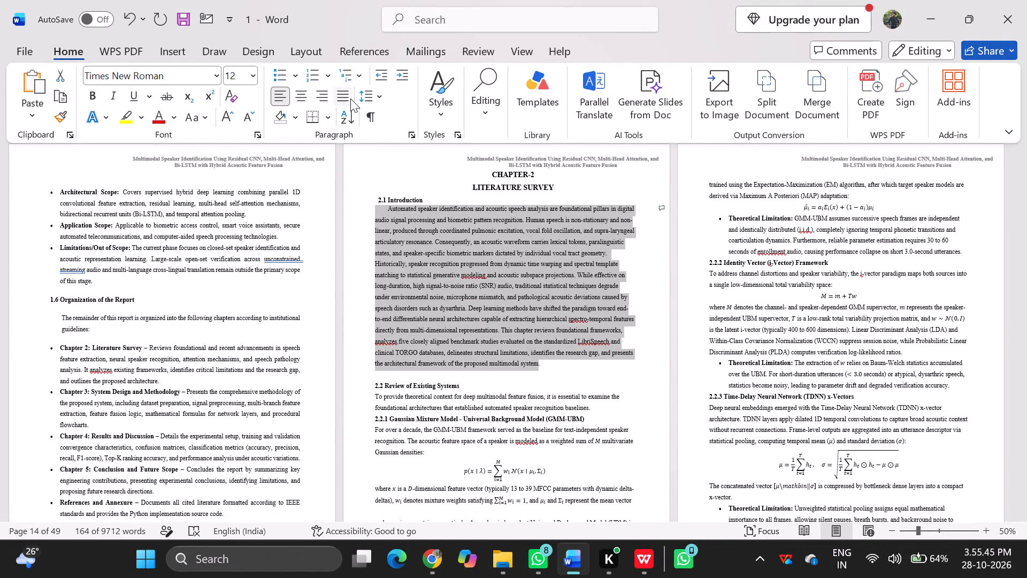
click(348, 98)
Justify the text from the opening paragraph under 2.2 Review of Existing Systems through the final Theoretical Limitation bullet on page 15.
scroll(478, 369, down, 1)
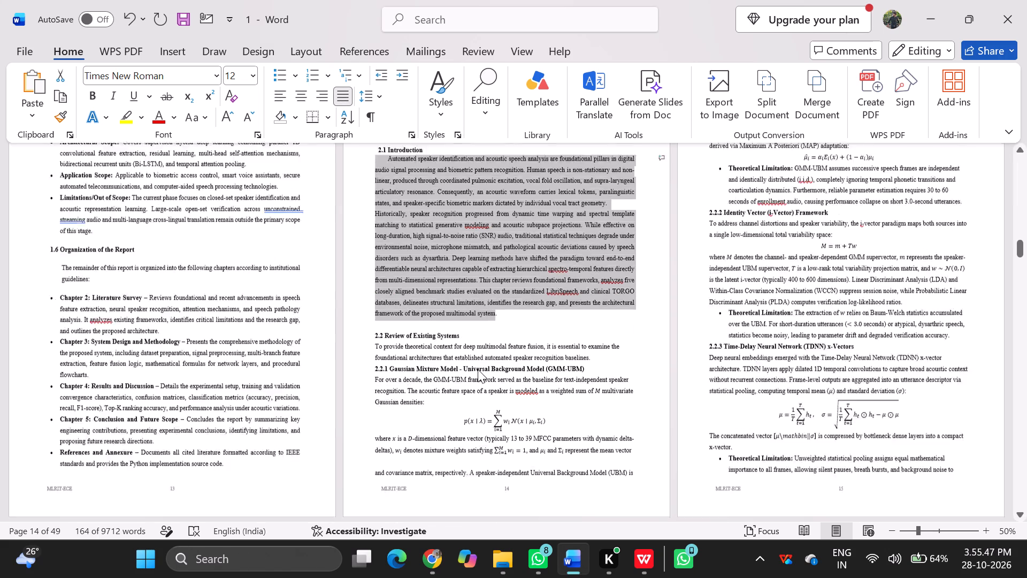
scroll(478, 369, down, 1)
drag(373, 298, 885, 421)
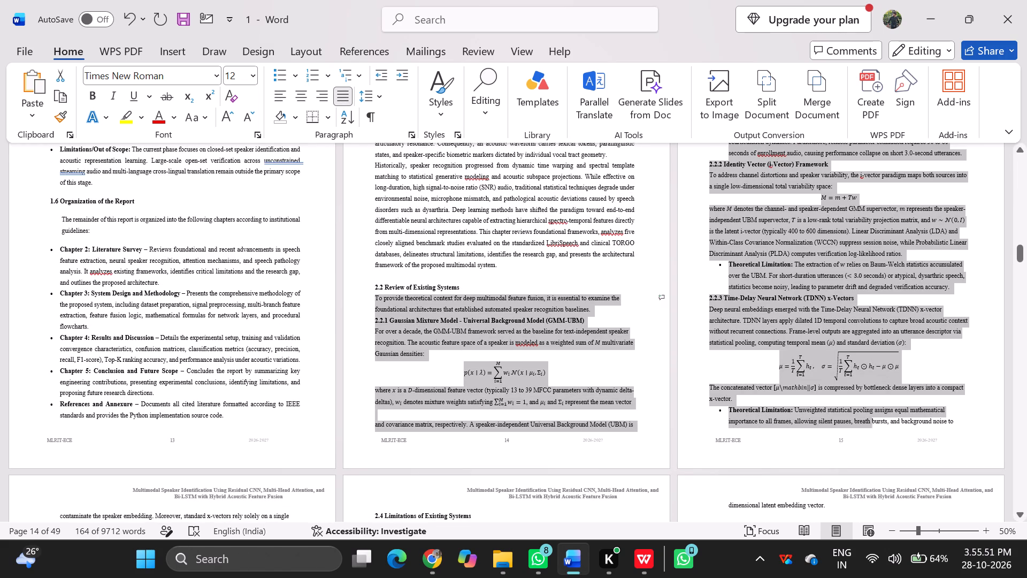
drag(885, 421, 966, 423)
click(343, 93)
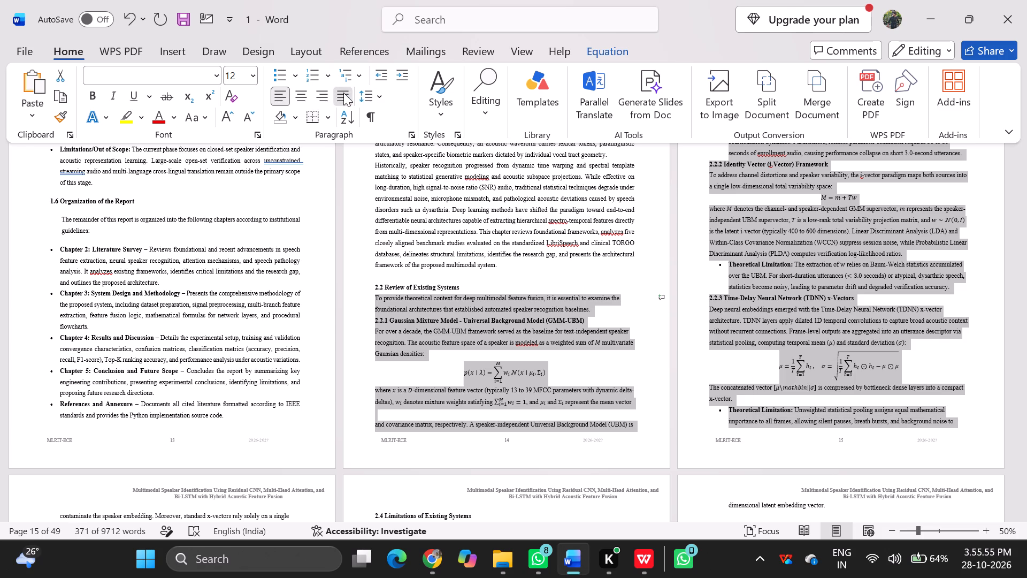
Delete "while standalone RNNs struggle to model fine two-dimensional spectral patterns" from the Decoupled Spatial and Sequential Modeling bullet, ending it with a period after "context".
scroll(437, 350, down, 2)
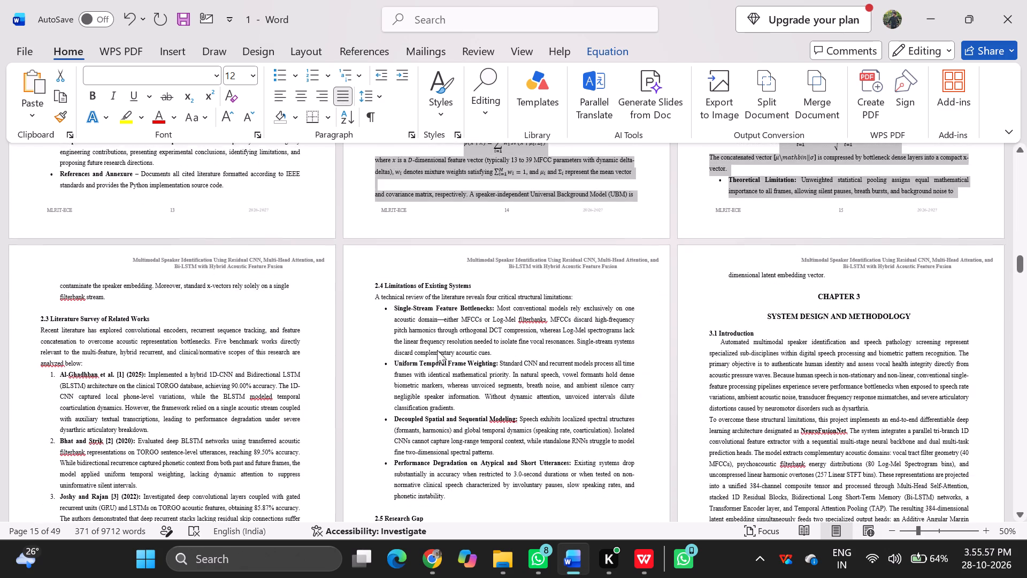
scroll(437, 350, down, 3)
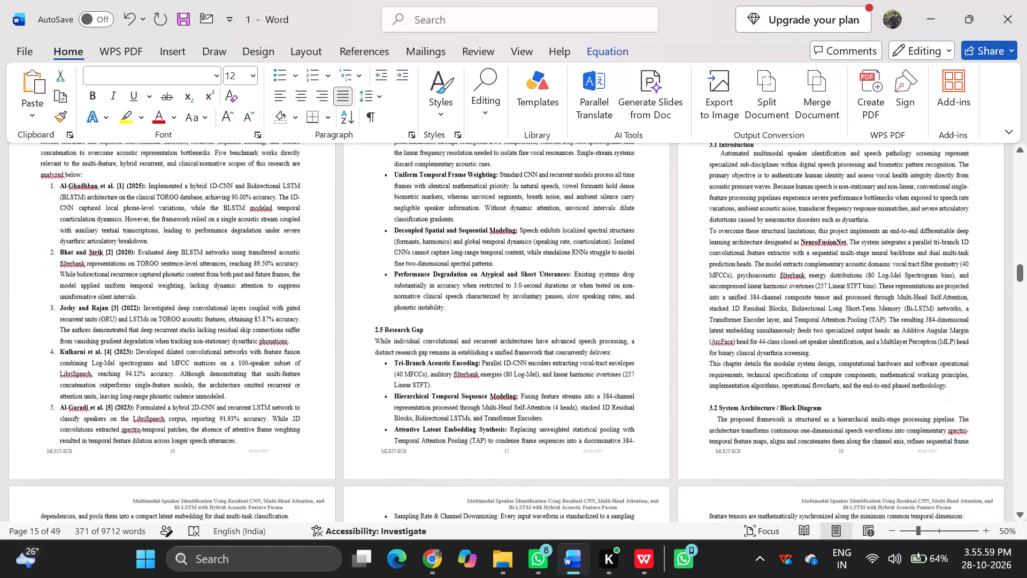
scroll(437, 350, down, 1)
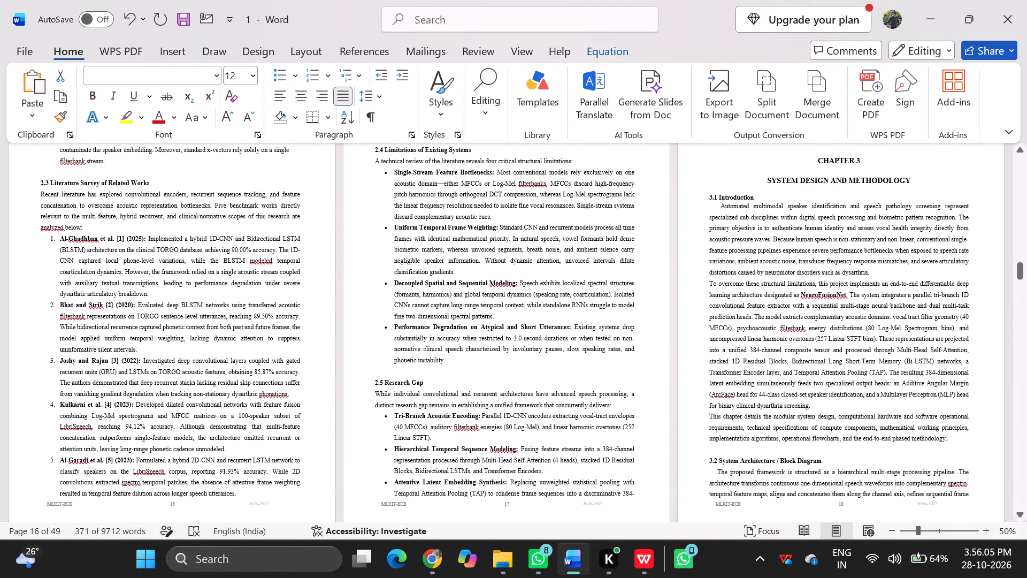
scroll(403, 239, right, 1)
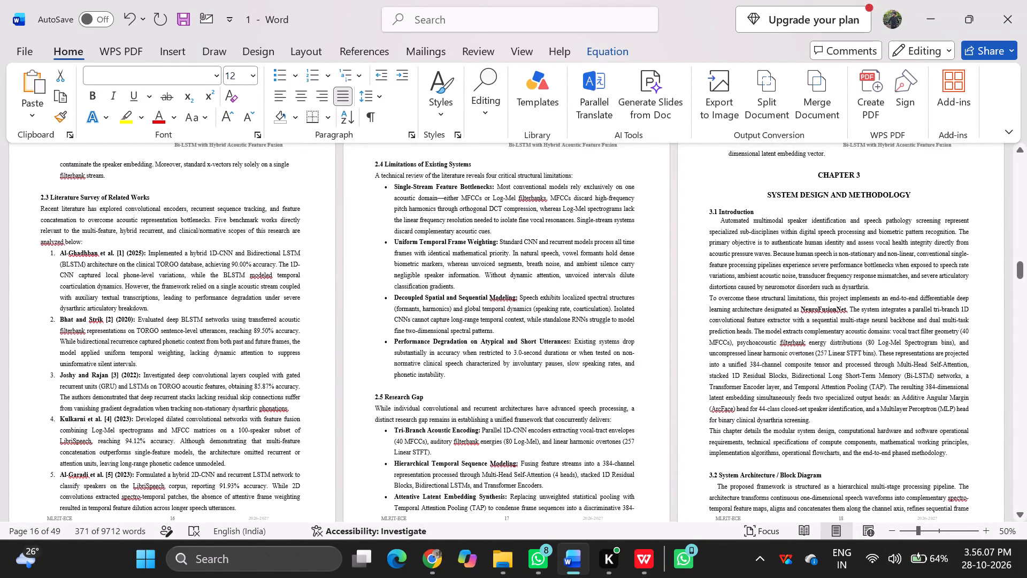
scroll(403, 239, right, 1)
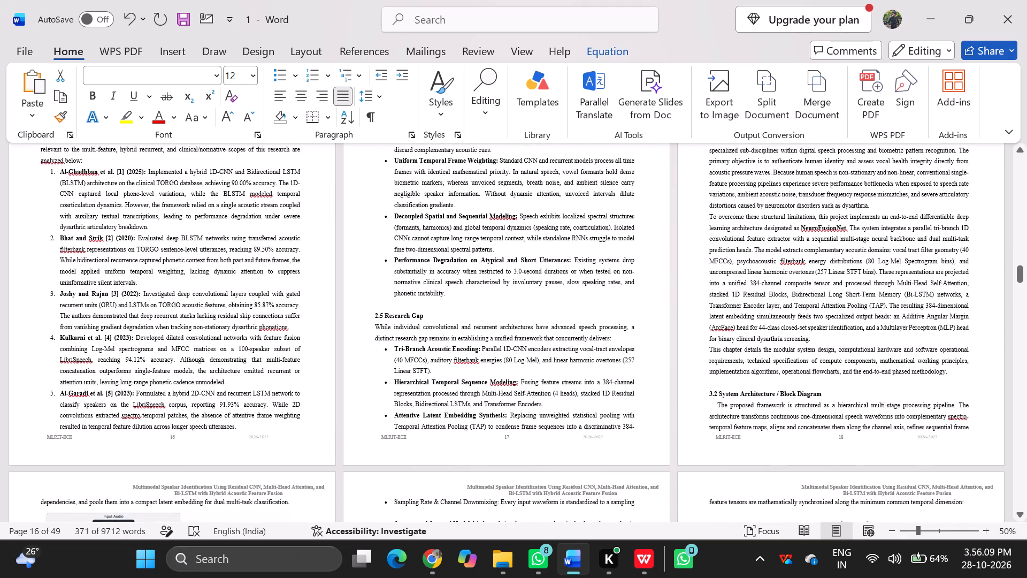
scroll(403, 239, right, 1)
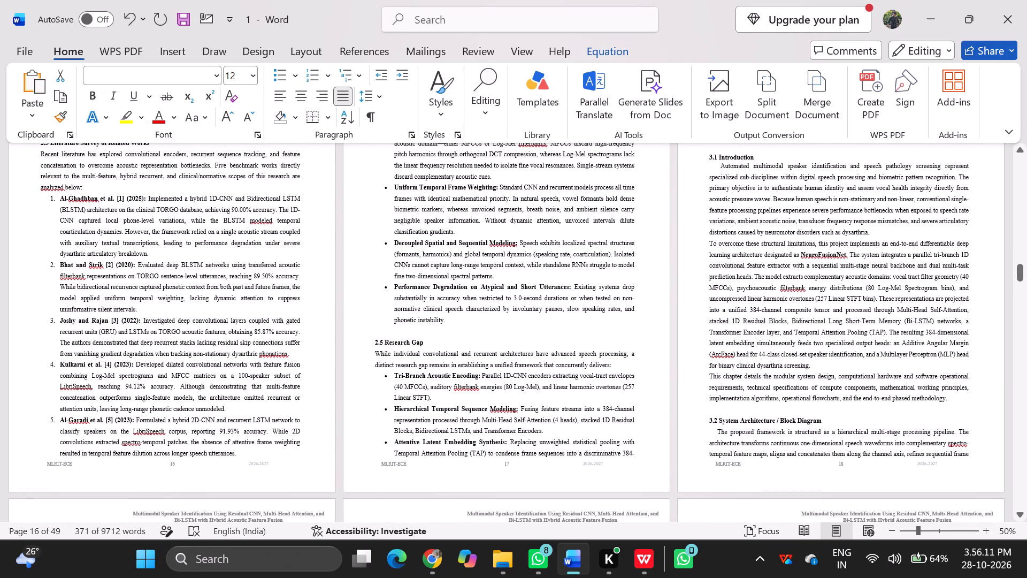
scroll(403, 239, right, 1)
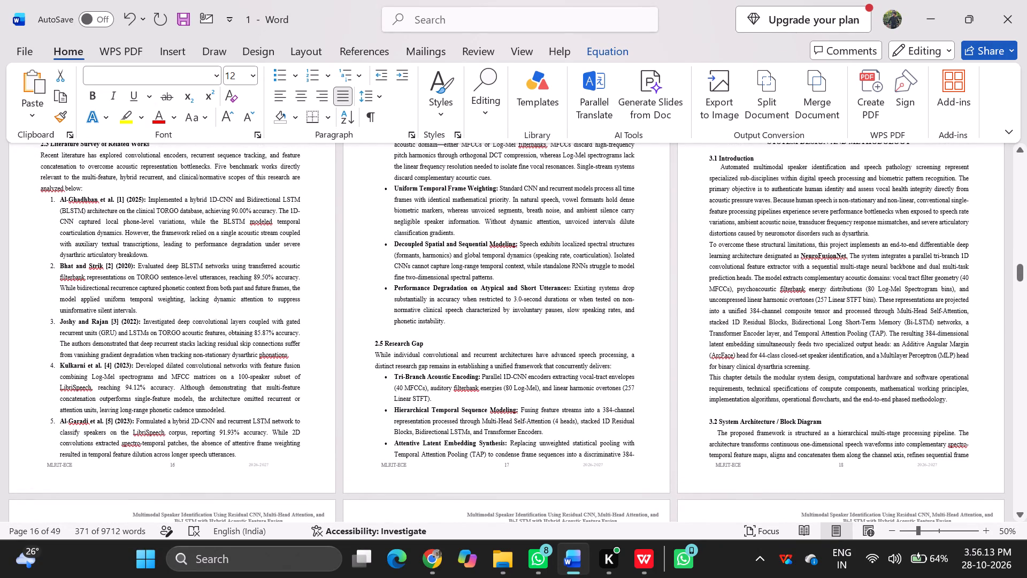
drag(525, 267, 509, 276)
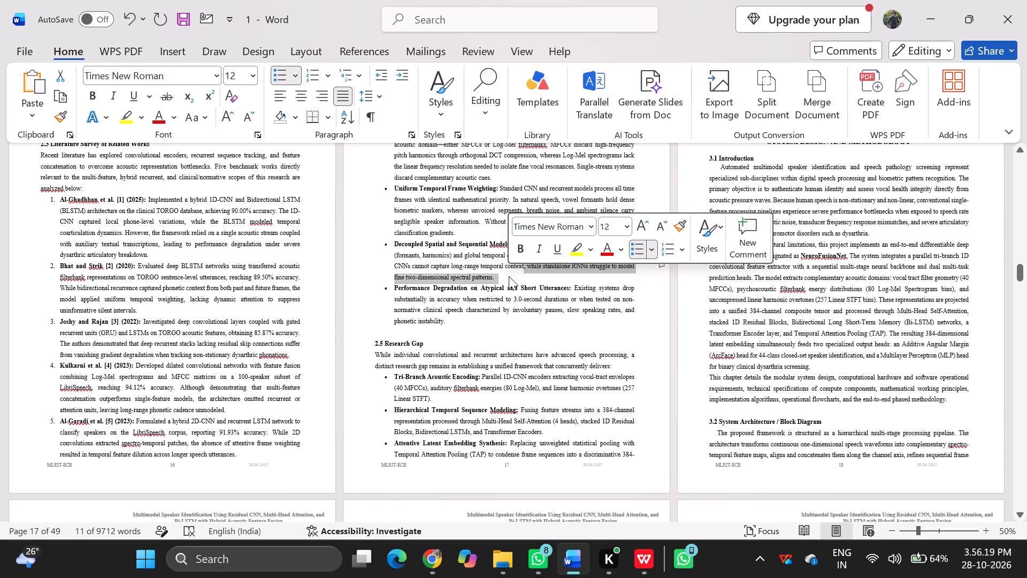
key(BackSpace)
key(period)
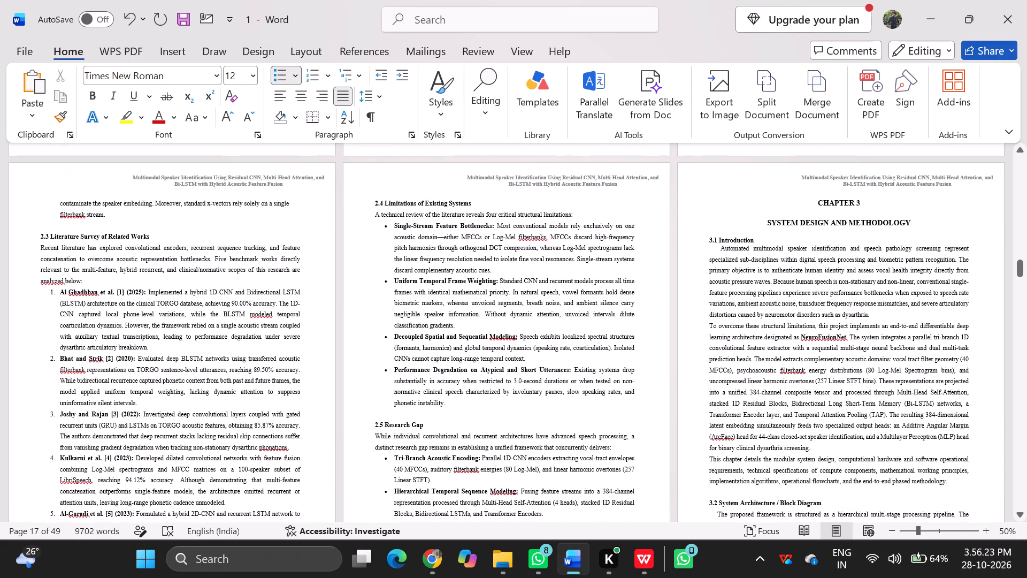
Look through the report from the abstract and front matter to the Chapter 3 architecture pages, checking text alignment, spacing and page breaks.
scroll(550, 355, down, 1)
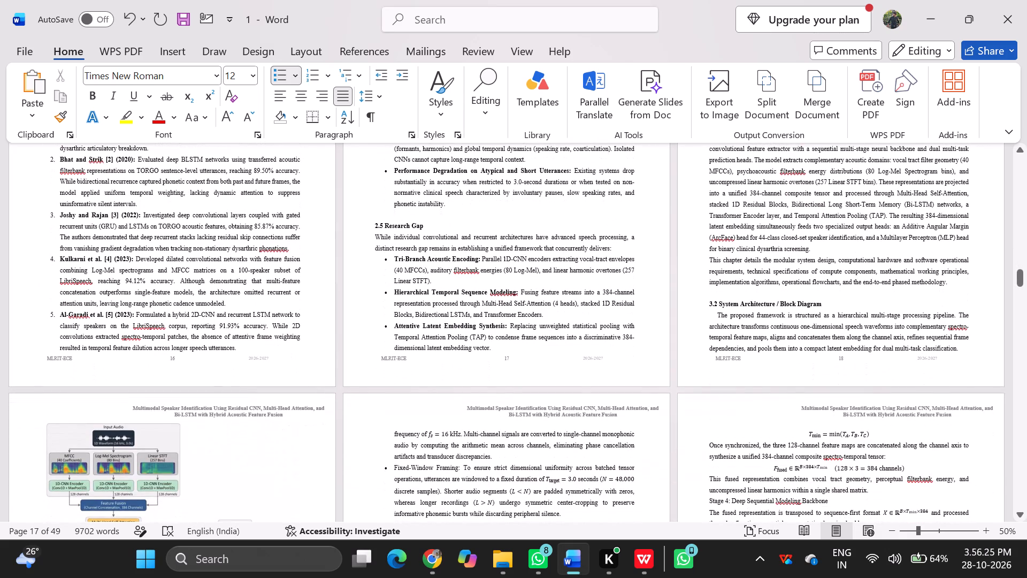
scroll(550, 355, down, 1)
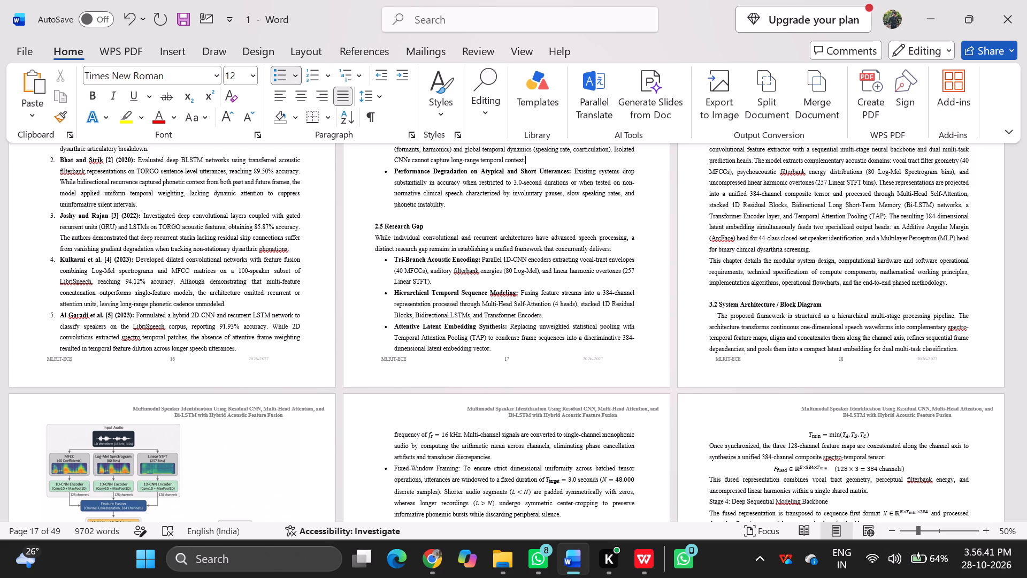
scroll(550, 355, down, 1)
scroll(550, 355, up, 3)
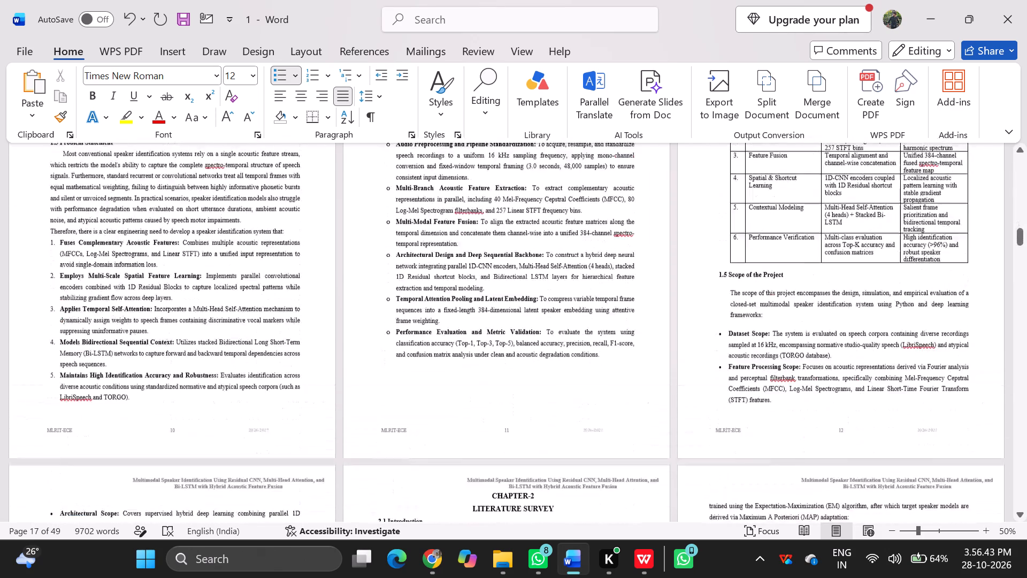
scroll(550, 355, up, 4)
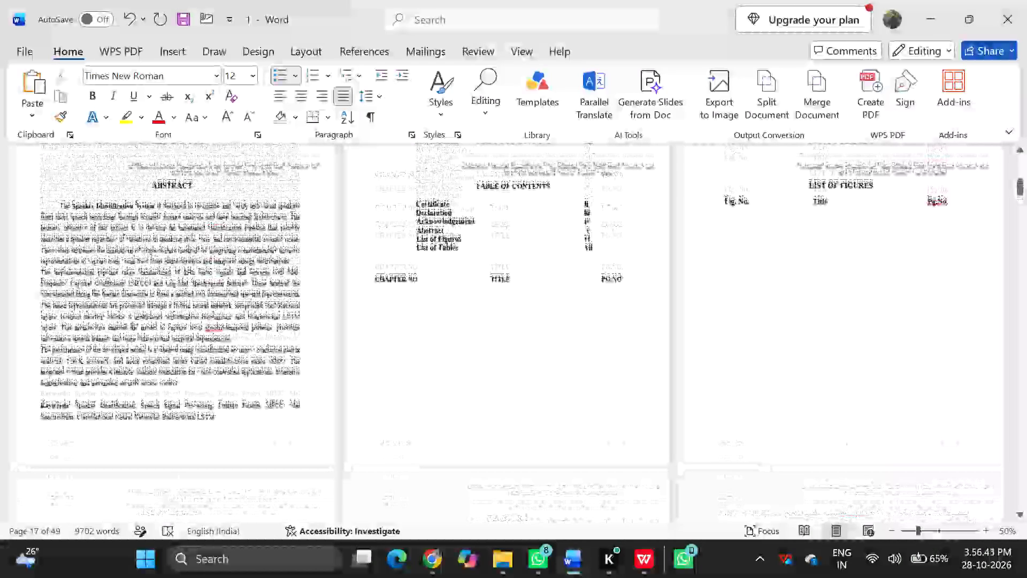
scroll(550, 355, up, 1)
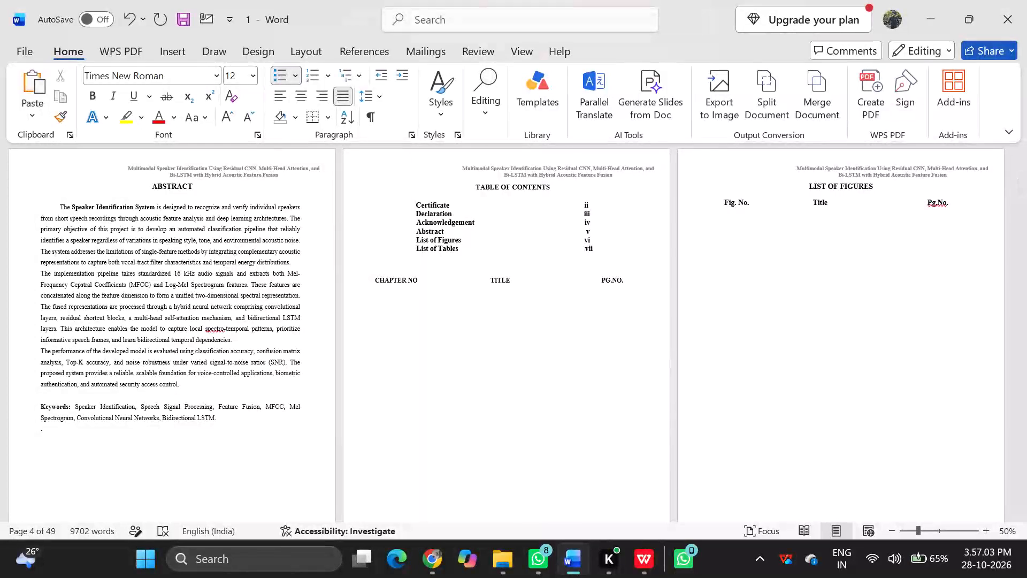
scroll(550, 355, down, 4)
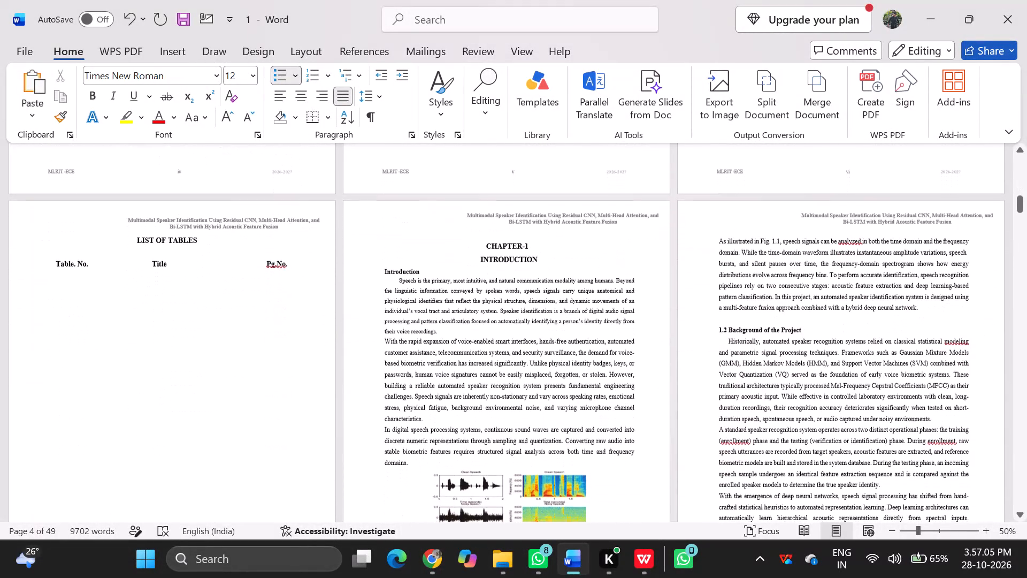
scroll(550, 355, down, 3)
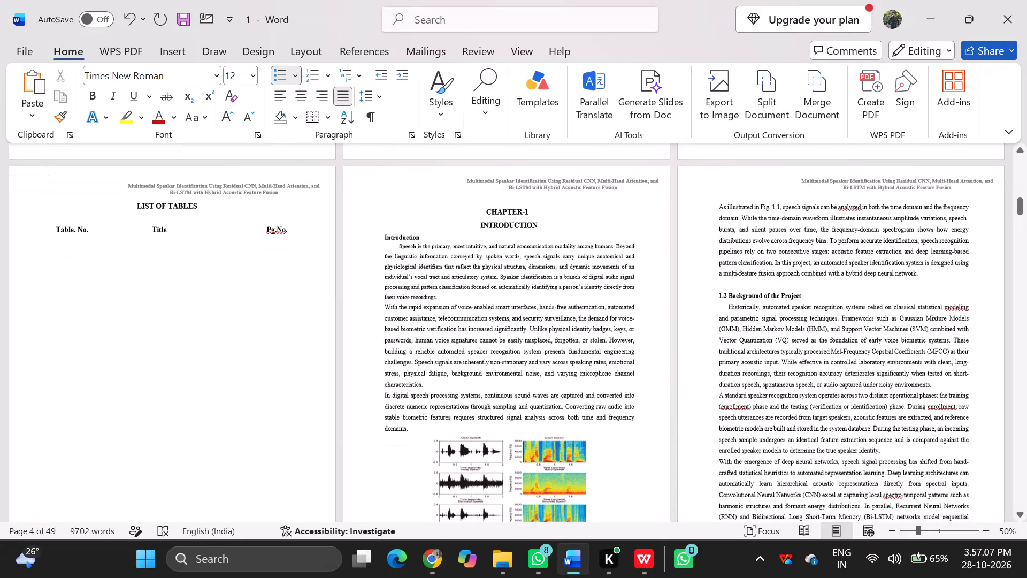
scroll(627, 383, down, 1)
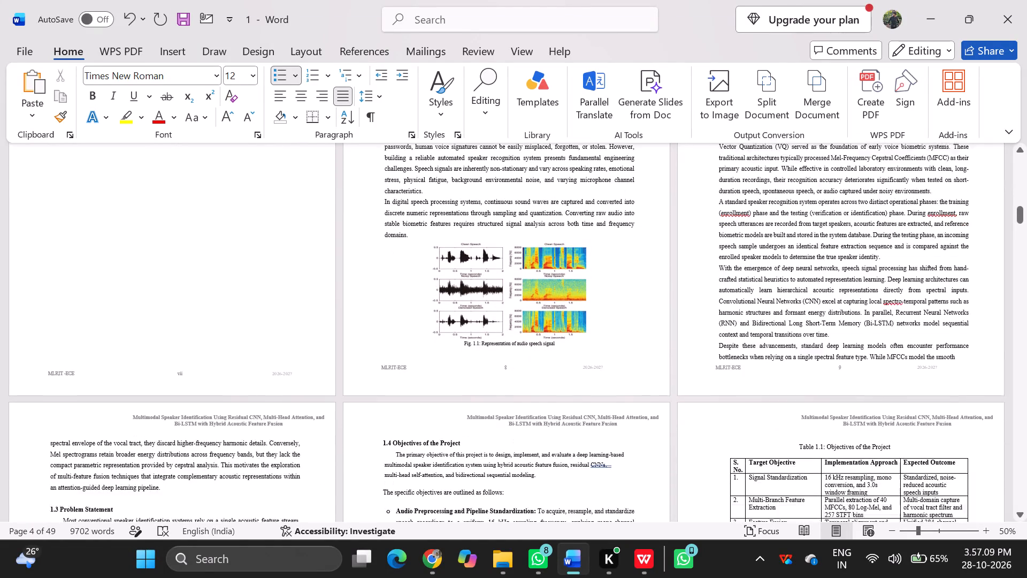
scroll(627, 383, down, 2)
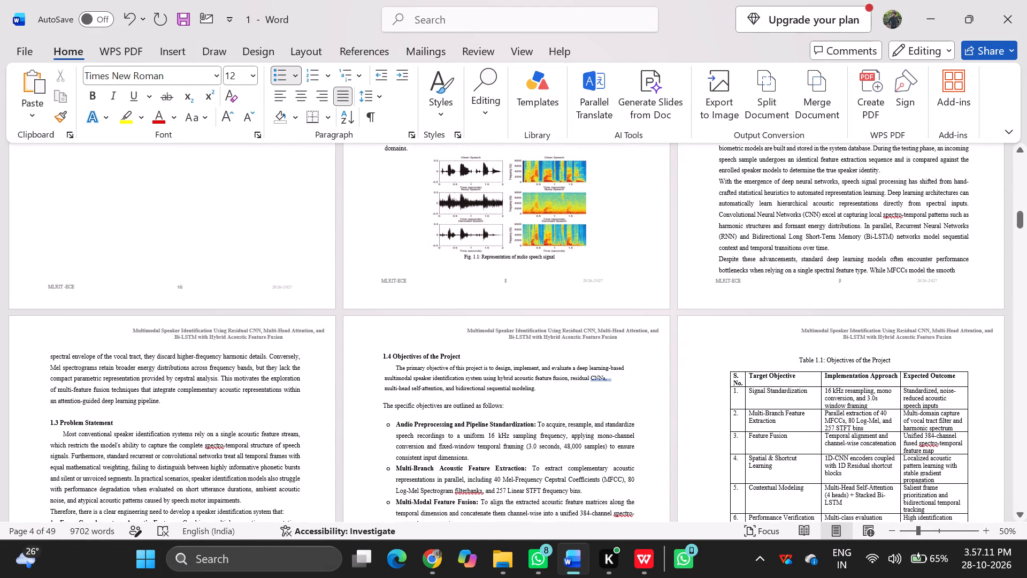
scroll(627, 383, down, 2)
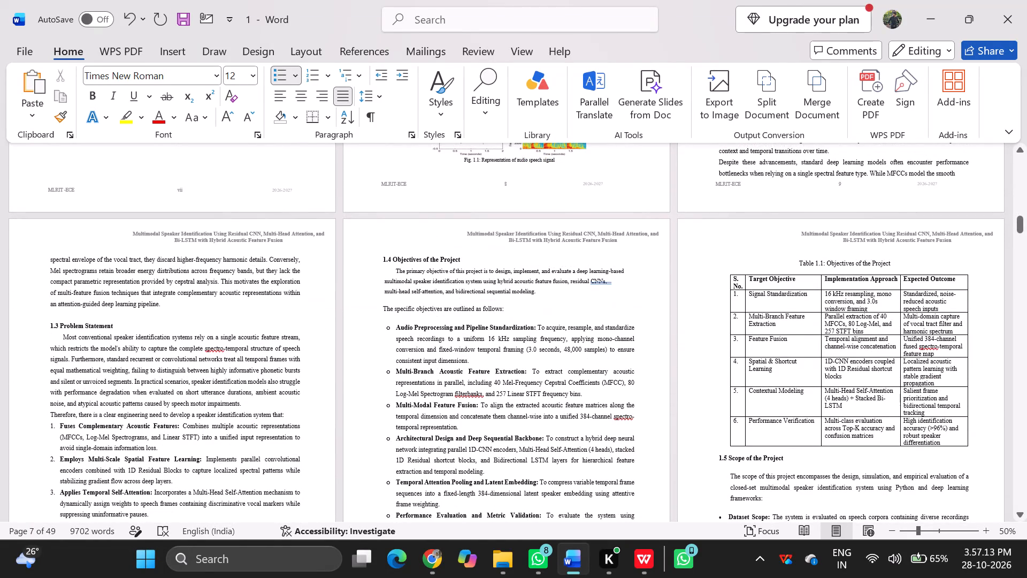
click(810, 253)
scroll(571, 412, down, 1)
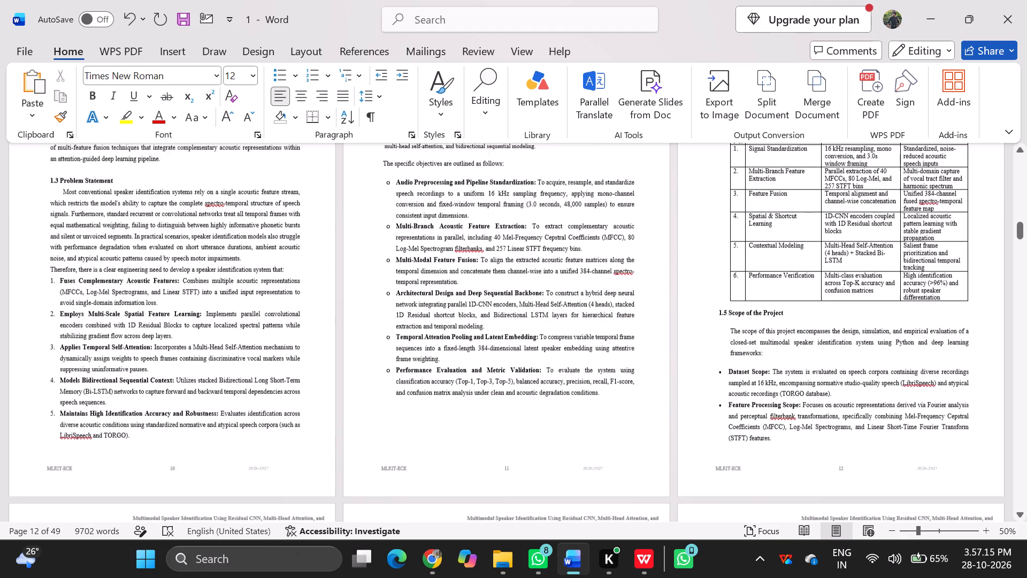
scroll(571, 412, down, 3)
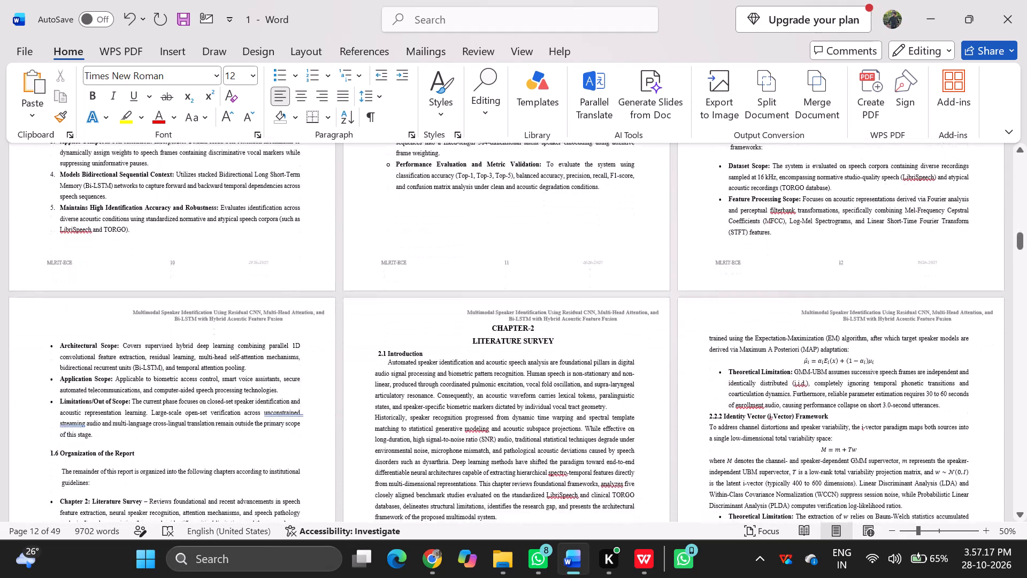
scroll(571, 412, down, 2)
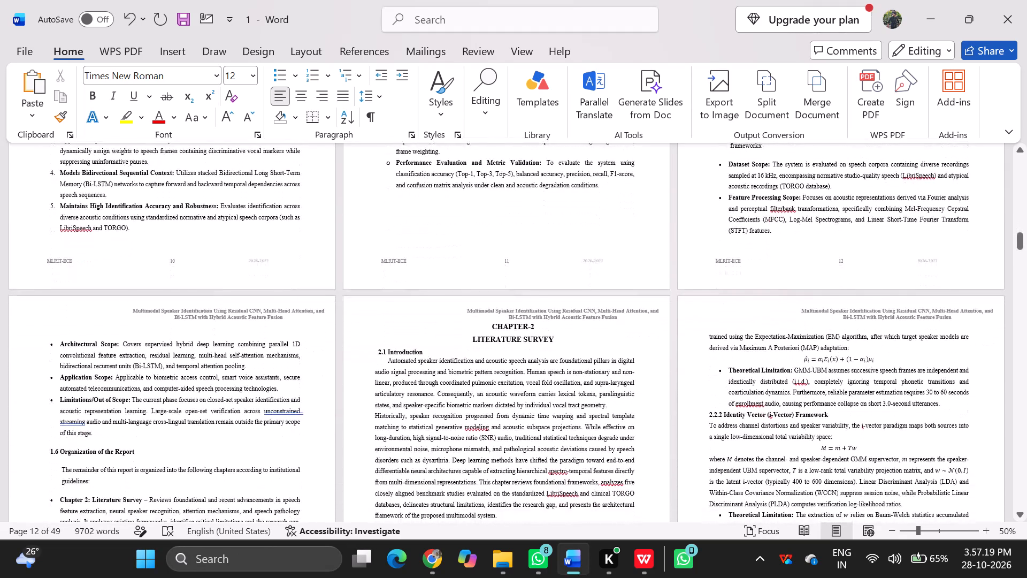
scroll(571, 412, down, 3)
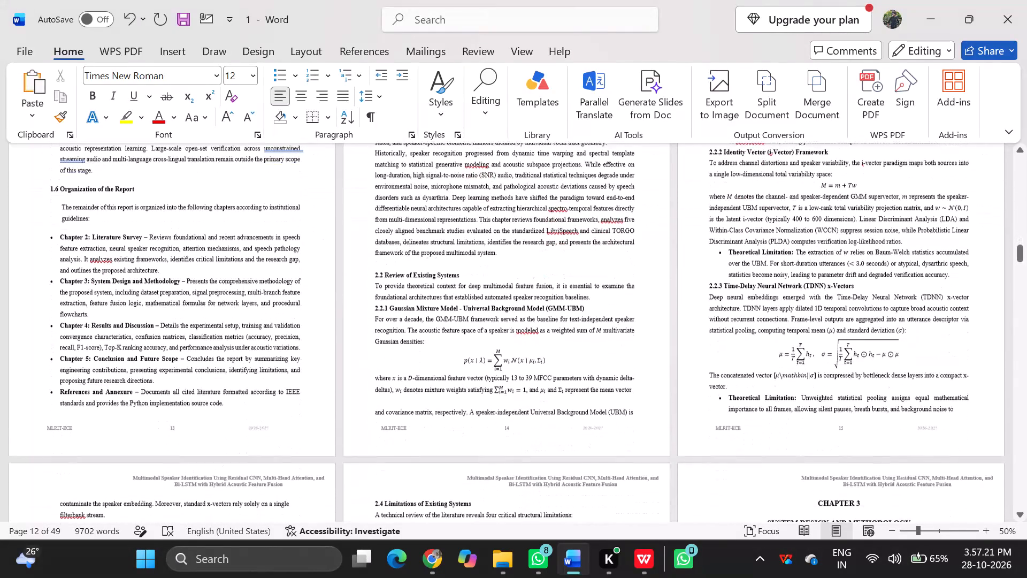
scroll(571, 412, down, 3)
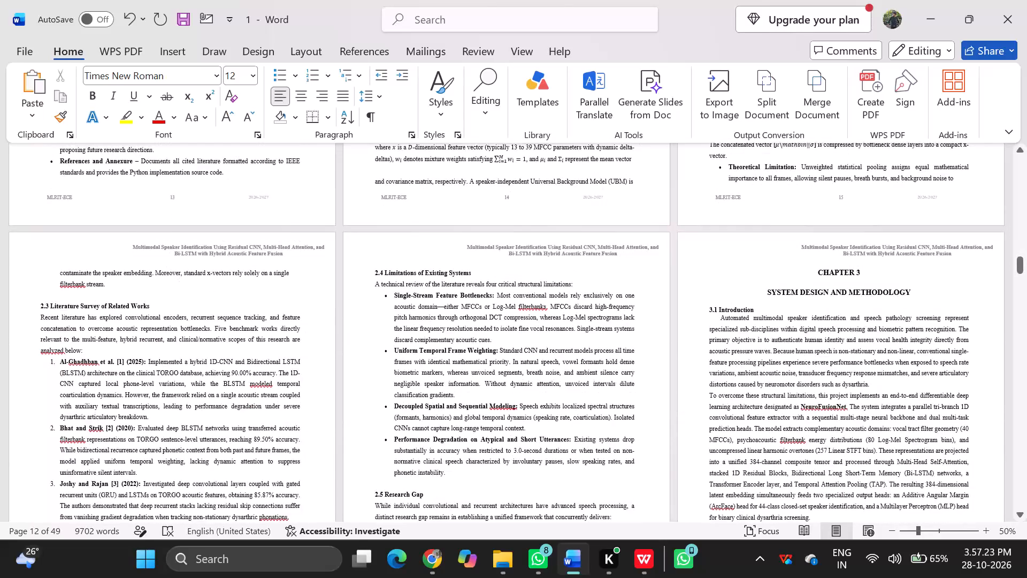
scroll(571, 412, down, 3)
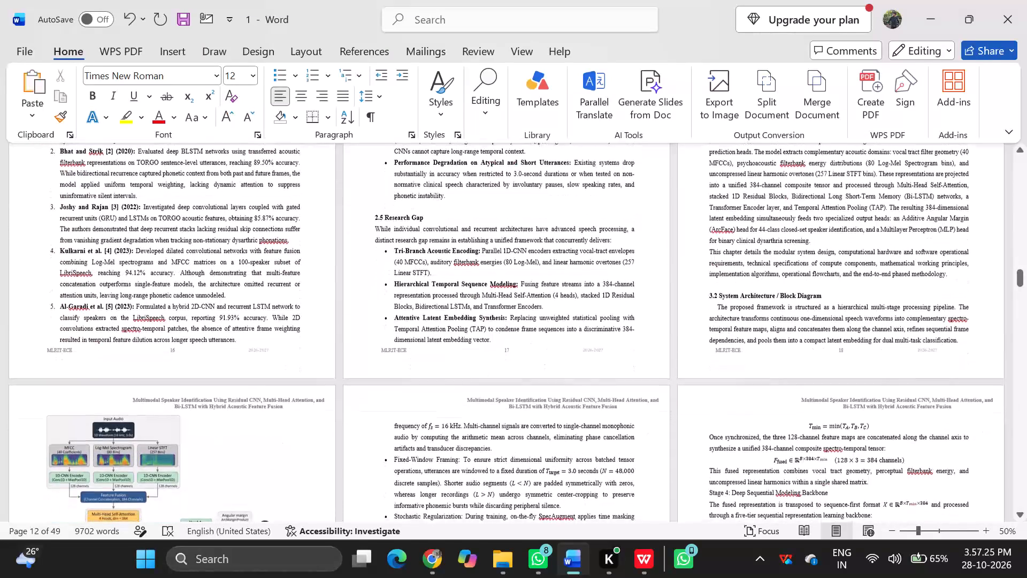
scroll(571, 412, down, 3)
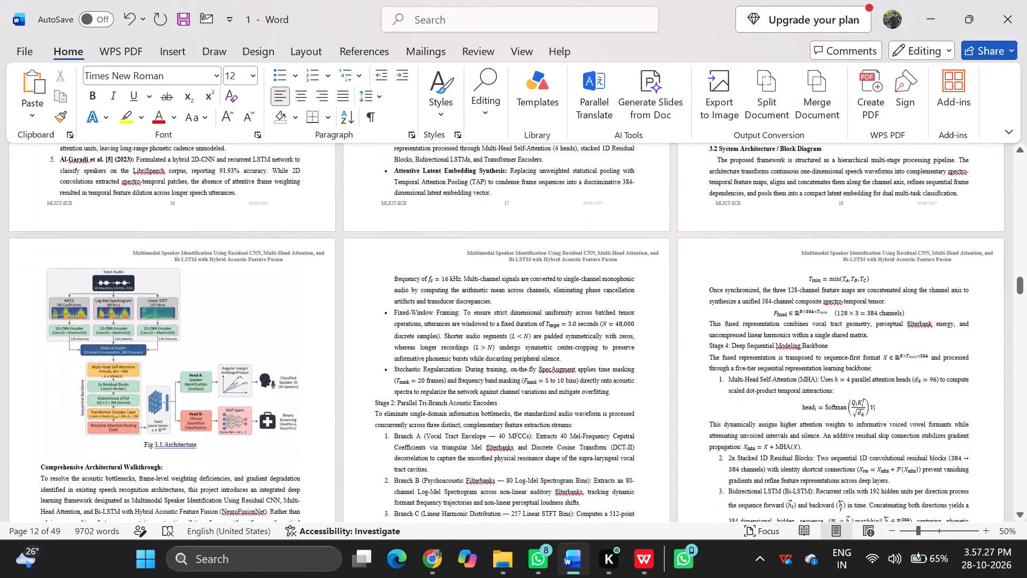
scroll(571, 412, down, 2)
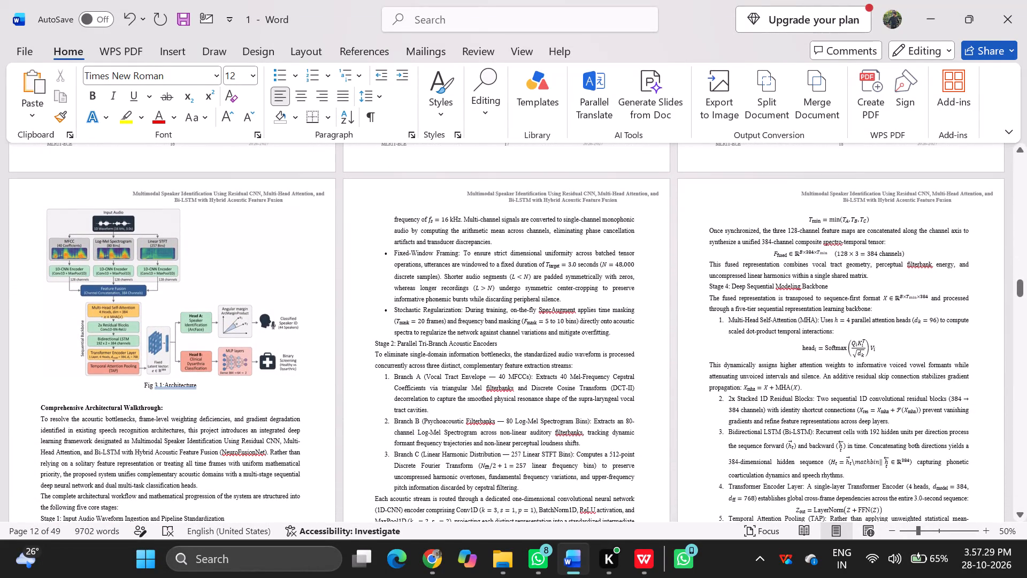
scroll(571, 412, down, 1)
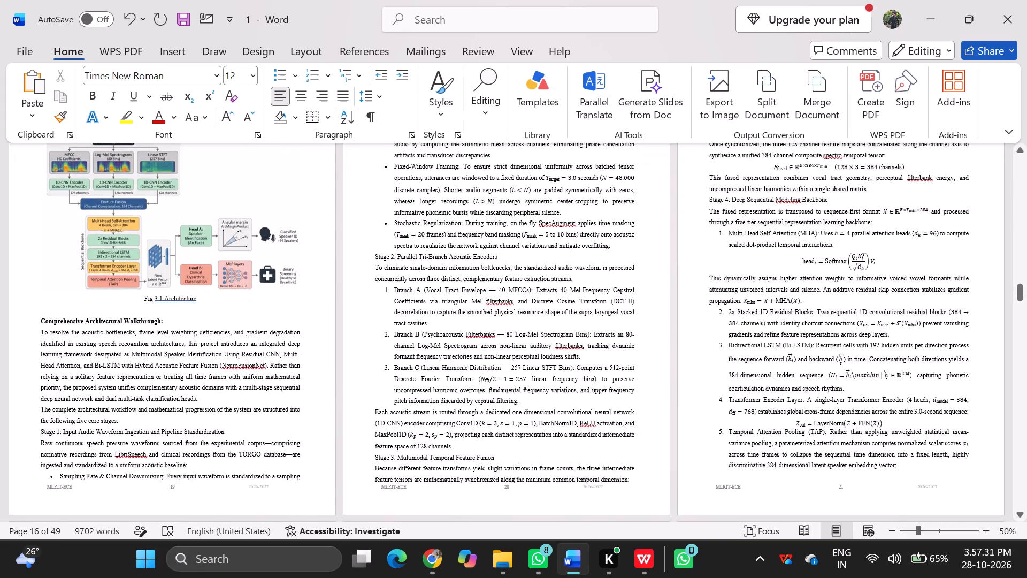
Insert blank space above the summation equation for e at the top of page 22, before Stage 5: Dual Multi-Task Output Classification Heads.
scroll(571, 412, down, 2)
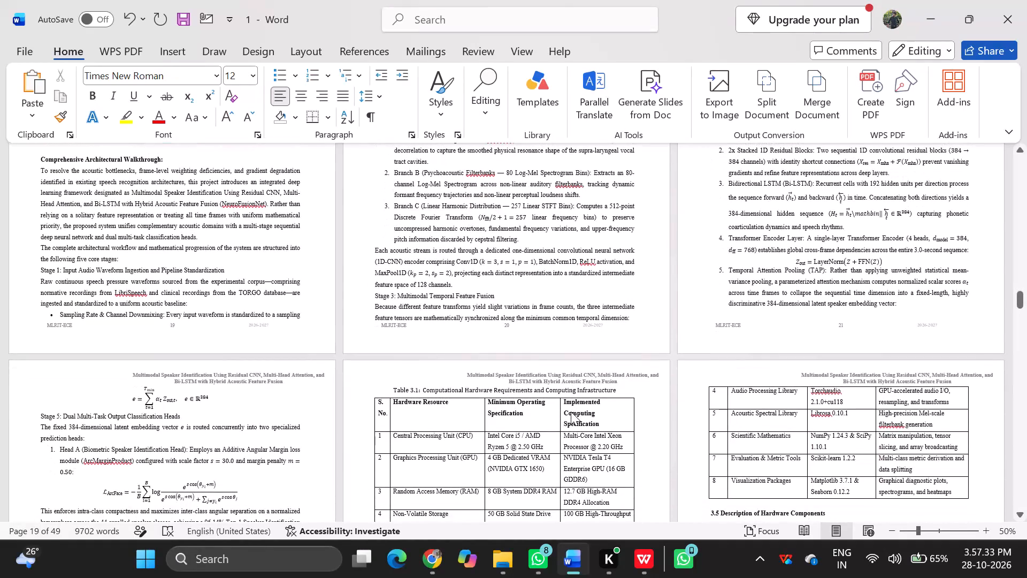
scroll(571, 412, down, 1)
click(119, 396)
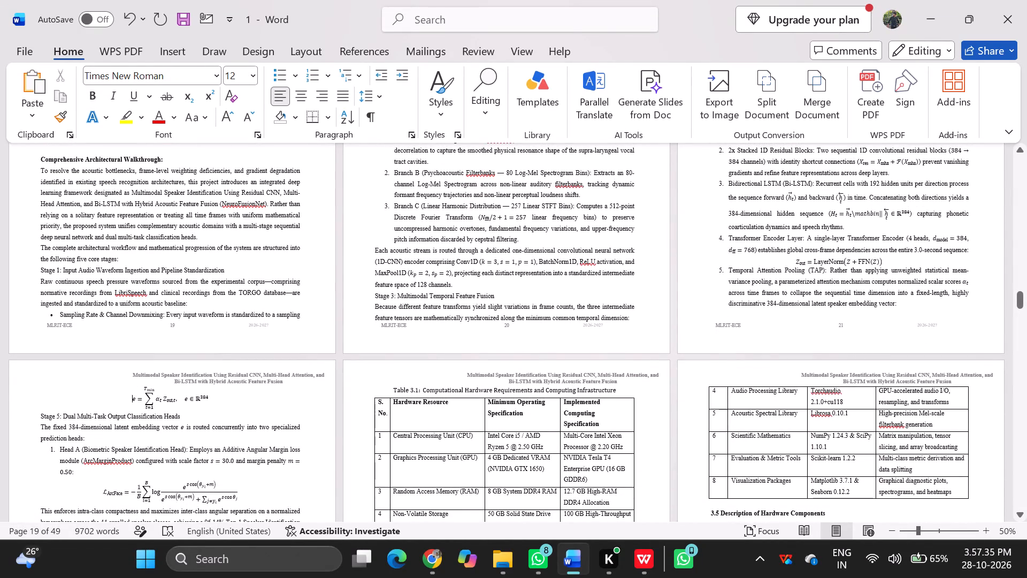
key(Return)
key(Return)
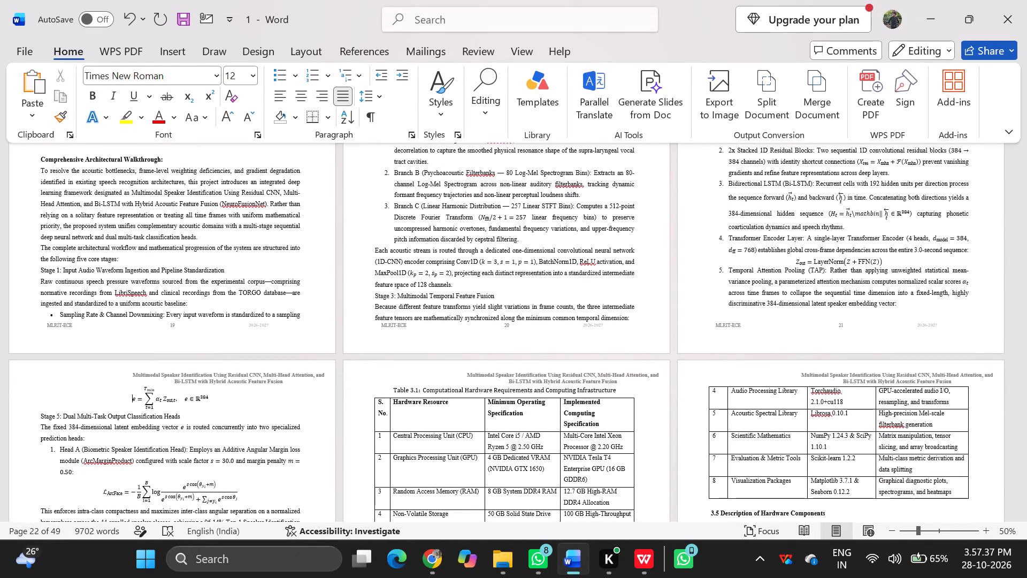
Remove the blank line between "custom PyTorch neural modules," and "asynchronous data loaders" in the 3.4 Software Requirements paragraph.
scroll(364, 408, down, 1)
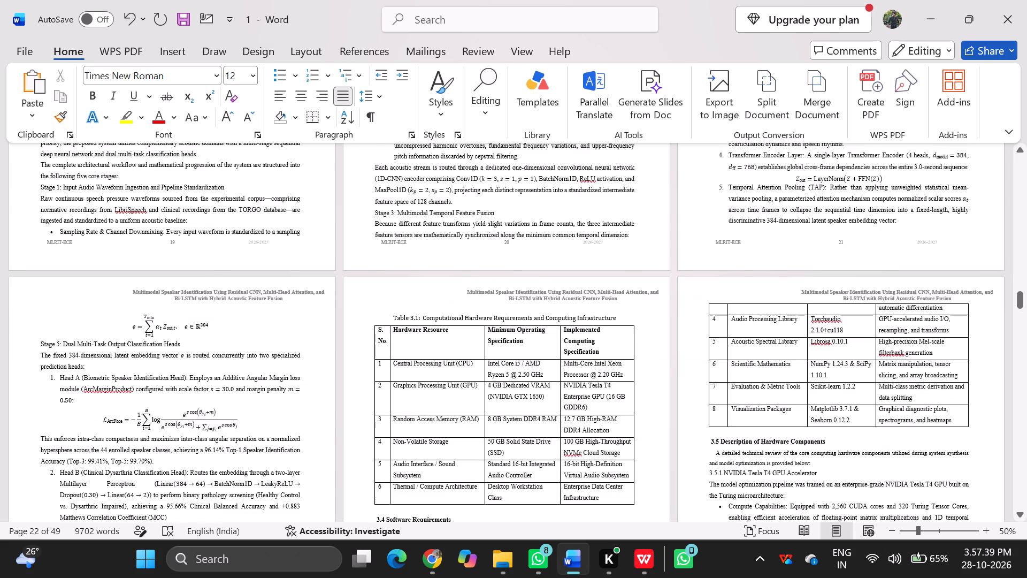
scroll(364, 408, down, 3)
scroll(364, 408, up, 1)
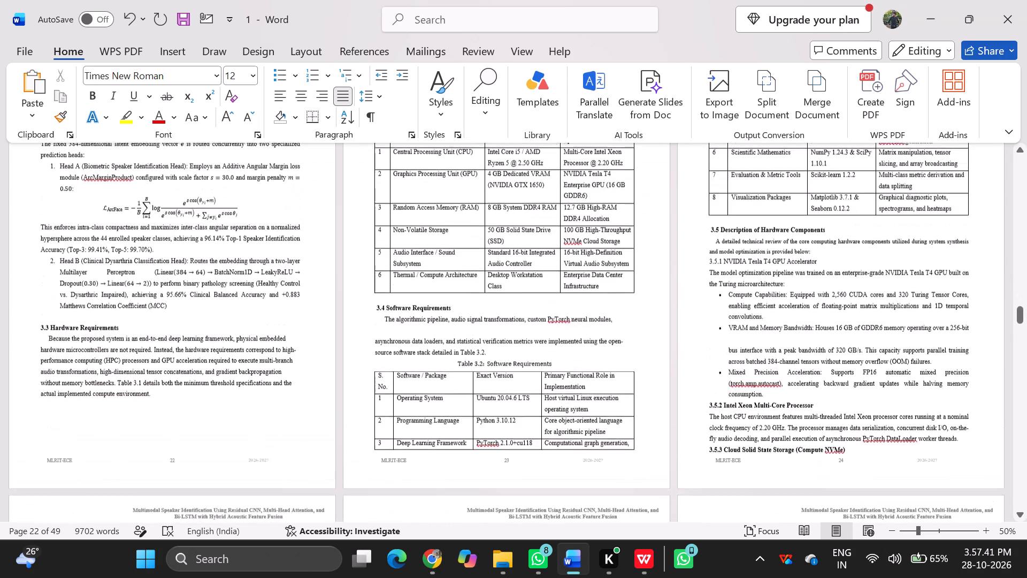
scroll(364, 408, up, 1)
scroll(364, 408, right, 2)
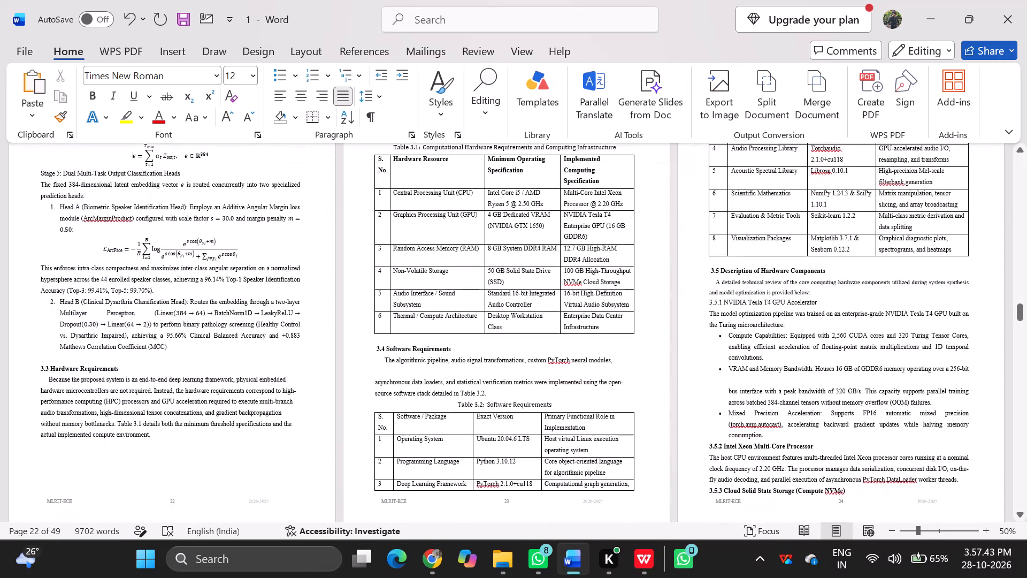
scroll(364, 408, up, 1)
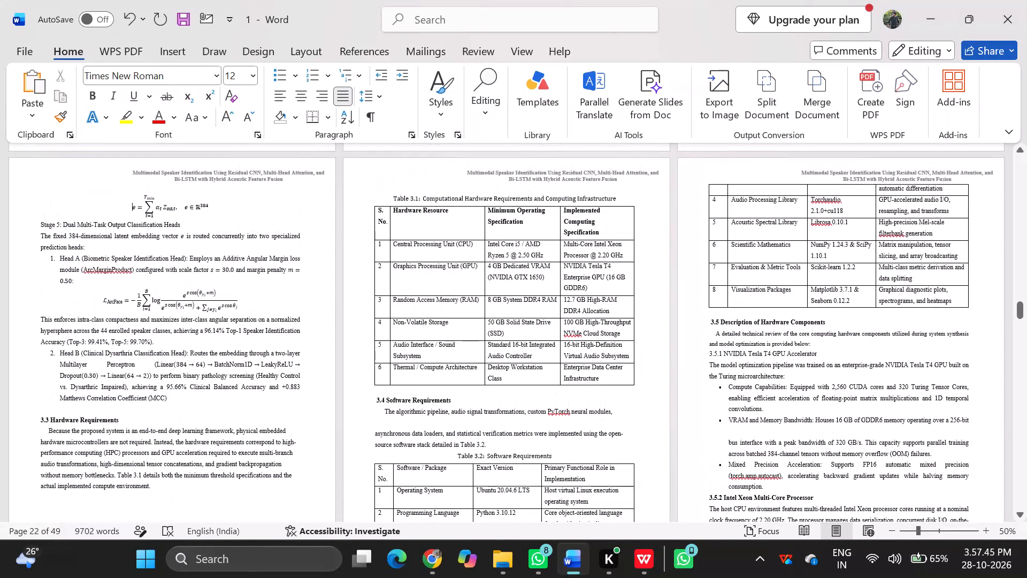
scroll(574, 374, down, 1)
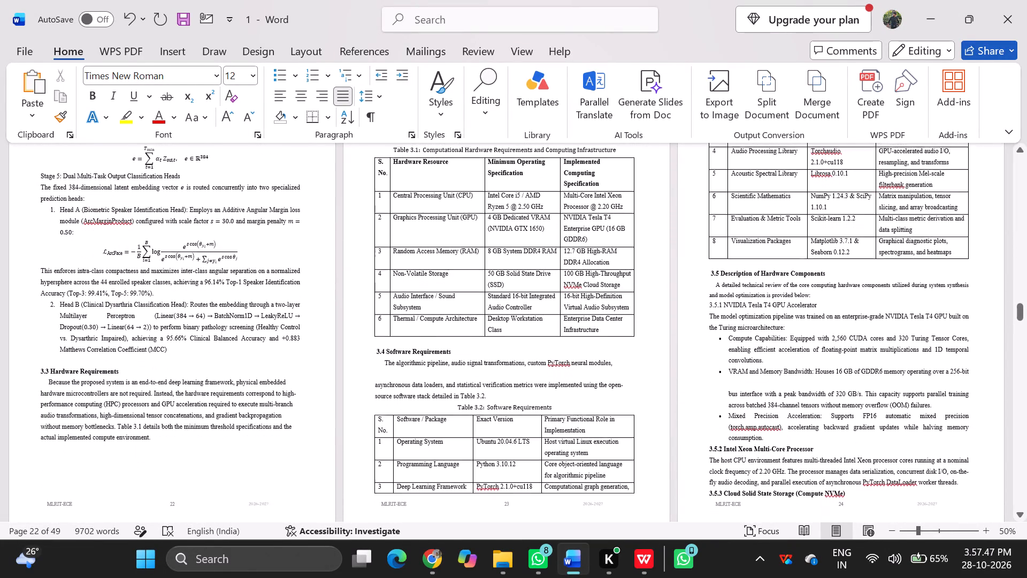
scroll(574, 374, down, 1)
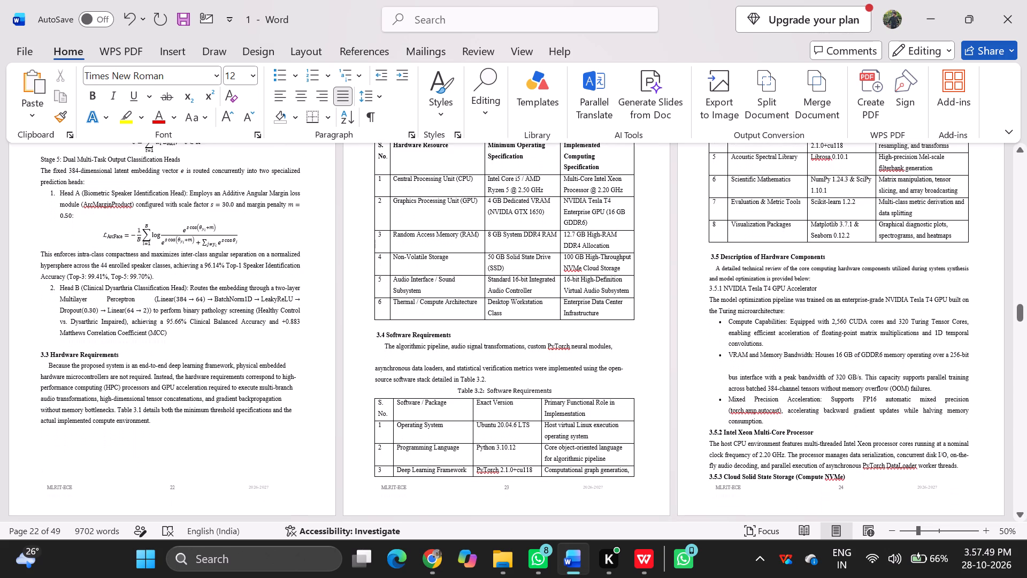
scroll(574, 374, down, 2)
click(389, 357)
key(BackSpace)
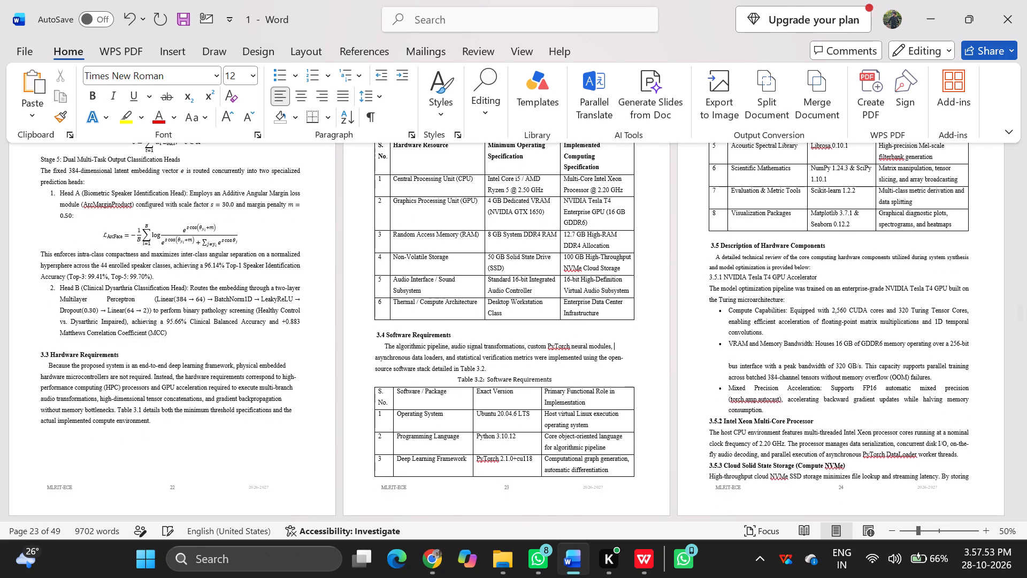
Look back through pages 16 to 23, from the literature survey to the hardware requirements table, checking spacing and page layout.
scroll(389, 357, up, 1)
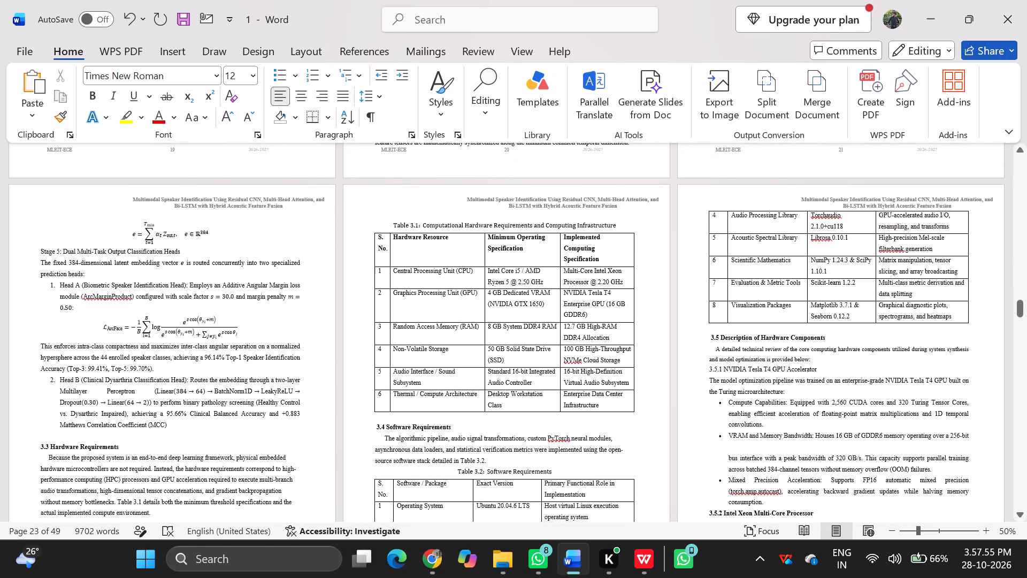
scroll(389, 357, up, 2)
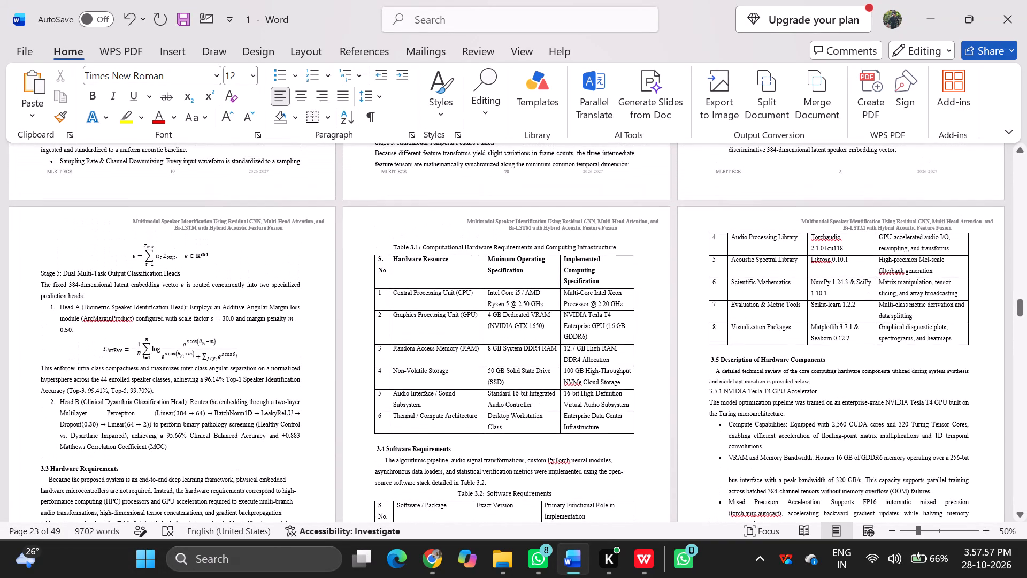
scroll(389, 357, up, 1)
scroll(123, 360, up, 1)
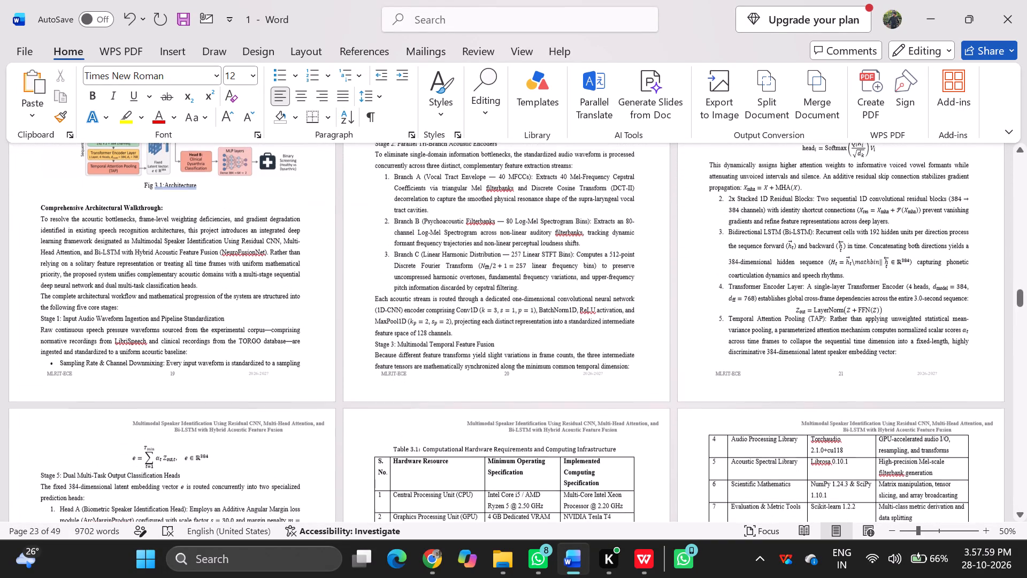
scroll(123, 360, up, 3)
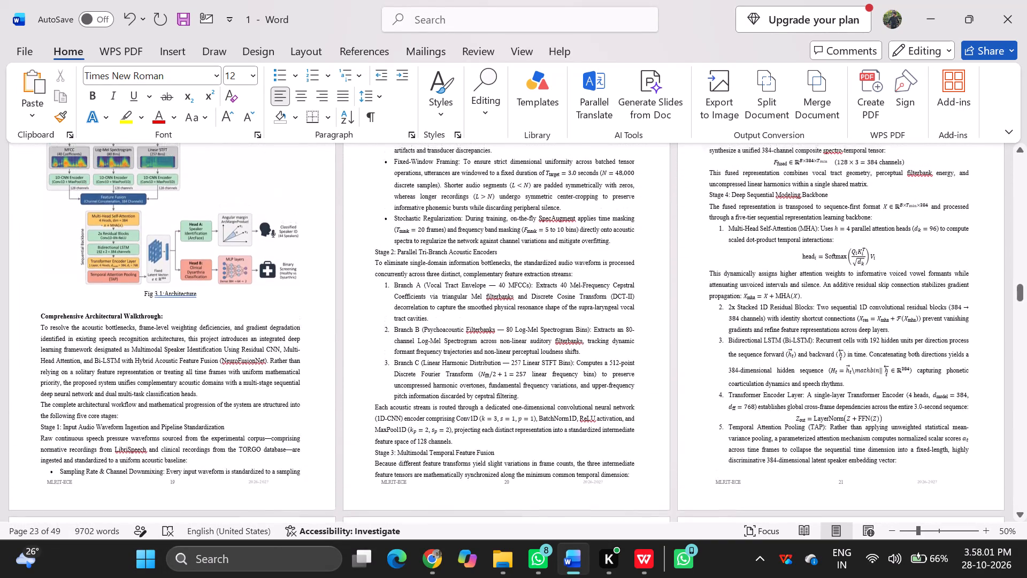
scroll(123, 360, up, 4)
scroll(123, 360, right, 1)
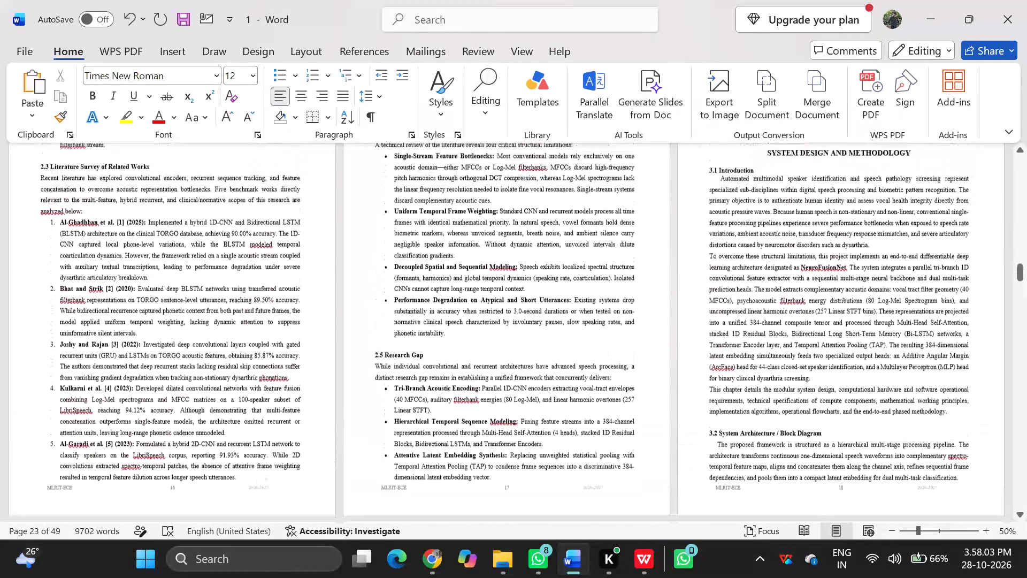
scroll(123, 360, right, 1)
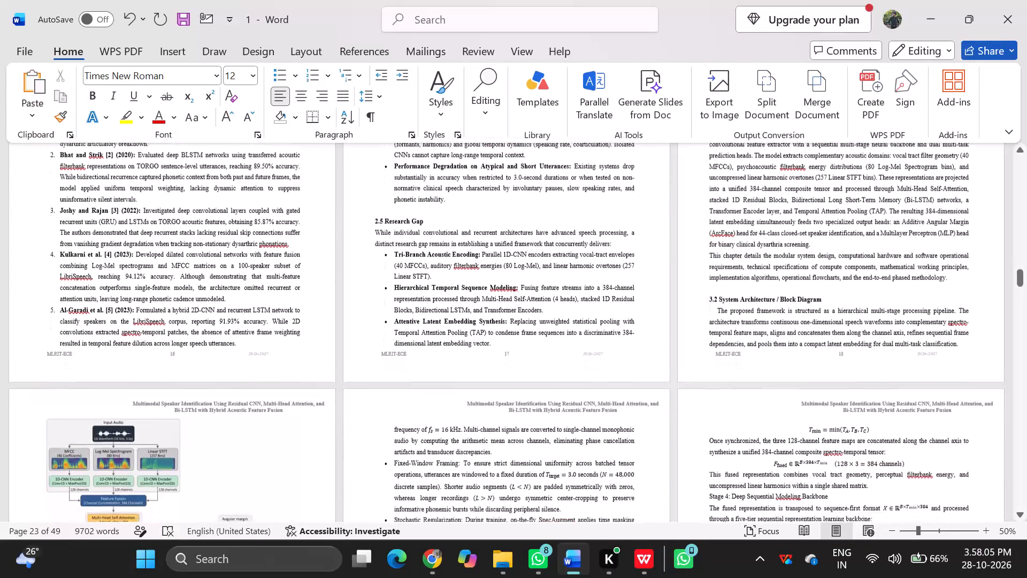
scroll(123, 360, right, 3)
scroll(123, 360, down, 1)
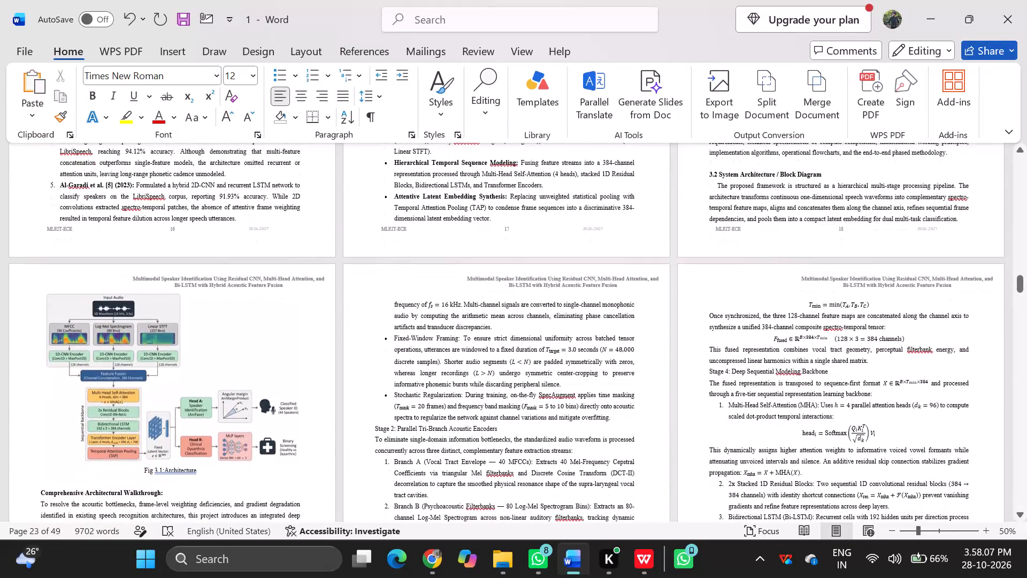
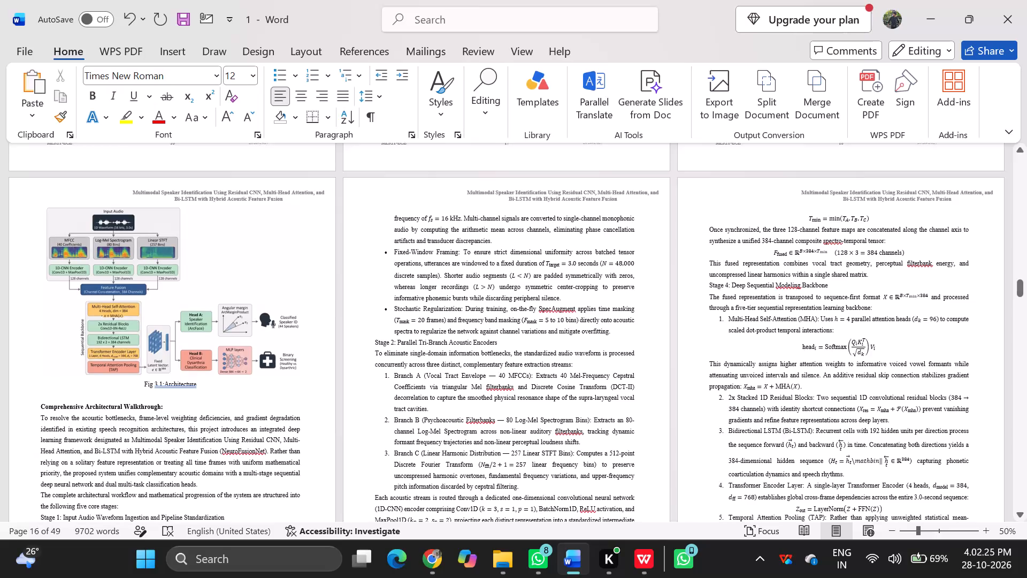
Look through pages 16 to 24, from the literature survey to the hardware component descriptions, checking spacing and page layout.
scroll(795, 399, up, 3)
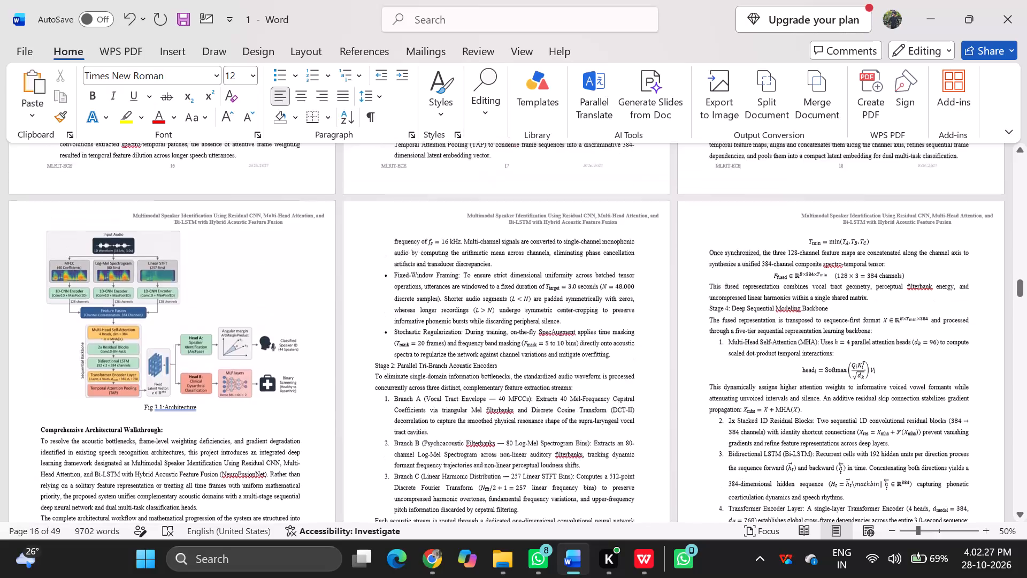
scroll(795, 399, up, 1)
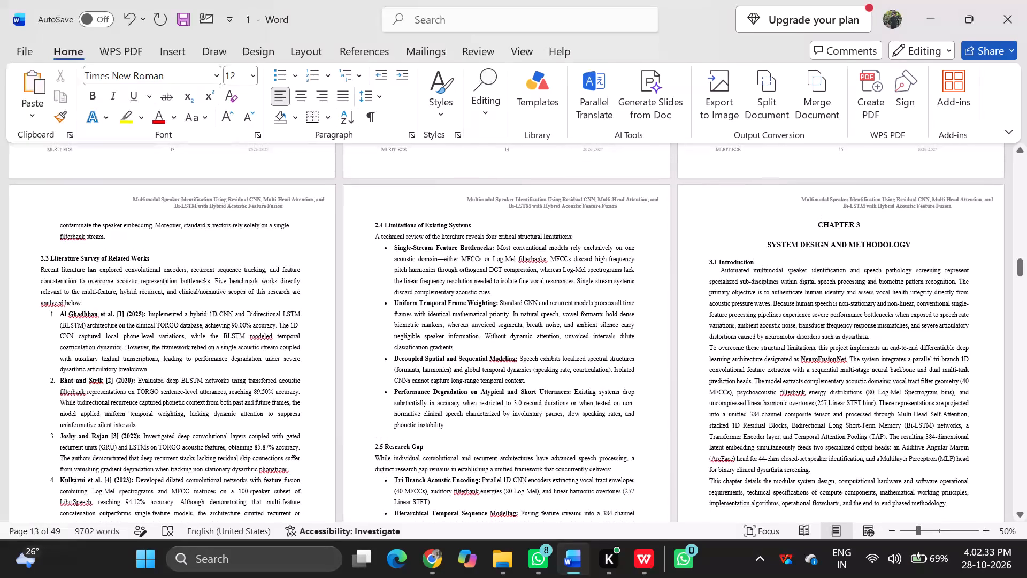
scroll(767, 382, down, 3)
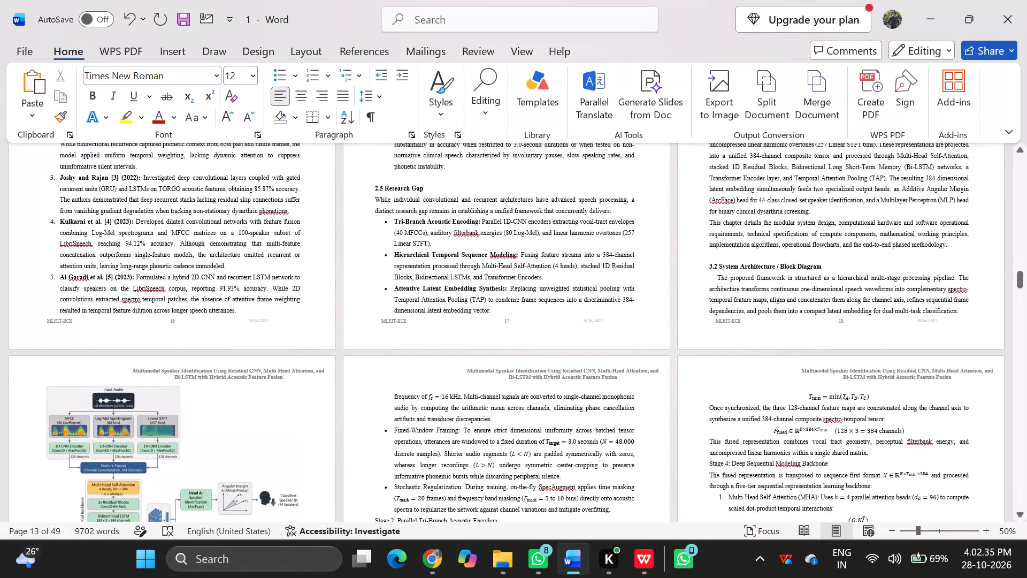
scroll(767, 382, down, 2)
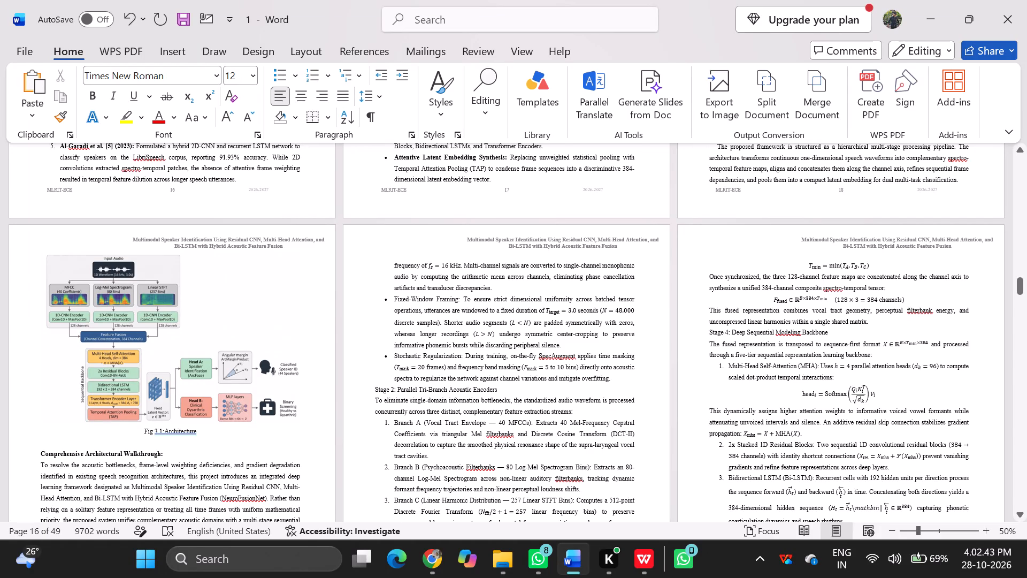
scroll(611, 423, down, 1)
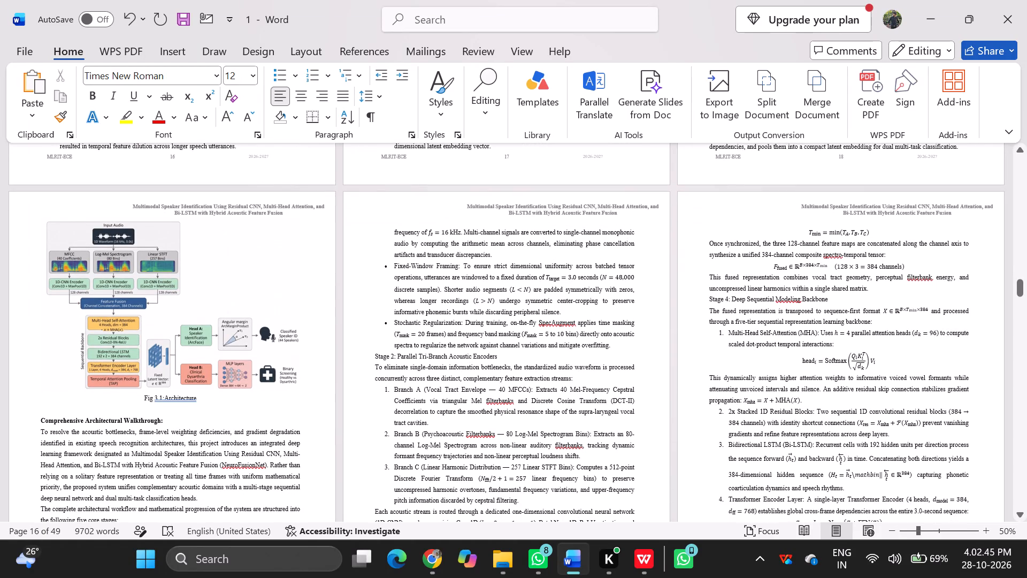
scroll(611, 423, down, 2)
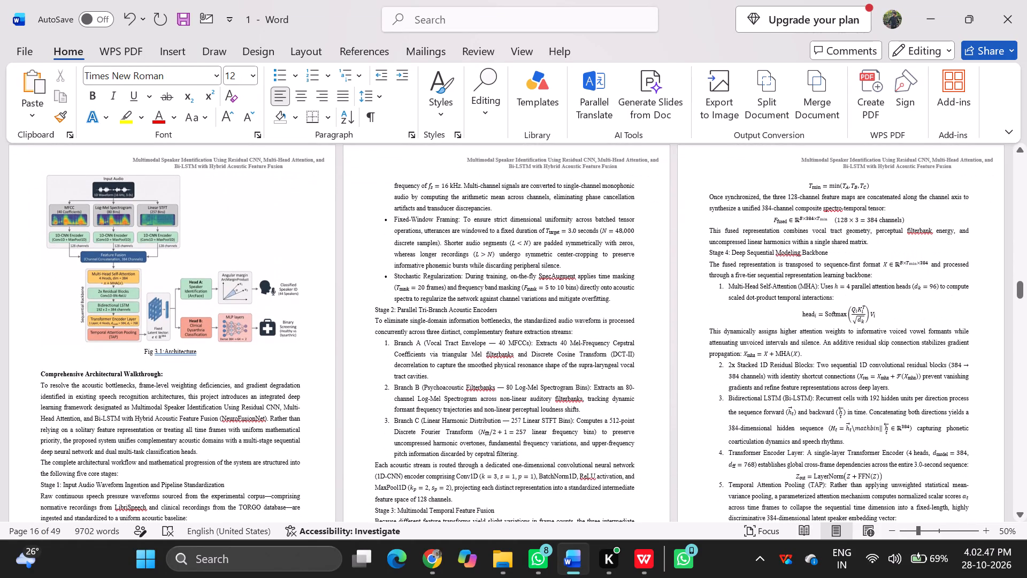
scroll(611, 423, down, 1)
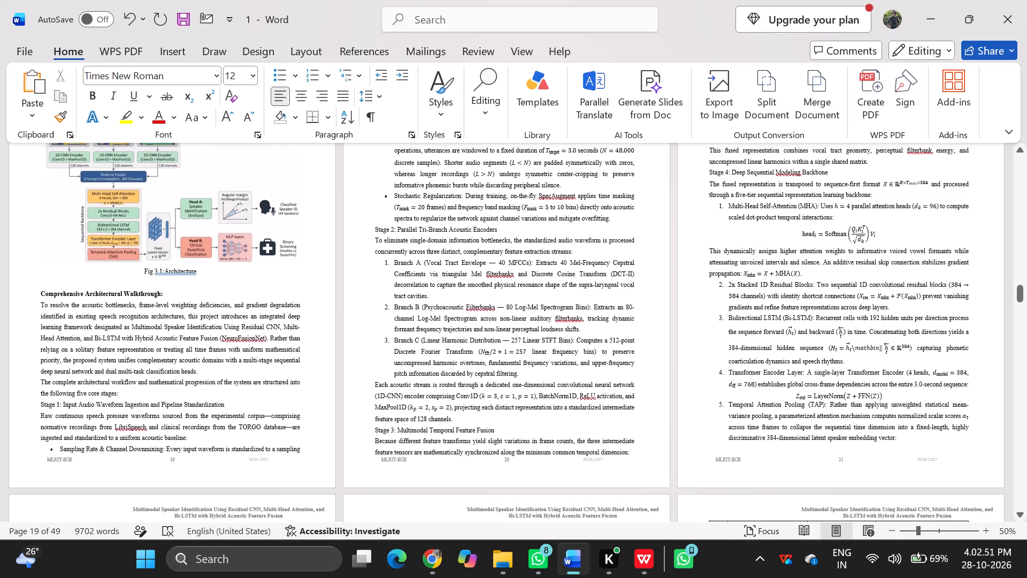
scroll(611, 423, down, 1)
scroll(466, 434, up, 1)
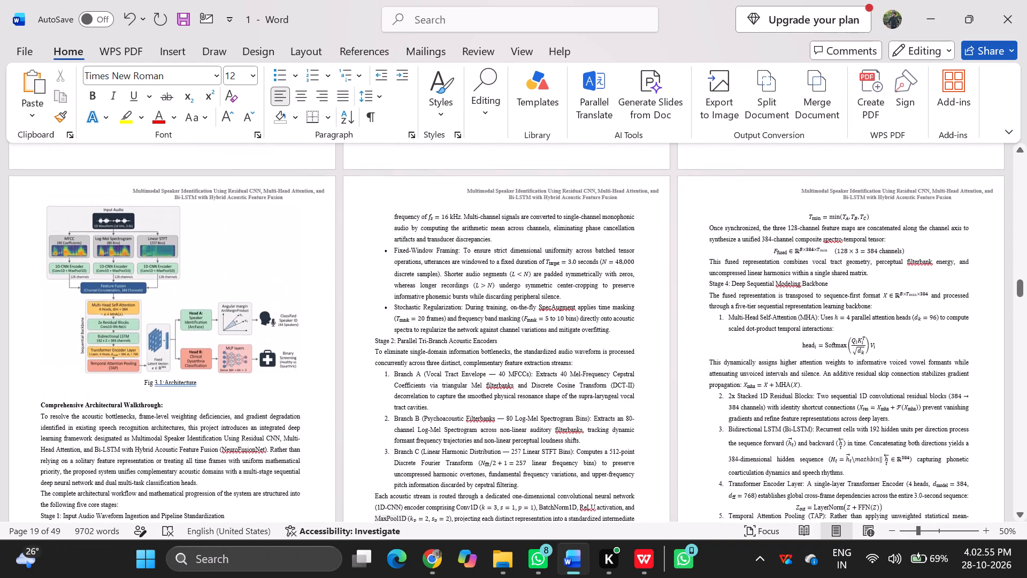
scroll(466, 434, down, 2)
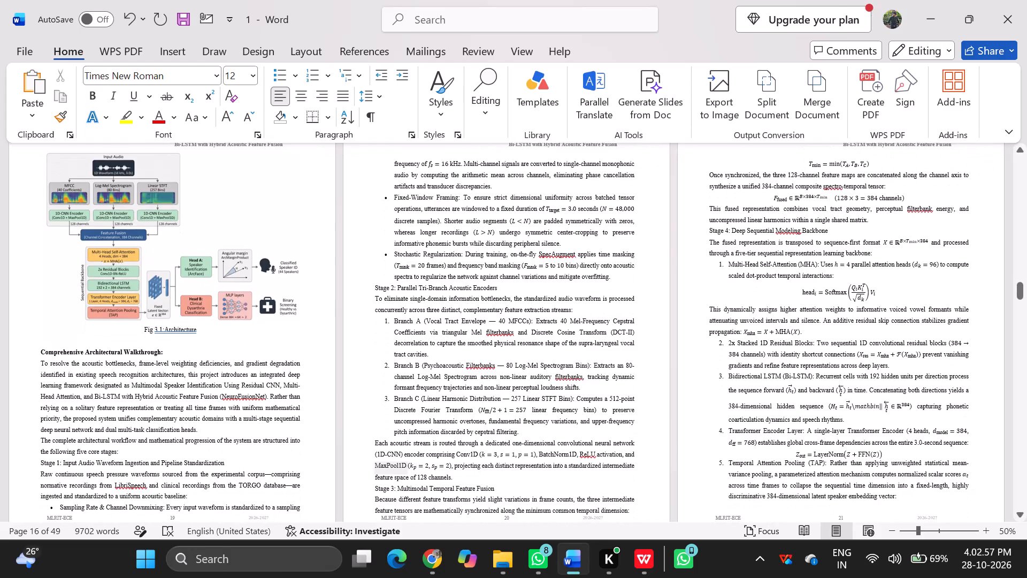
scroll(466, 434, down, 3)
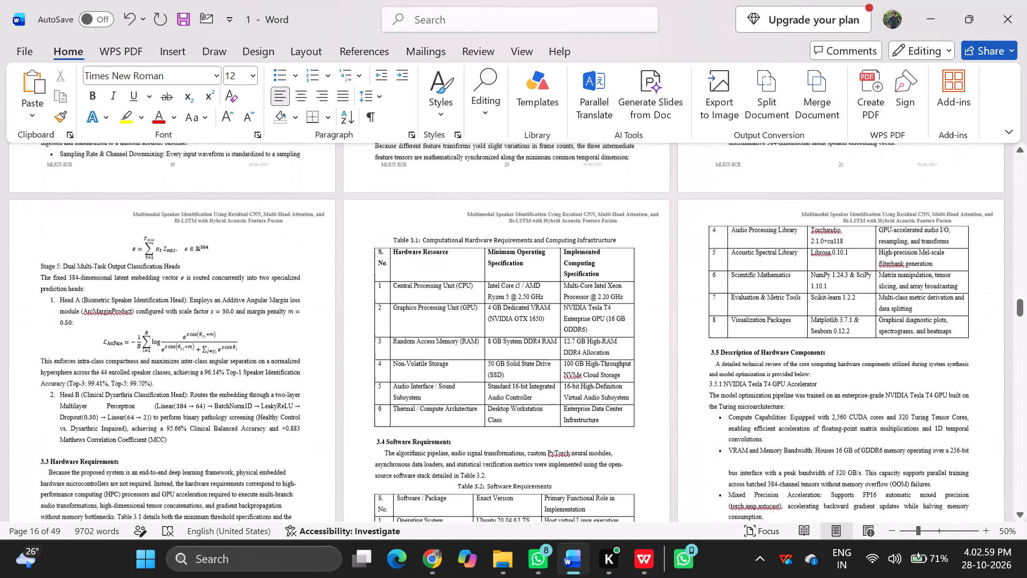
scroll(466, 434, down, 2)
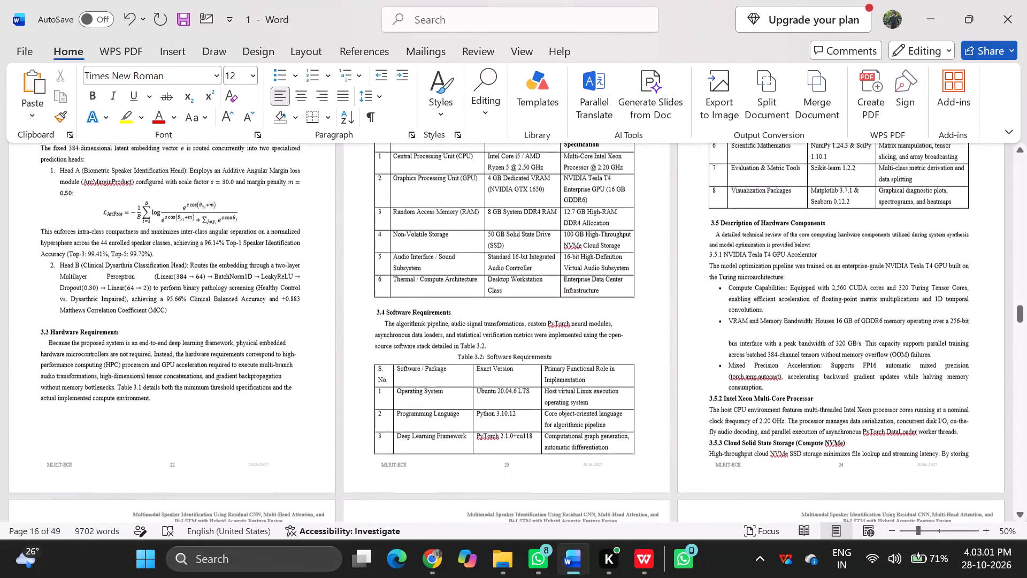
scroll(466, 434, down, 1)
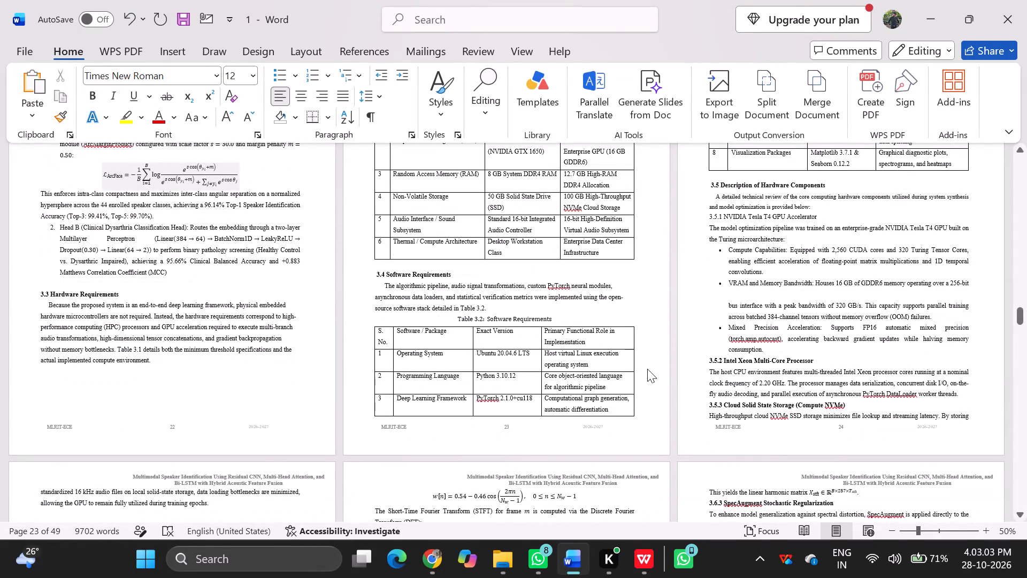
Insert blank space above the line "standardized 16 kHz audio files on local solid-state storage" at the top of page 25.
scroll(478, 476, down, 2)
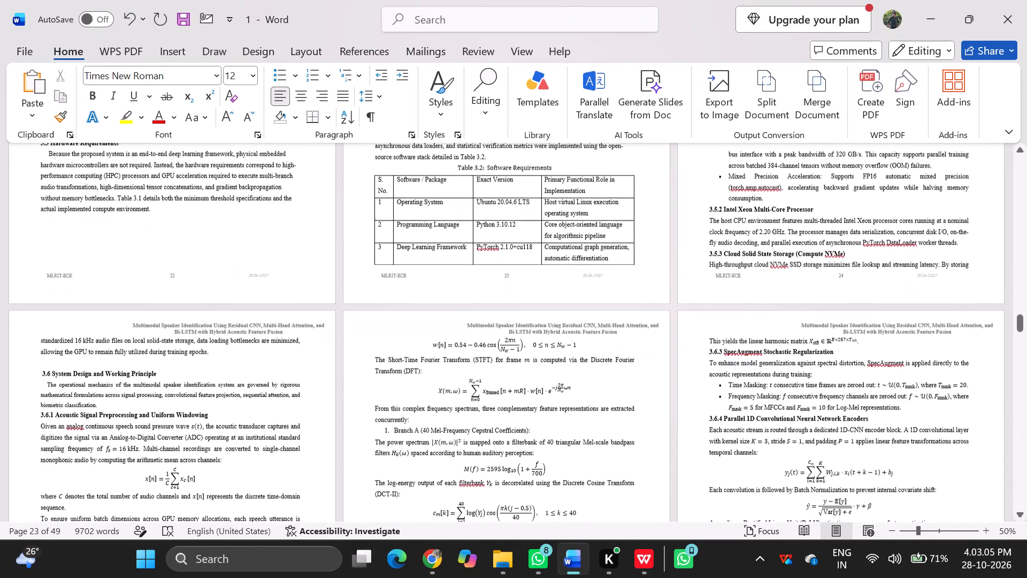
click(39, 336)
key(Return)
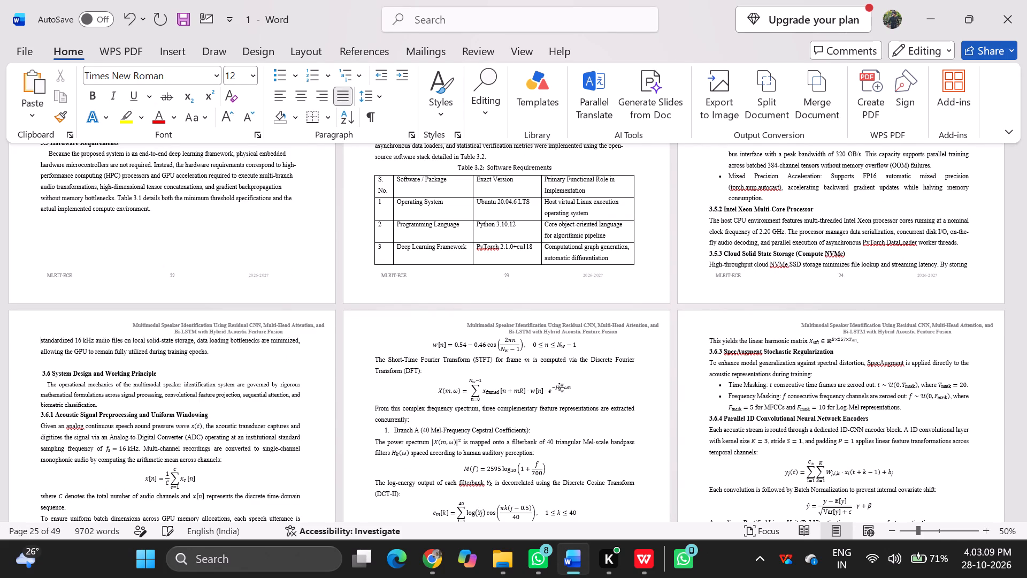
key(Return)
Insert blank space above the w[n] equation at the top of page 26 and the S_stft equation at the top of page 27.
scroll(39, 336, down, 1)
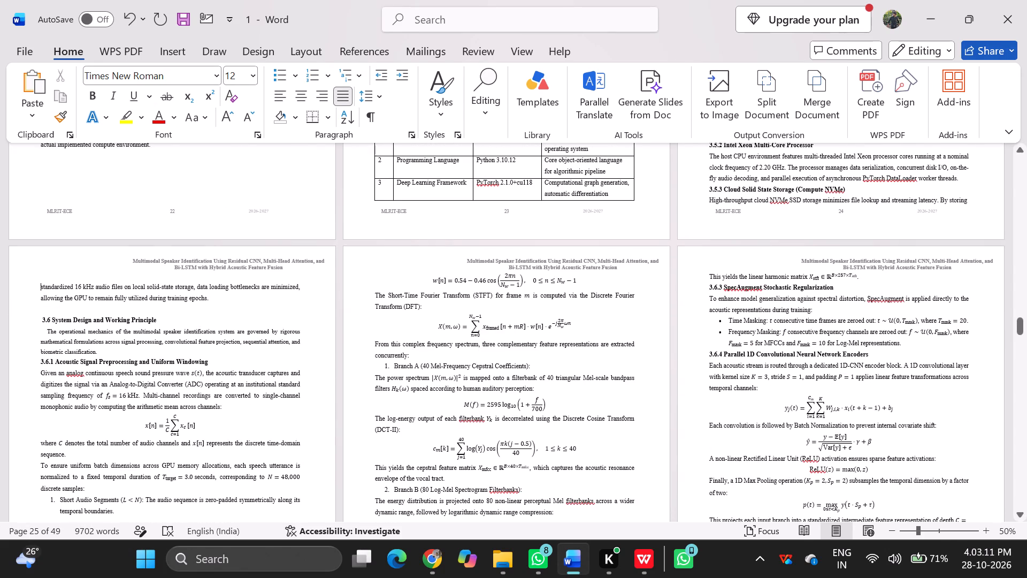
click(427, 283)
key(Return)
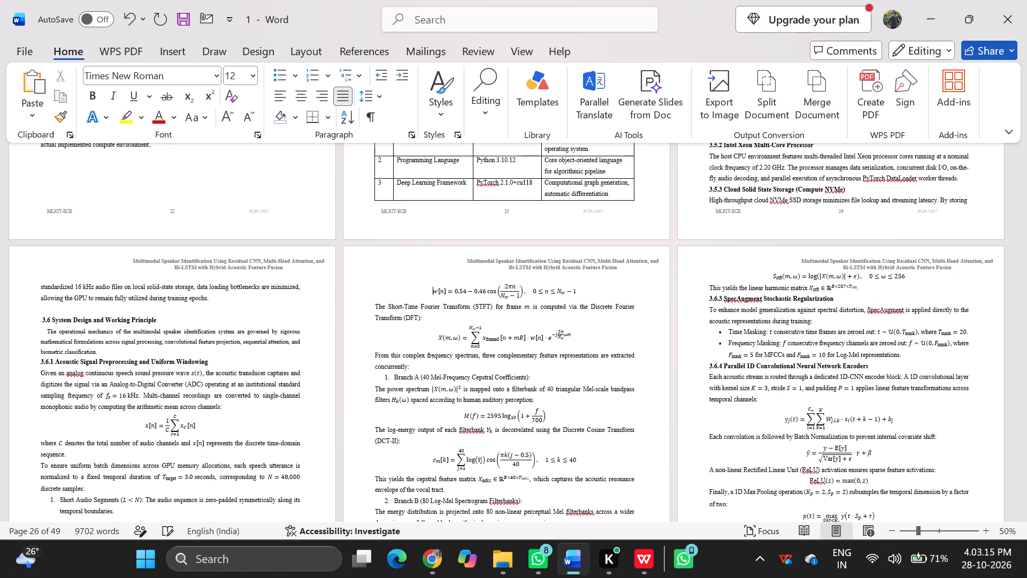
click(770, 279)
key(Return)
key(Return)
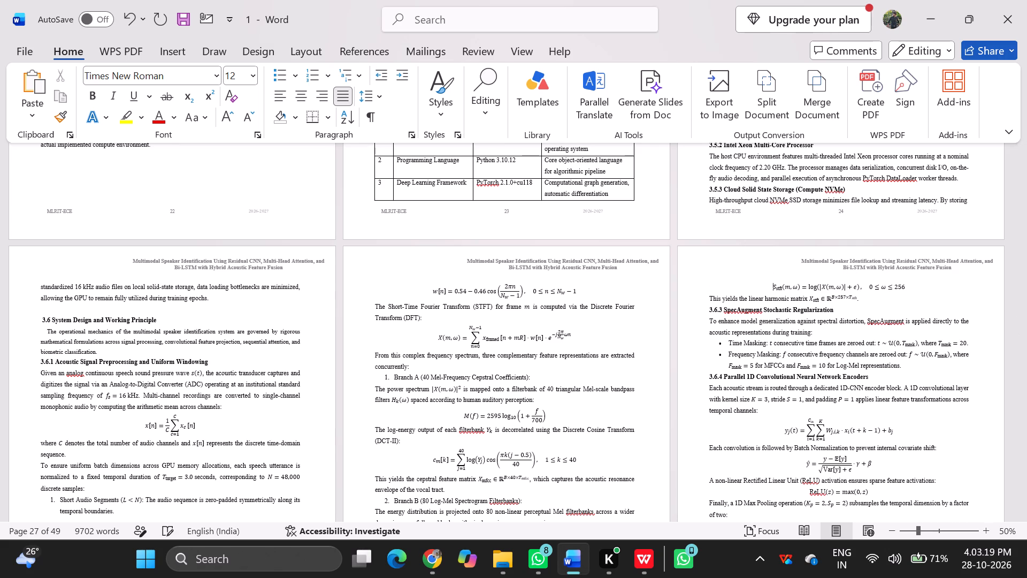
Look through pages 25 to 27, from 3.6 System Design and Working Principle to 3.6.5, checking line spacing and page breaks.
scroll(770, 279, down, 1)
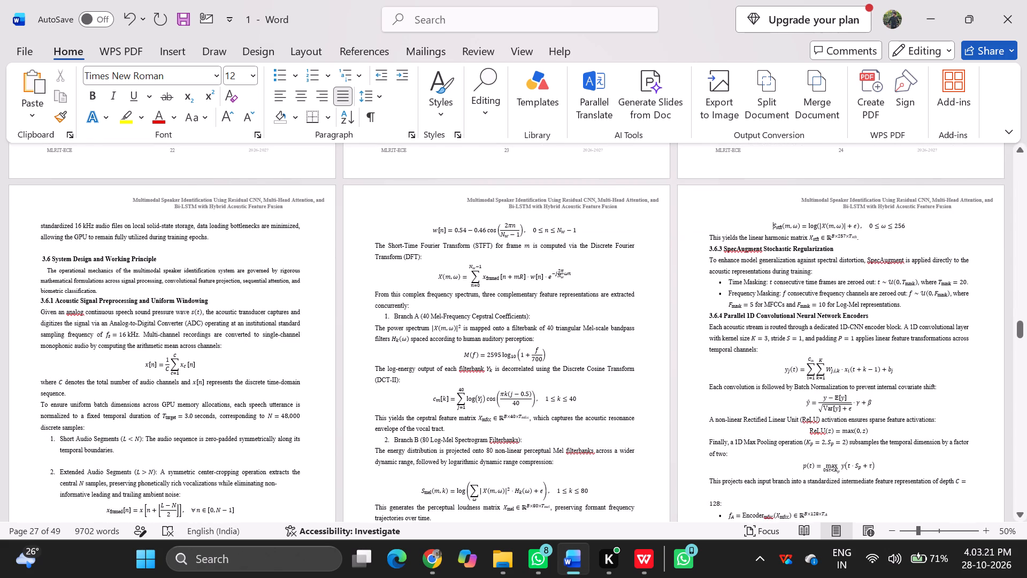
scroll(770, 279, down, 1)
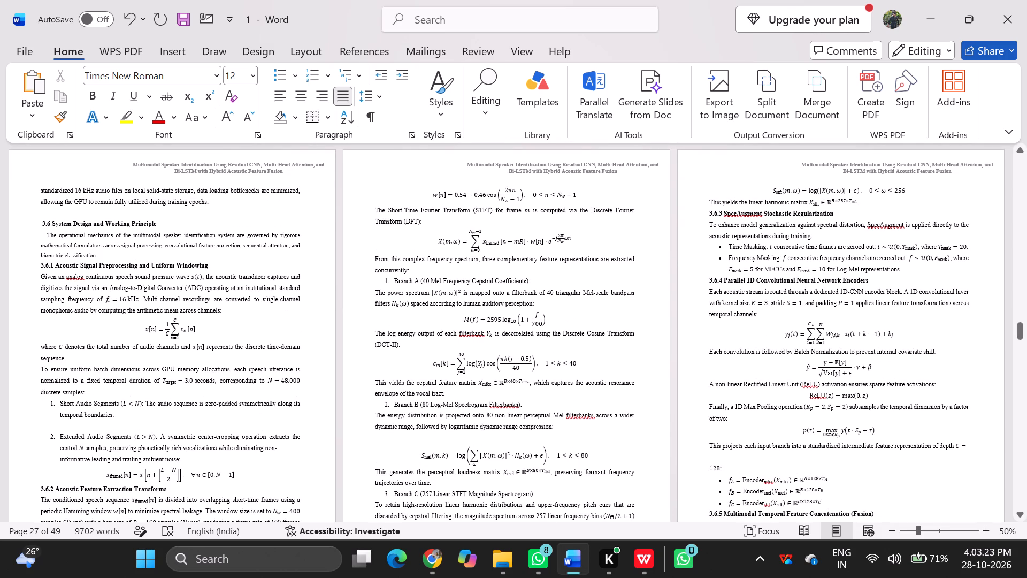
scroll(714, 430, down, 2)
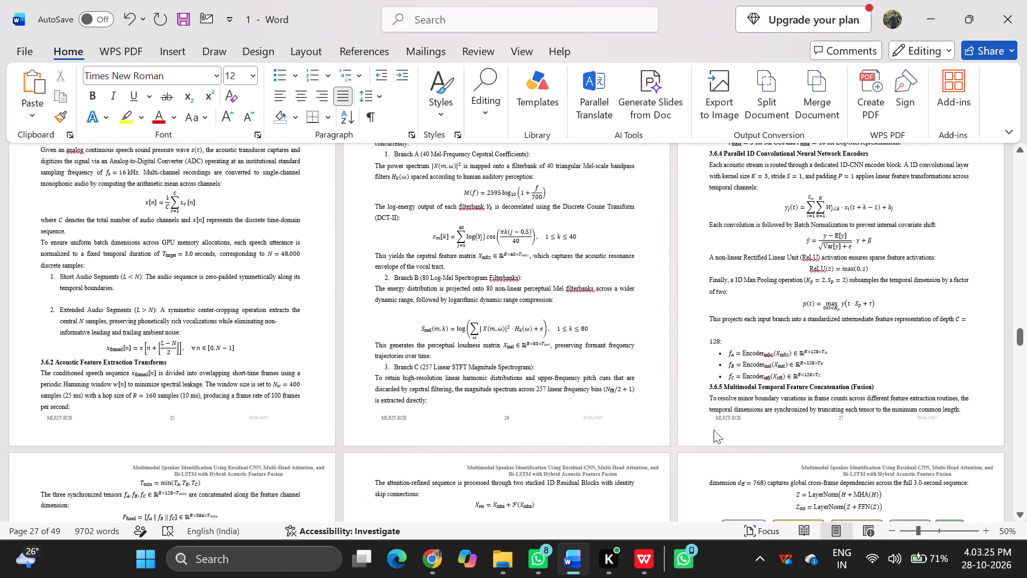
scroll(714, 430, up, 2)
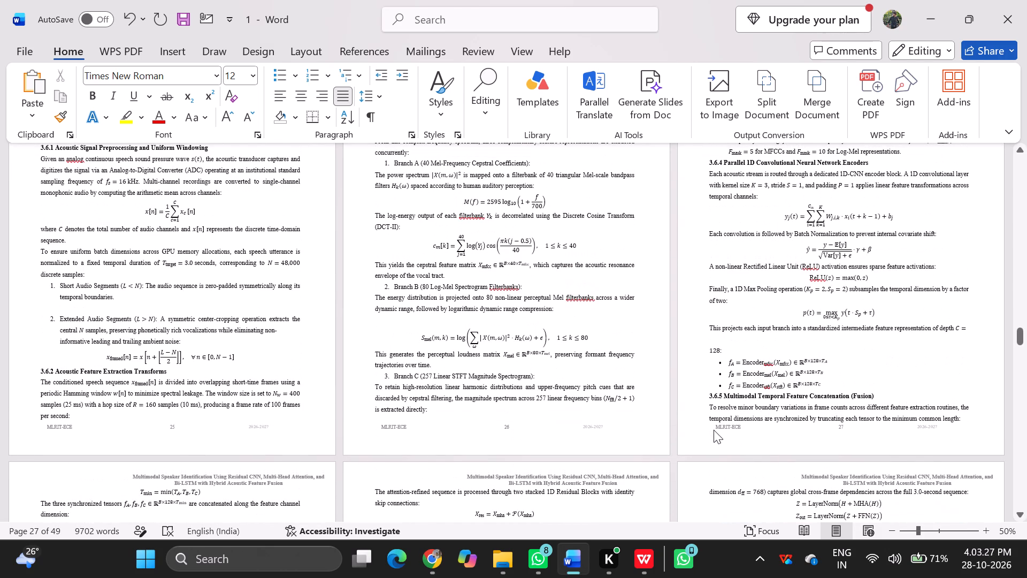
scroll(714, 430, up, 2)
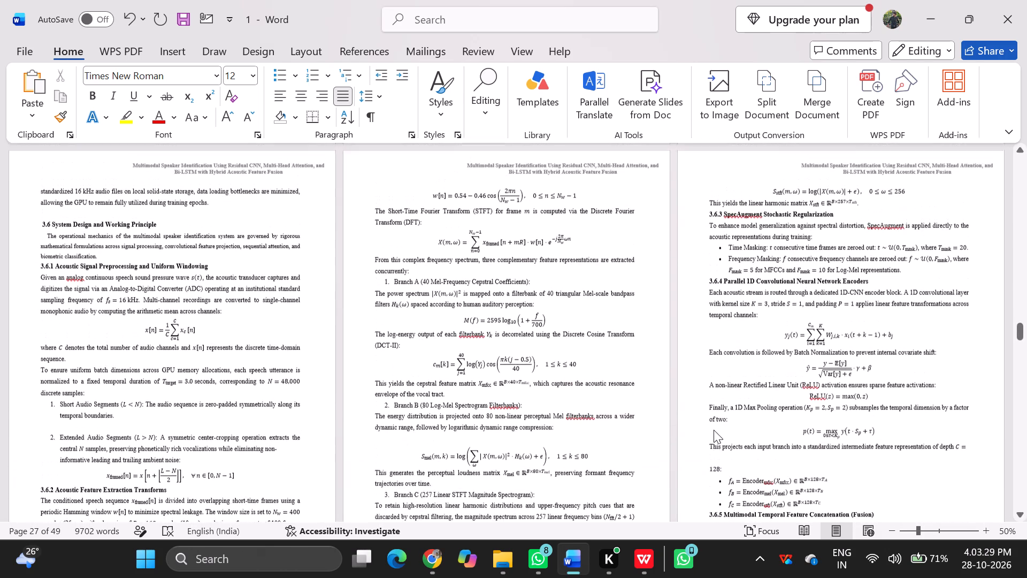
scroll(714, 430, up, 3)
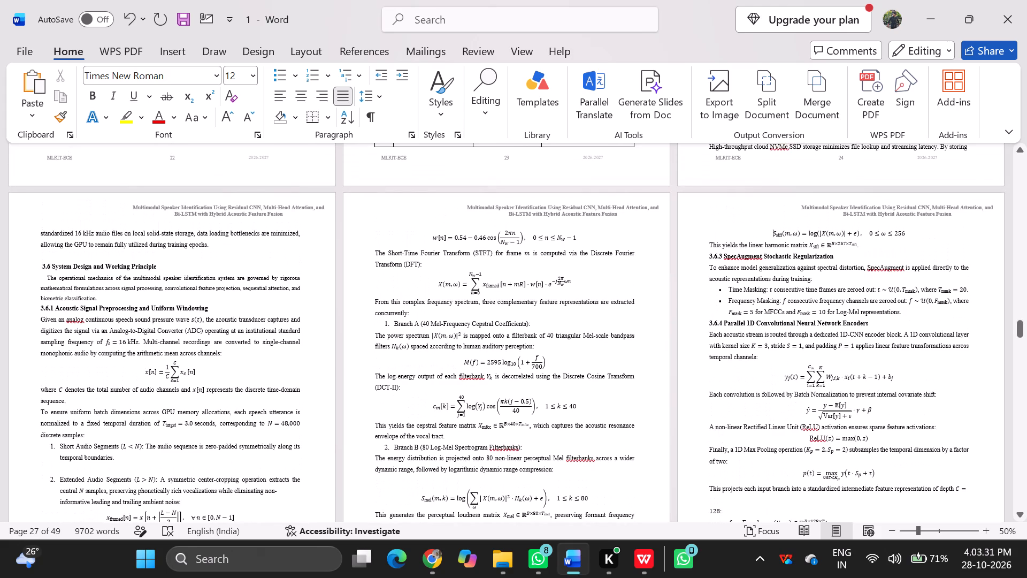
click(45, 256)
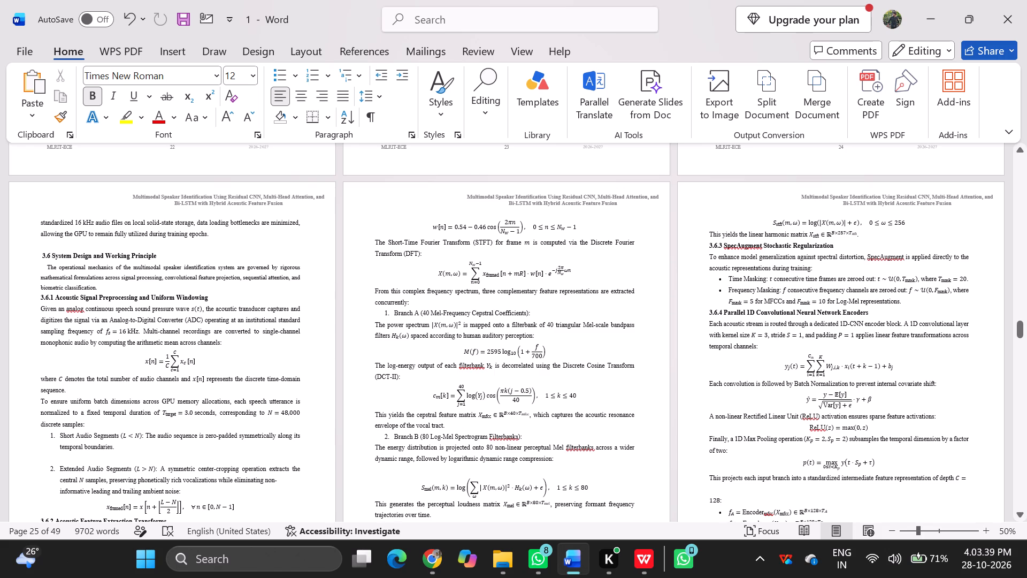
scroll(224, 366, down, 2)
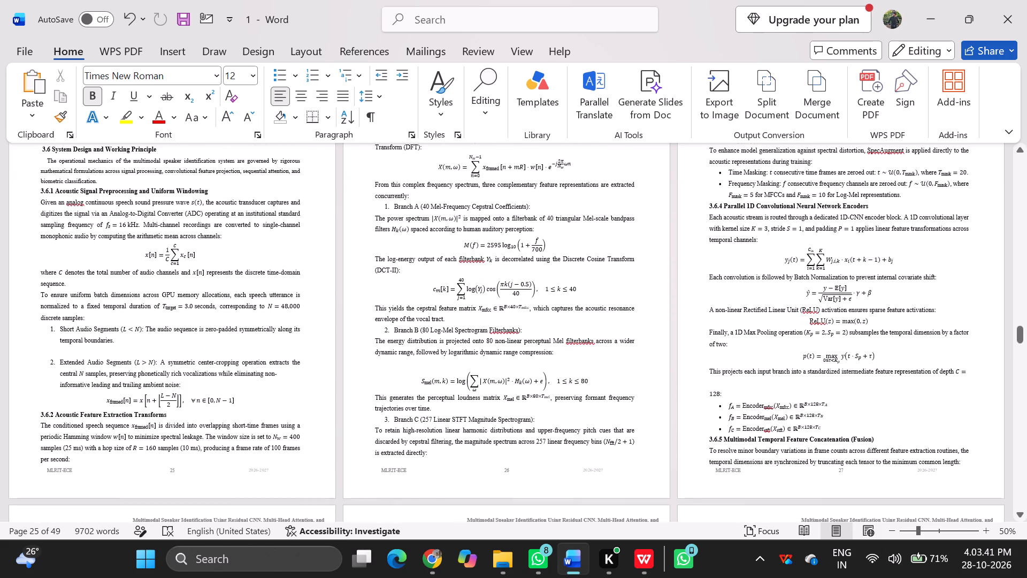
scroll(224, 366, down, 1)
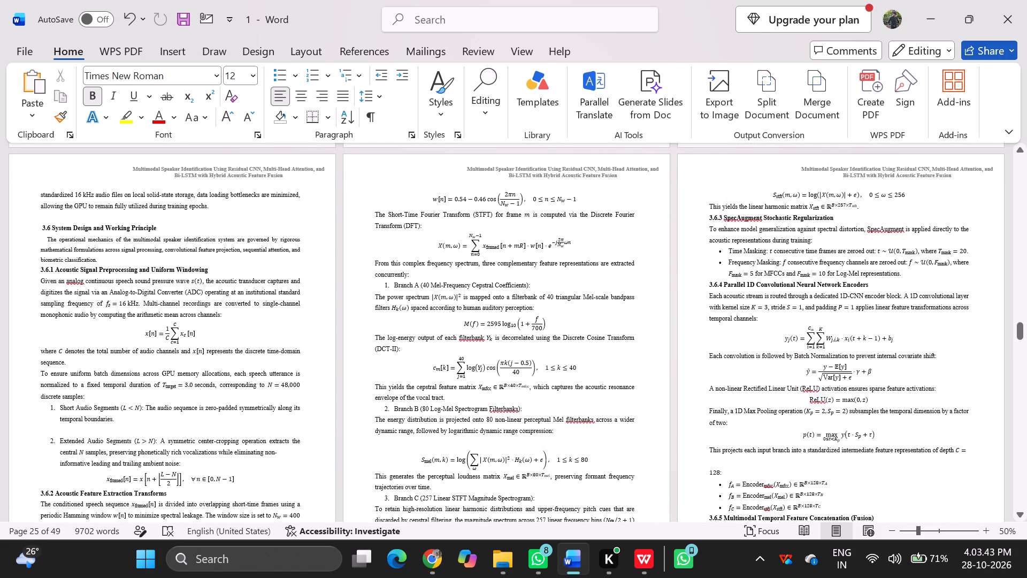
scroll(224, 366, down, 2)
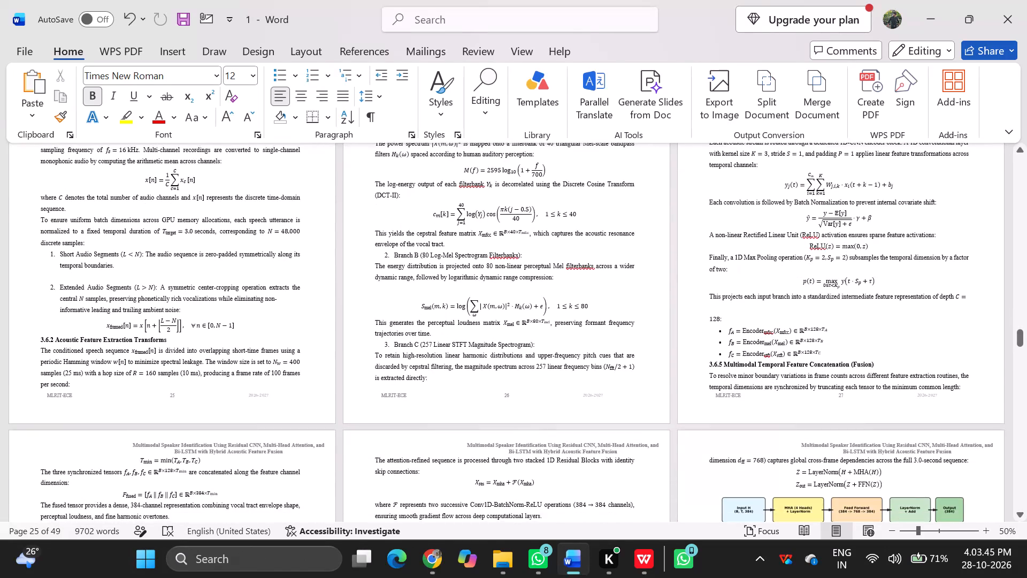
Insert blank space above the T_min equation at the top of page 28.
scroll(224, 366, down, 2)
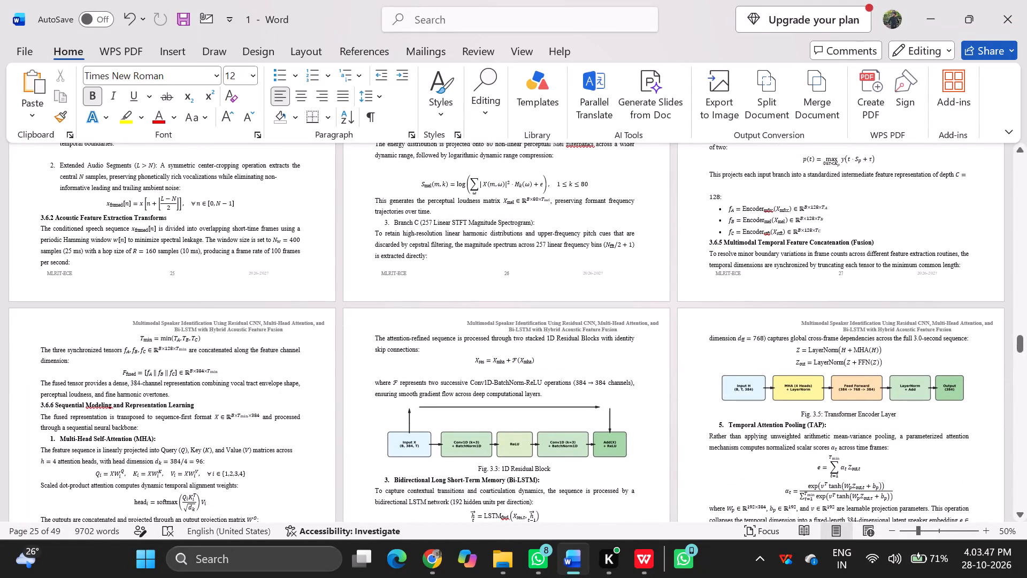
click(133, 340)
key(Return)
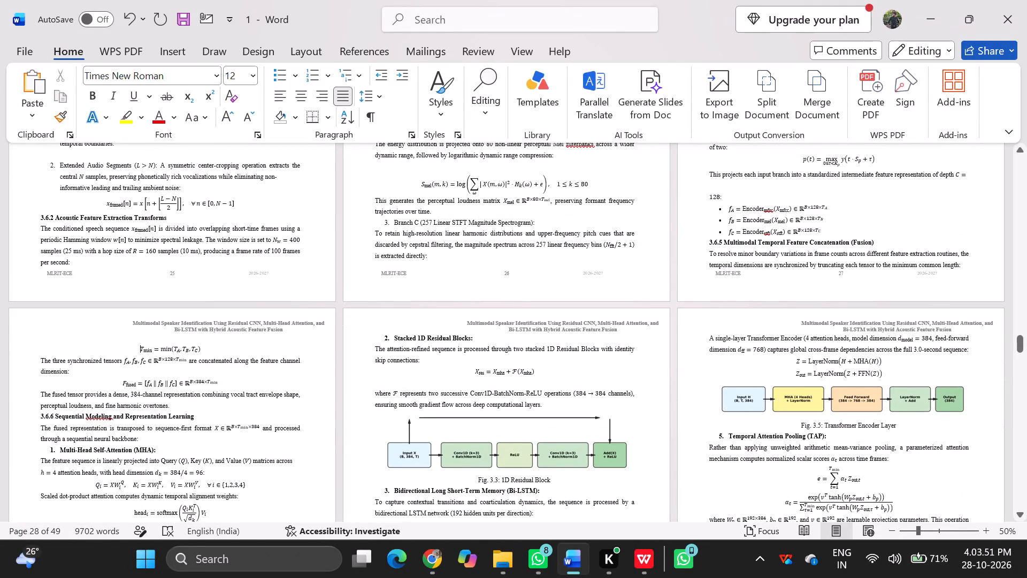
Insert an unnumbered blank line above the "Stacked 1D Residual Blocks:" heading at the top of page 29.
click(380, 337)
key(Return)
key(Up)
key(BackSpace)
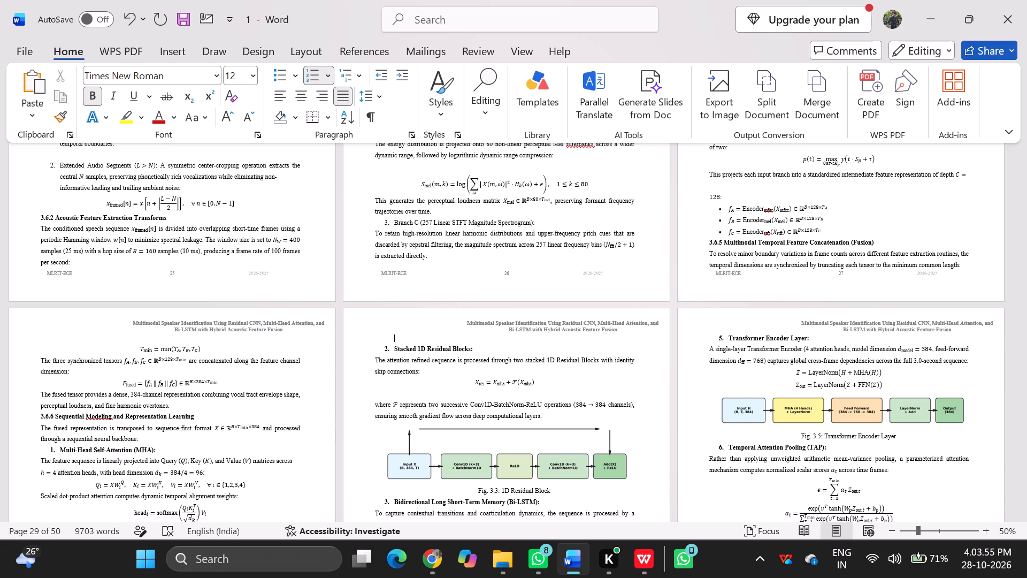
Insert an unnumbered blank line above the "Transformer Encoder Layer:" heading at the top of page 30, keeping it as item 4.
click(726, 338)
key(Return)
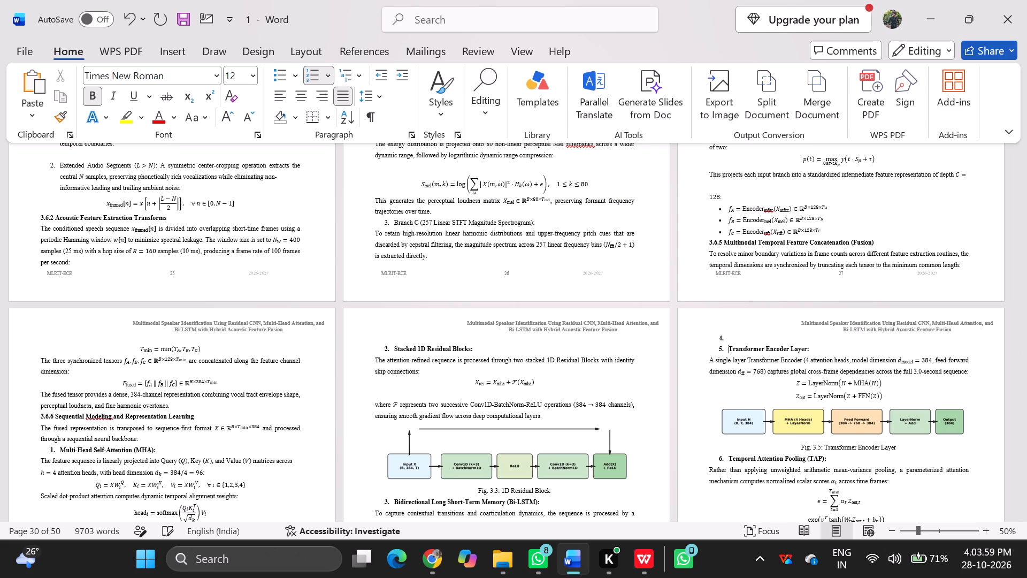
key(Up)
key(BackSpace)
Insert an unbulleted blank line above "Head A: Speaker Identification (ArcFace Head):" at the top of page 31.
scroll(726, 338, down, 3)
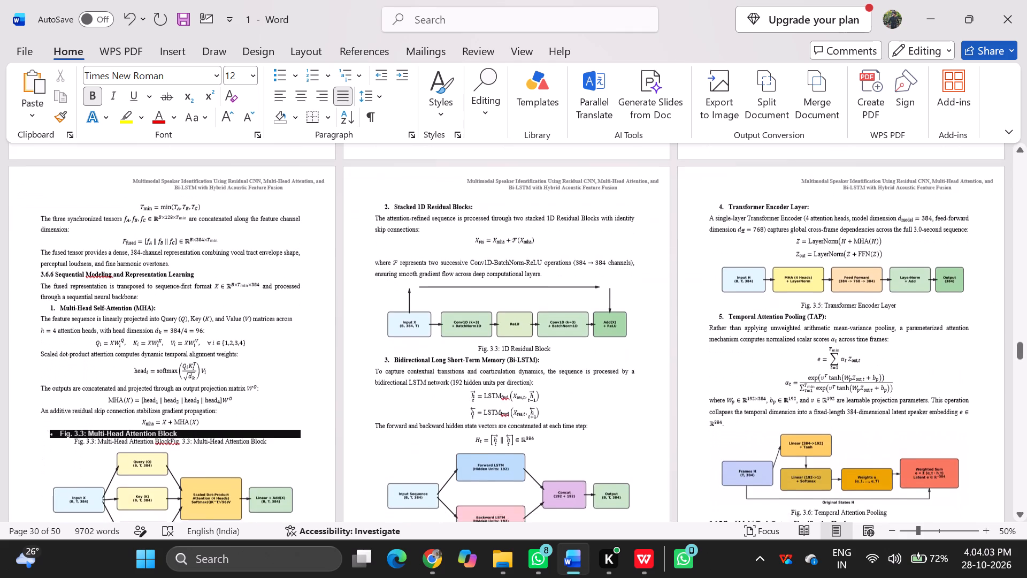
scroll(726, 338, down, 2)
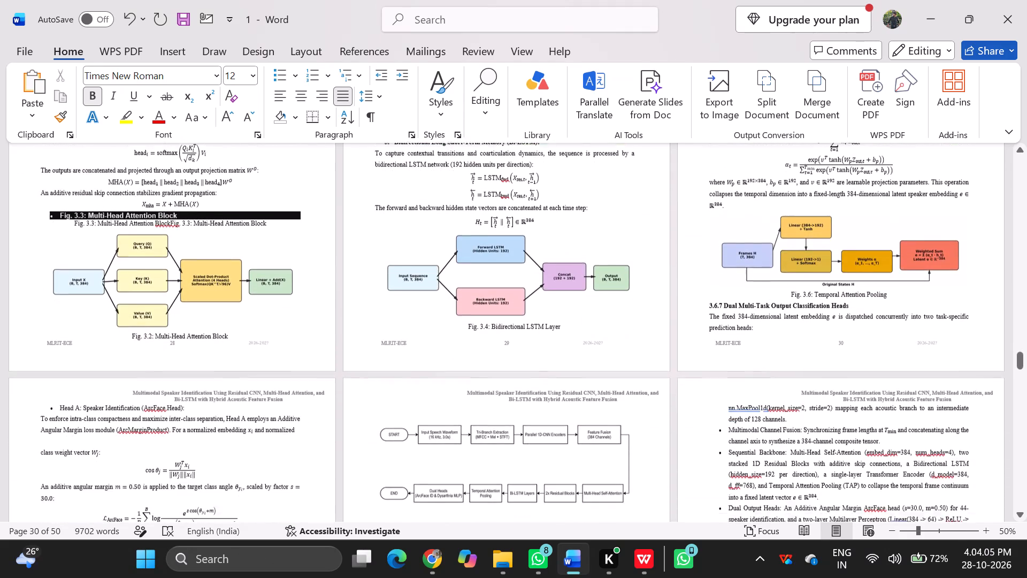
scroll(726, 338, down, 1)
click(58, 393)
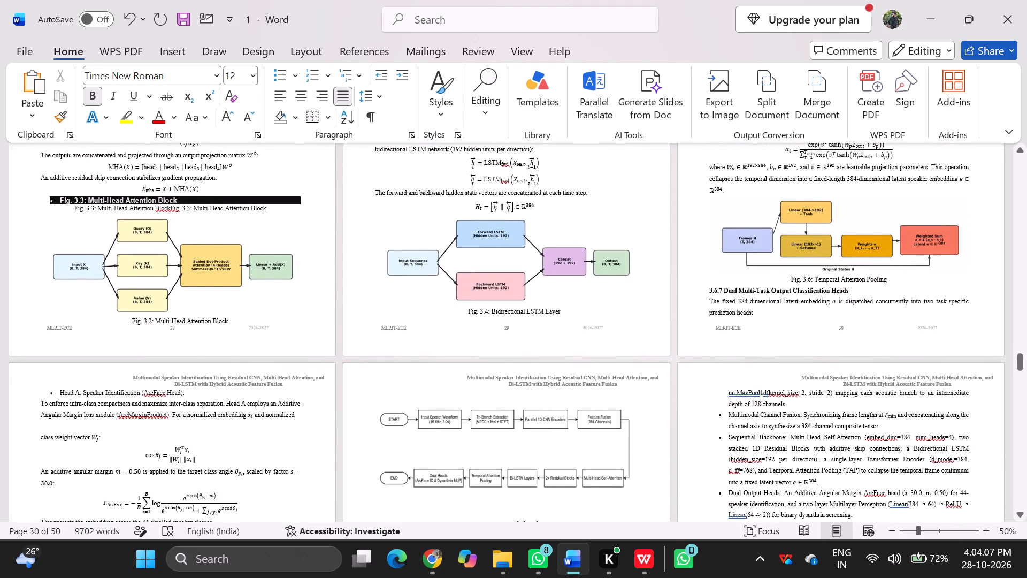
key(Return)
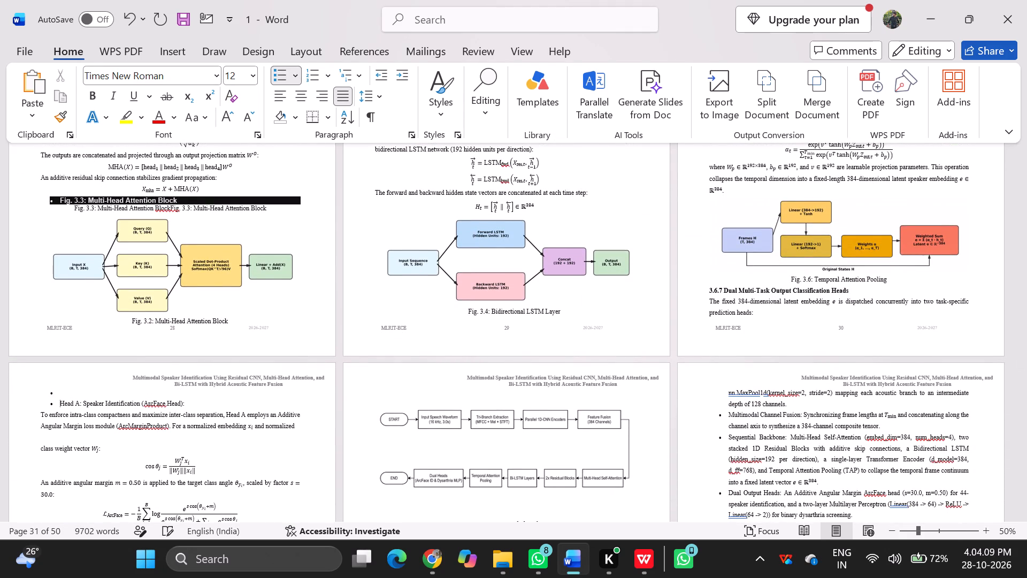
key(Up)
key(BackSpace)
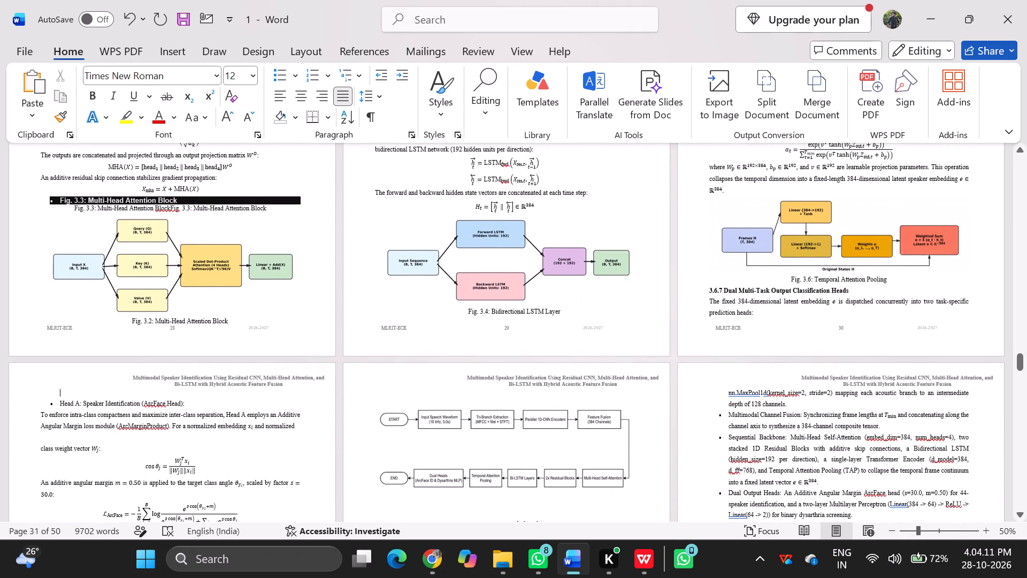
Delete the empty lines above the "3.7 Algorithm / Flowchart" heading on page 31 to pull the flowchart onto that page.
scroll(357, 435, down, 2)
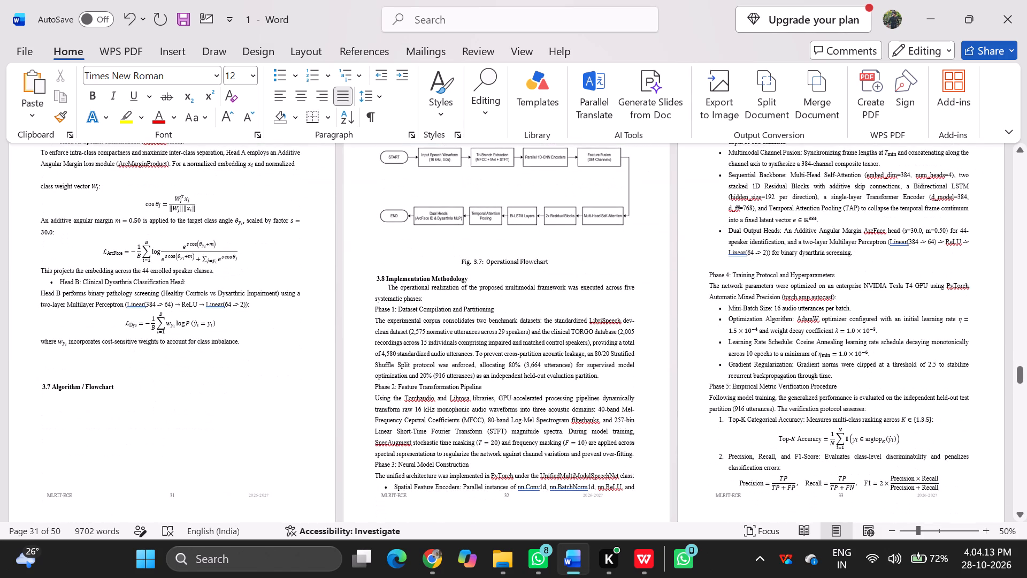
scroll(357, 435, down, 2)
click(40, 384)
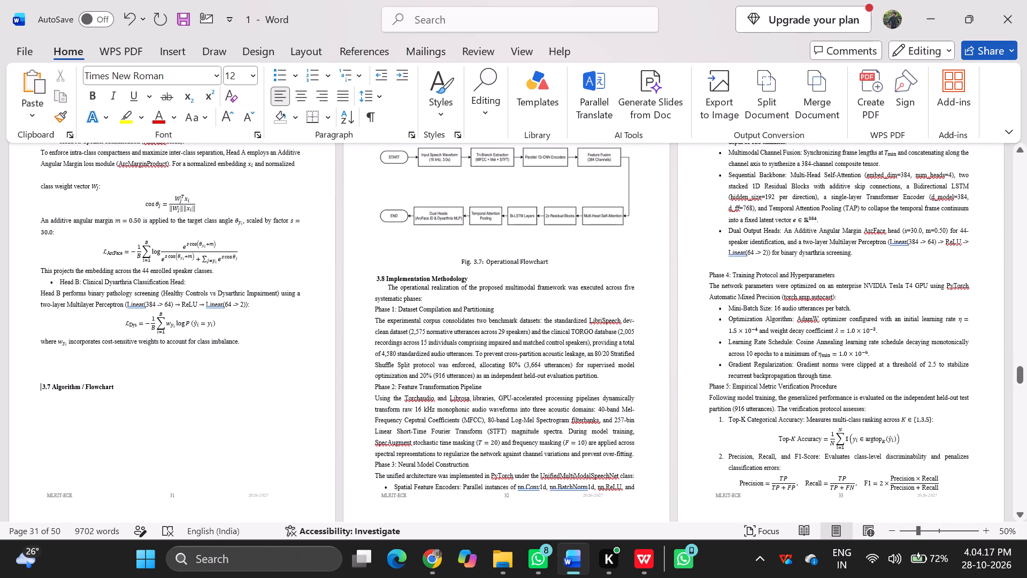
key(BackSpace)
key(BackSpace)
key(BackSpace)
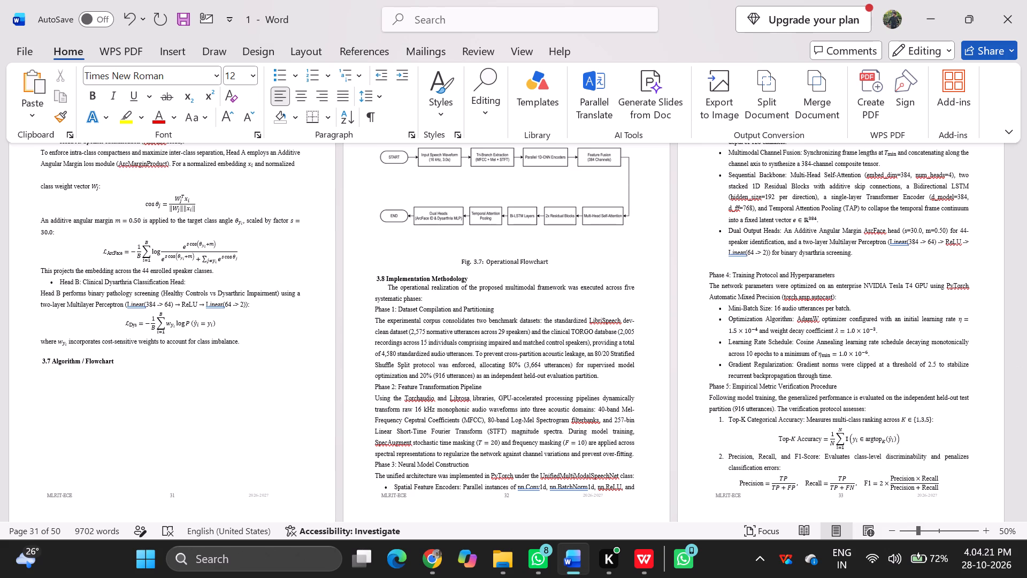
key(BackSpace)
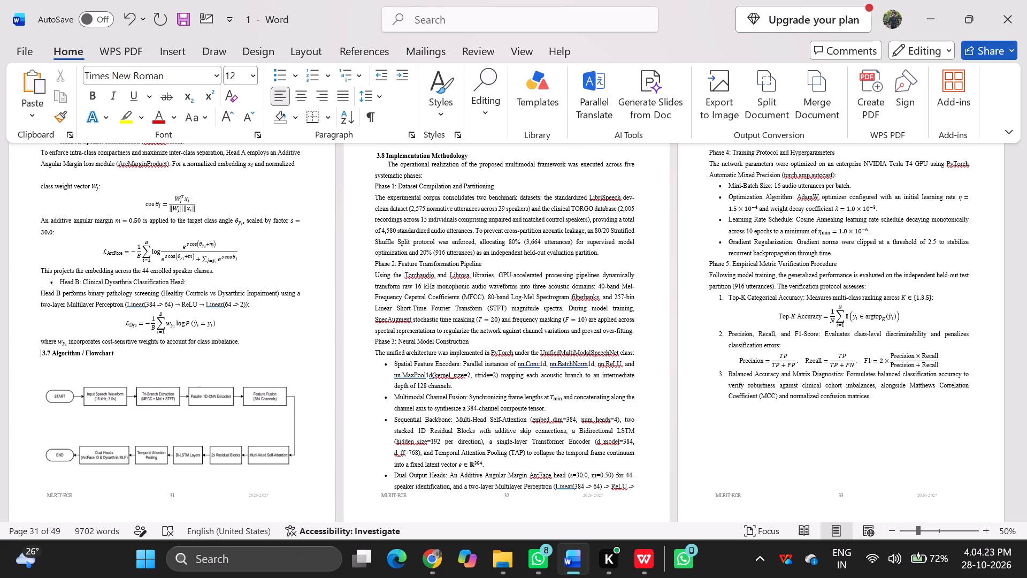
Look through pages 25 to 33, checking the flowchart placement, top-of-page spacing and page breaks.
scroll(147, 384, right, 1)
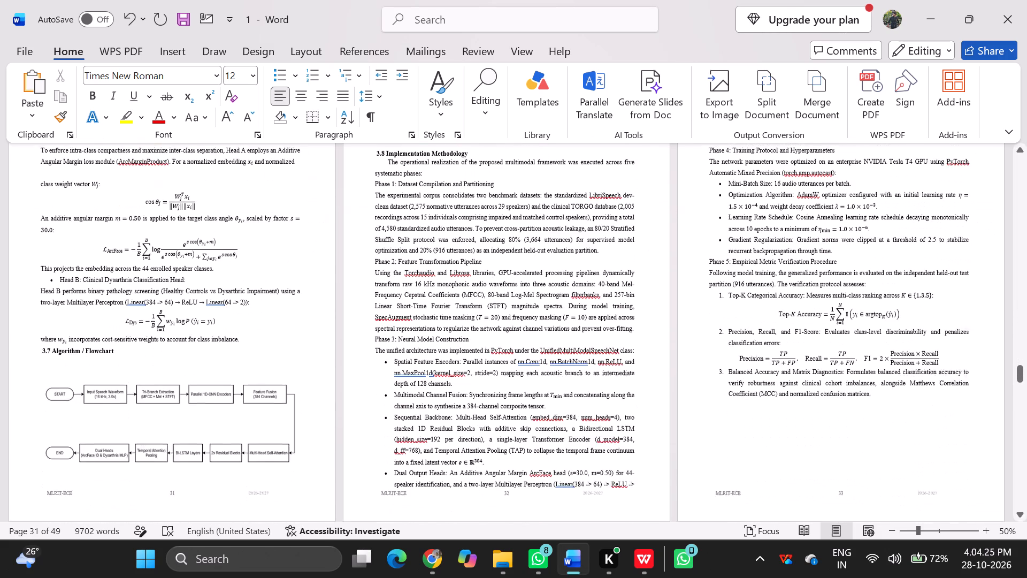
scroll(147, 384, right, 1)
scroll(147, 384, down, 1)
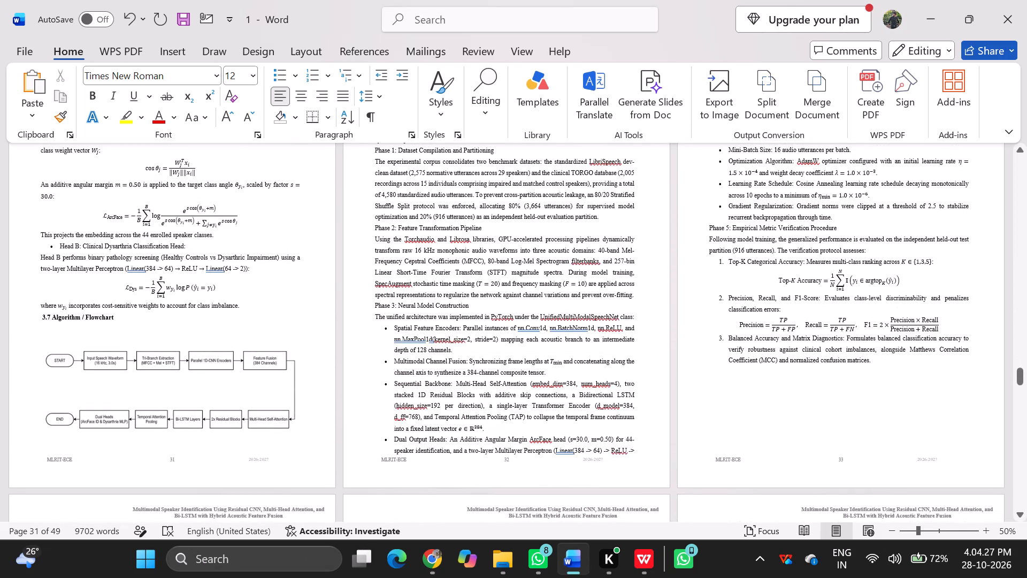
scroll(147, 384, up, 2)
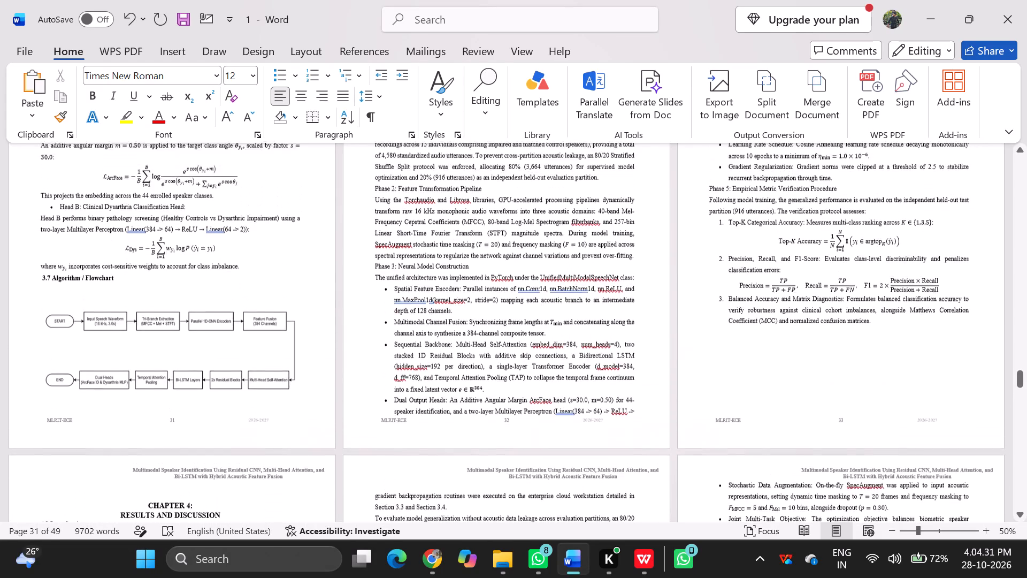
scroll(147, 384, up, 4)
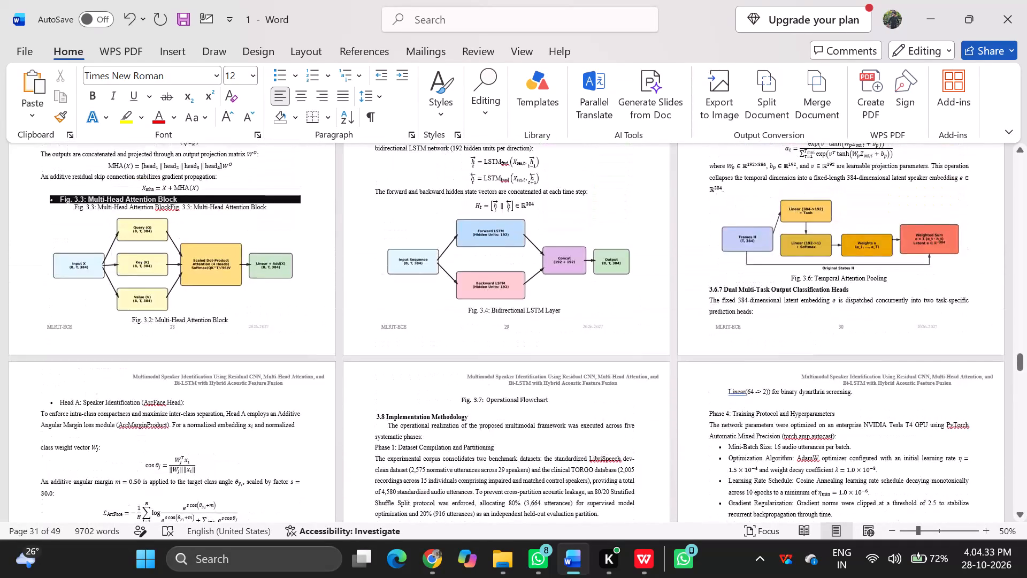
scroll(147, 384, up, 3)
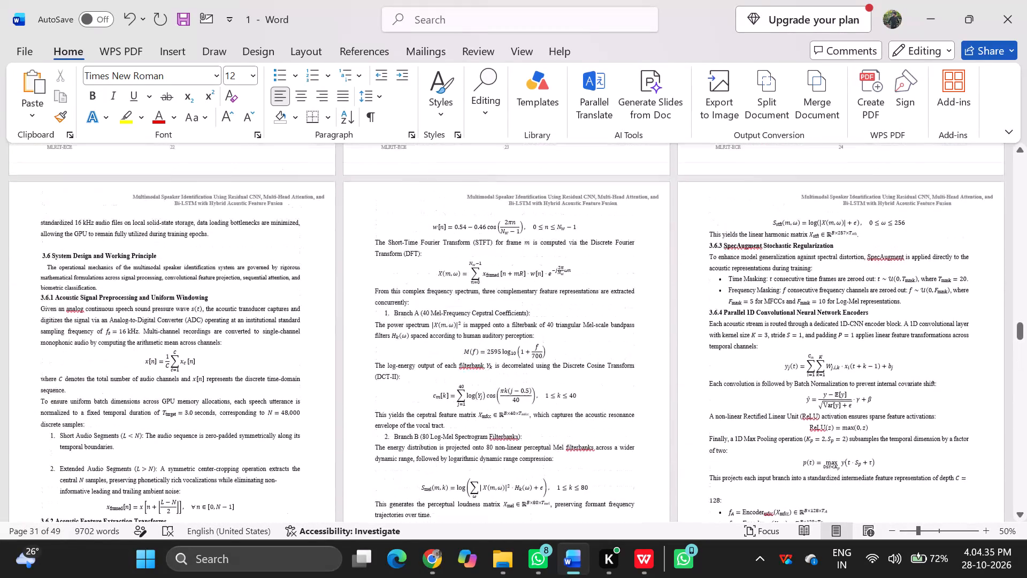
scroll(147, 384, up, 1)
scroll(147, 384, down, 2)
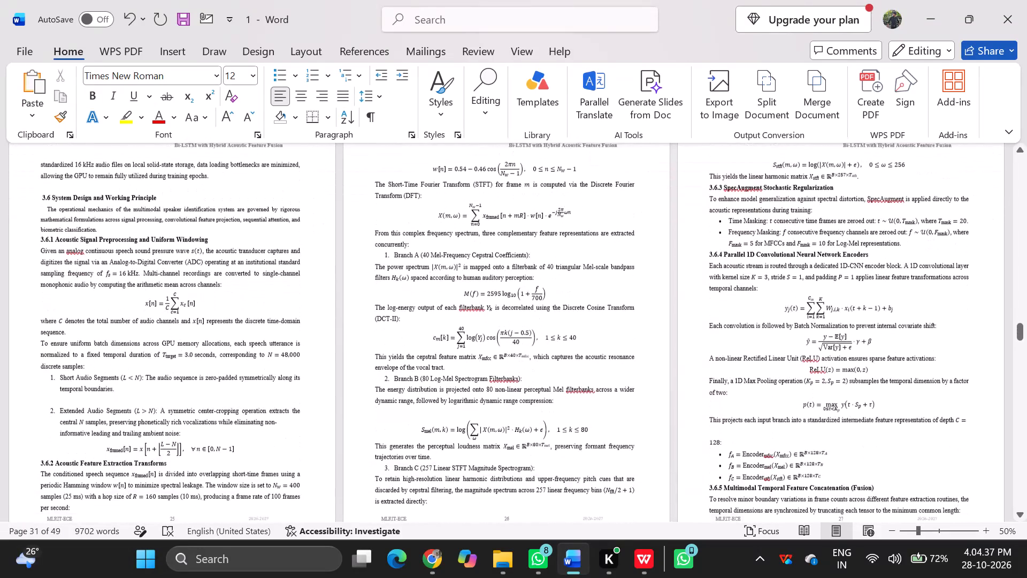
scroll(147, 384, down, 2)
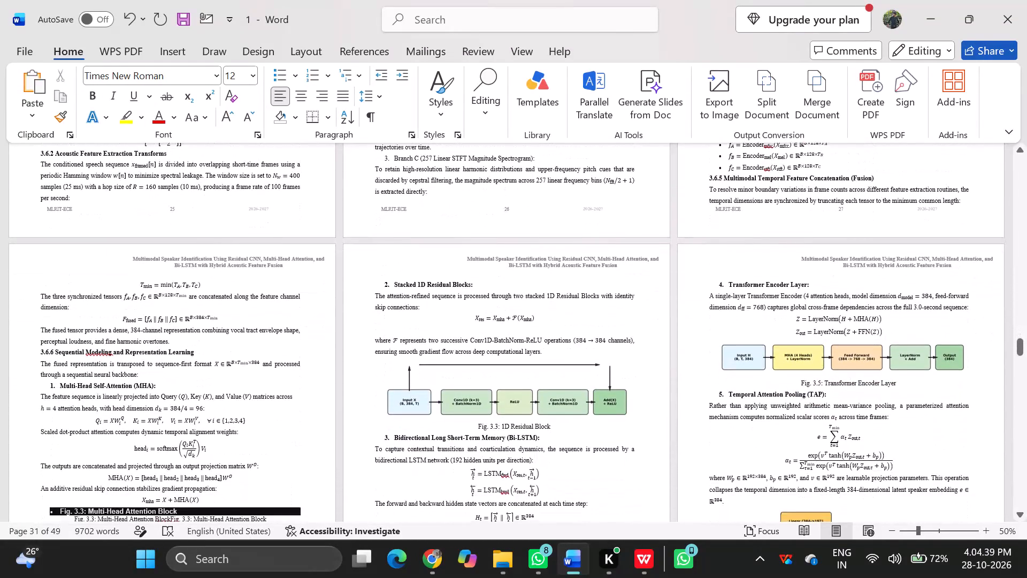
scroll(147, 384, down, 3)
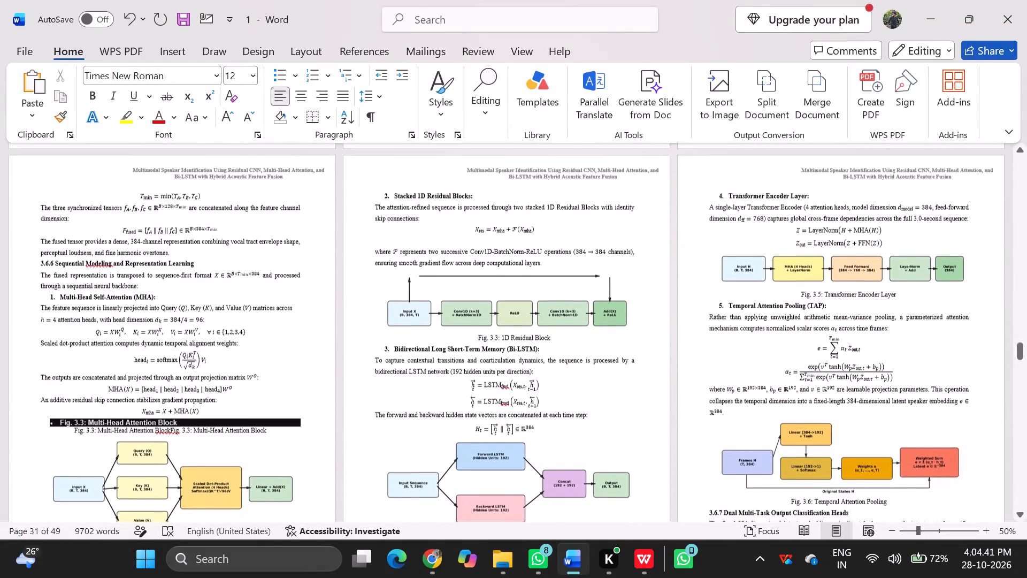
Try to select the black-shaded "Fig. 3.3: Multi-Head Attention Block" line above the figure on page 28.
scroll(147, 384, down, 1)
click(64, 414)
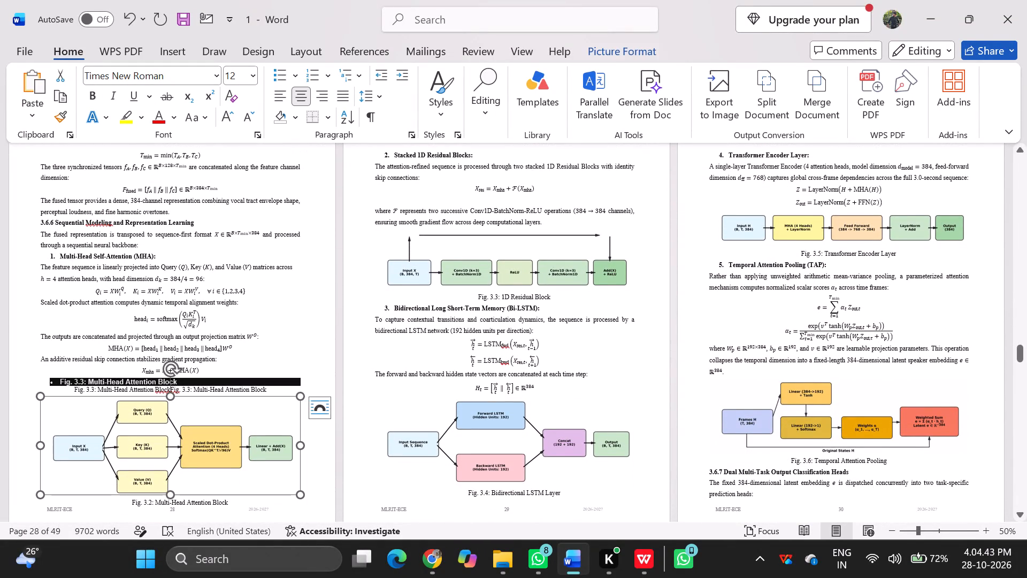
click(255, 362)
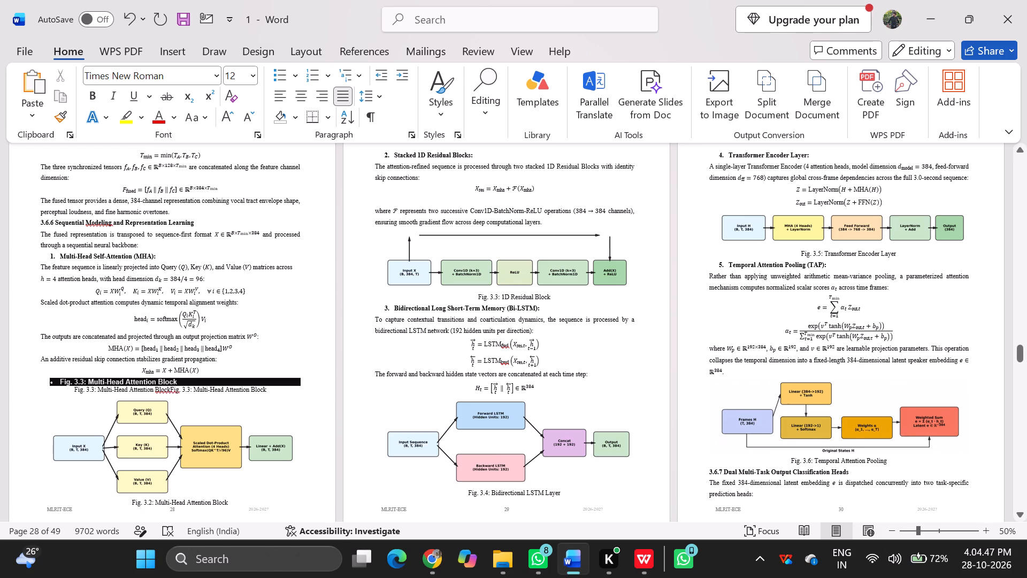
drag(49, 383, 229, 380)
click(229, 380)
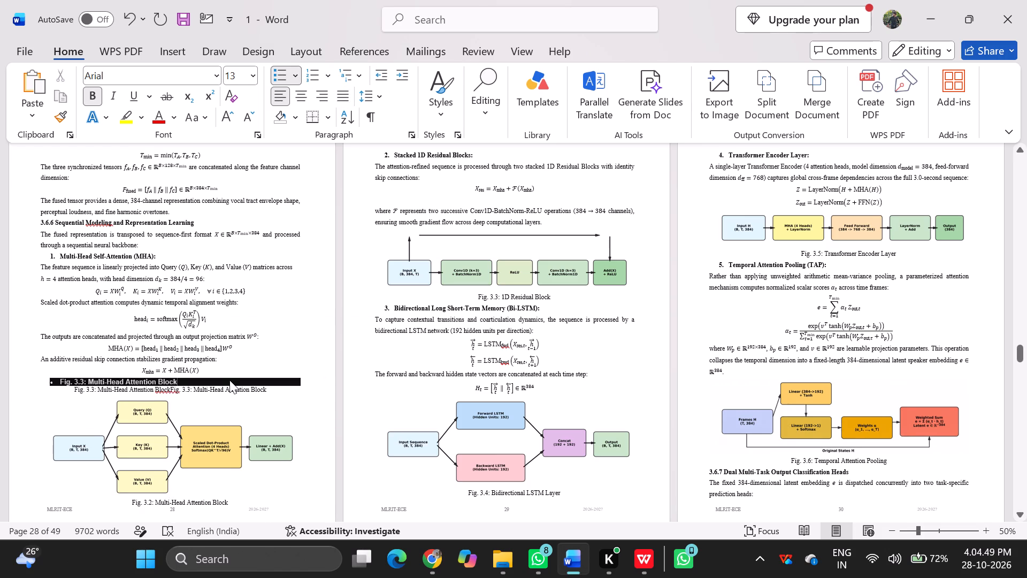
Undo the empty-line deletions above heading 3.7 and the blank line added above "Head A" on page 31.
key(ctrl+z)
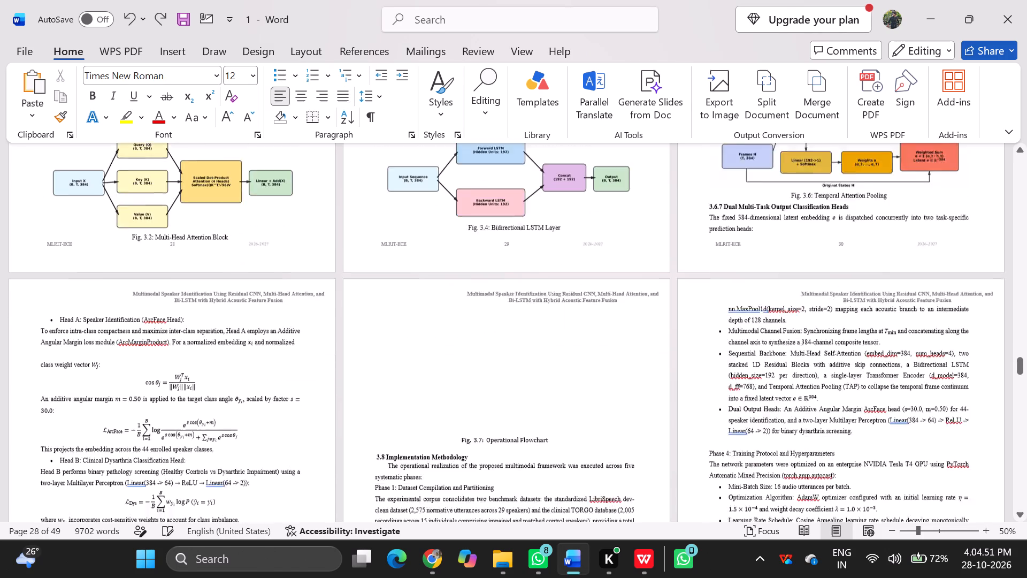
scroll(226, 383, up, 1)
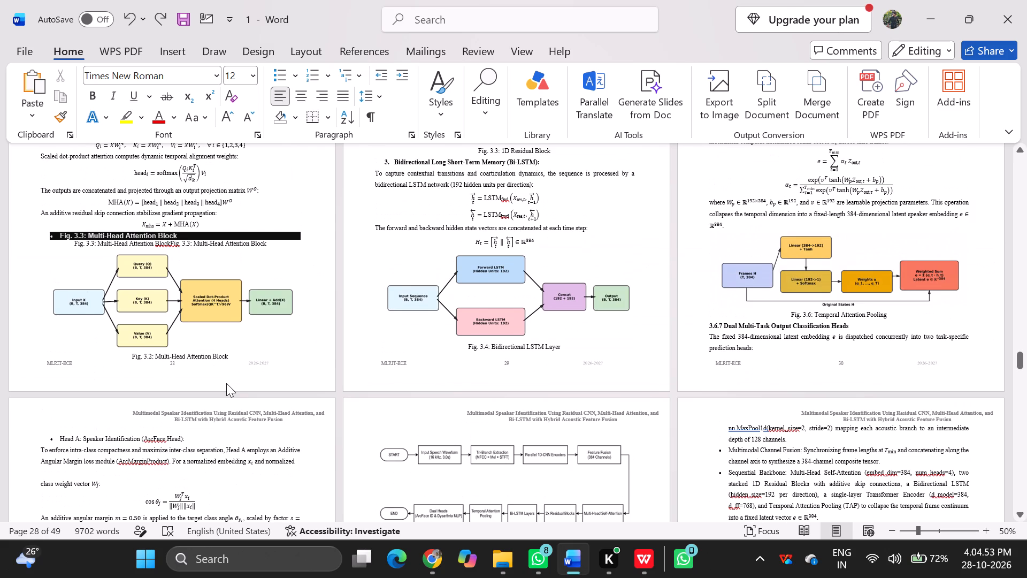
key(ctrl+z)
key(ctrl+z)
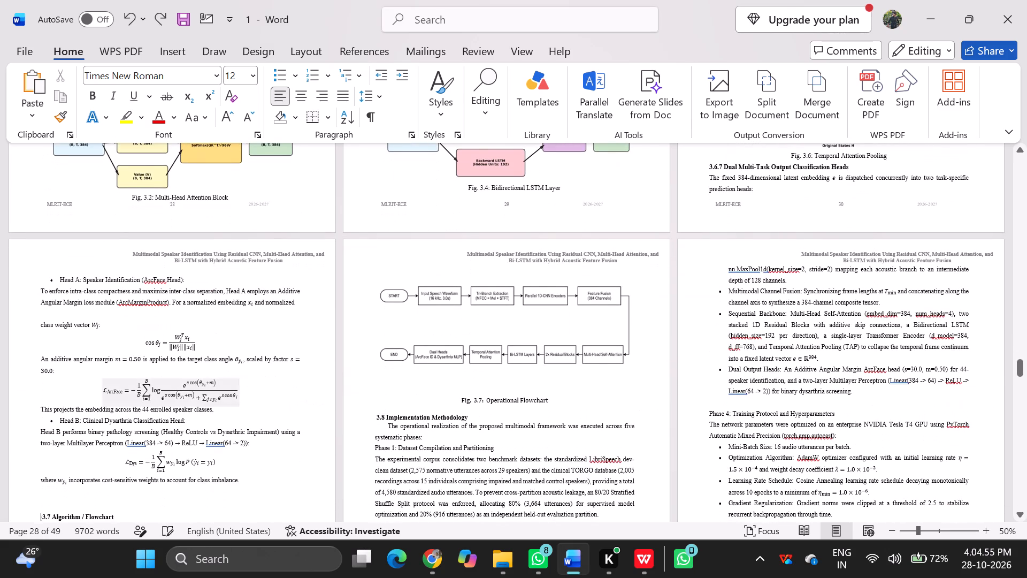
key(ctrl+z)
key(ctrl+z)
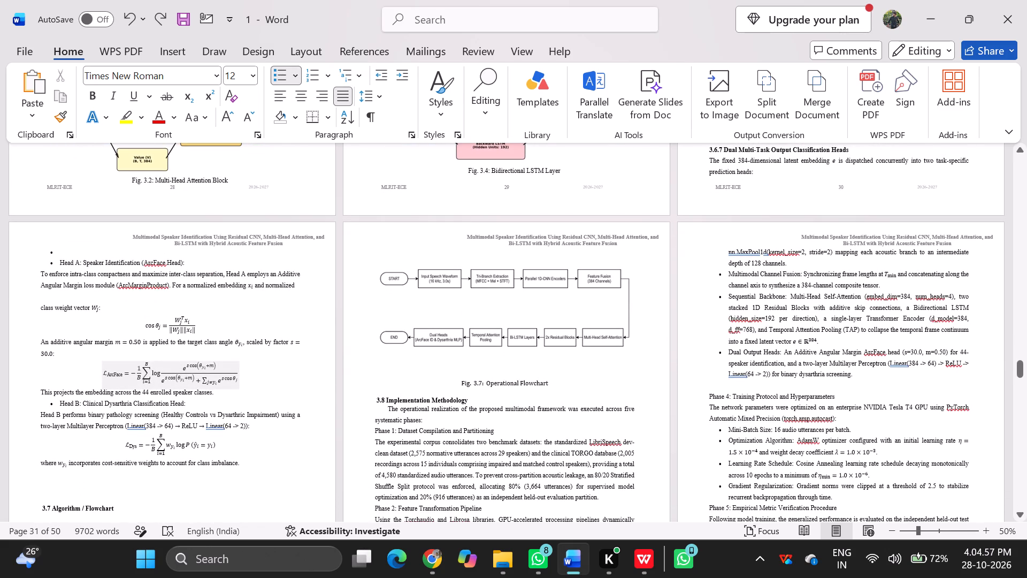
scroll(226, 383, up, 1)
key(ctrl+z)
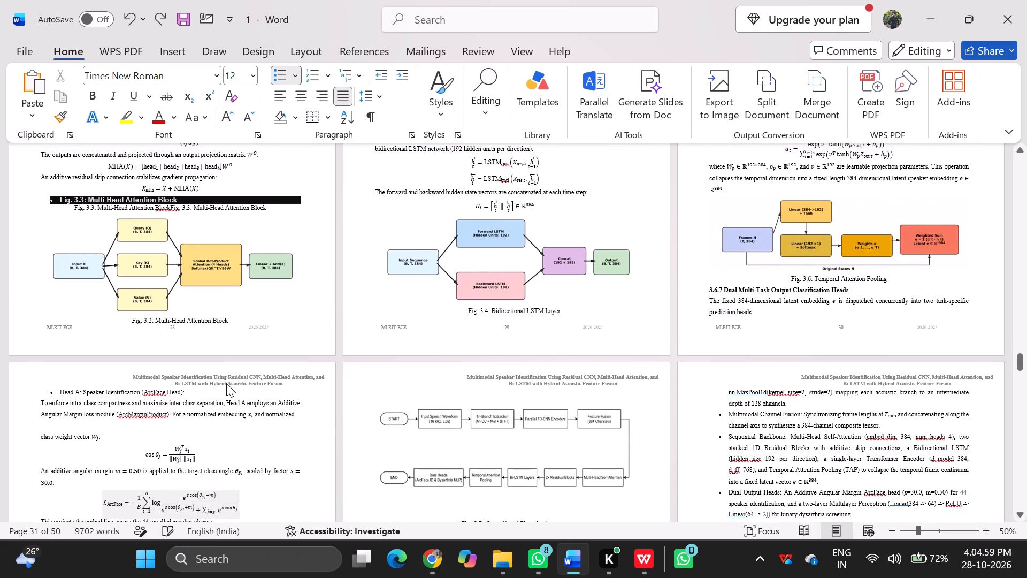
Undo the earlier blank-line insertions at the tops of pages 26 to 30.
key(ctrl+z)
key(ctrl+z)
key(ctrl+z)
key(ctrl+z)
key(ctrl+z)
key(ctrl+z)
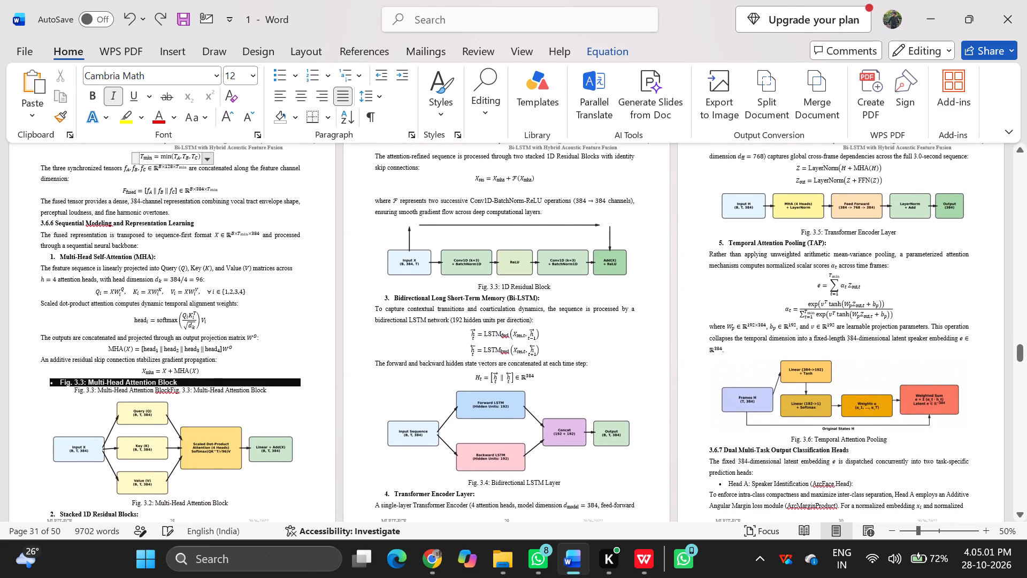
key(ctrl+z)
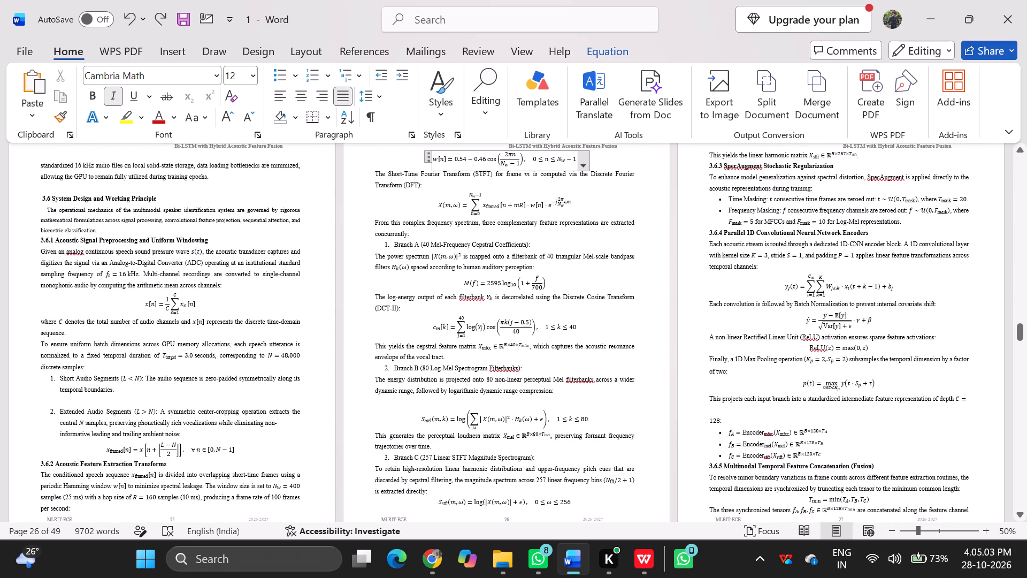
Insert a blank line above the w[n] equation at the top of page 26.
scroll(404, 413, right, 1)
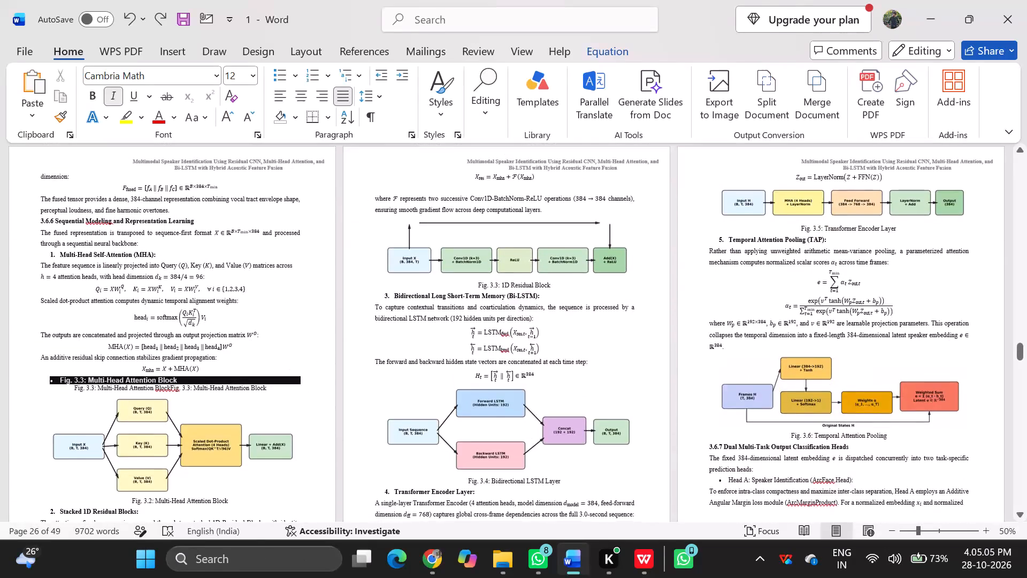
scroll(404, 413, up, 4)
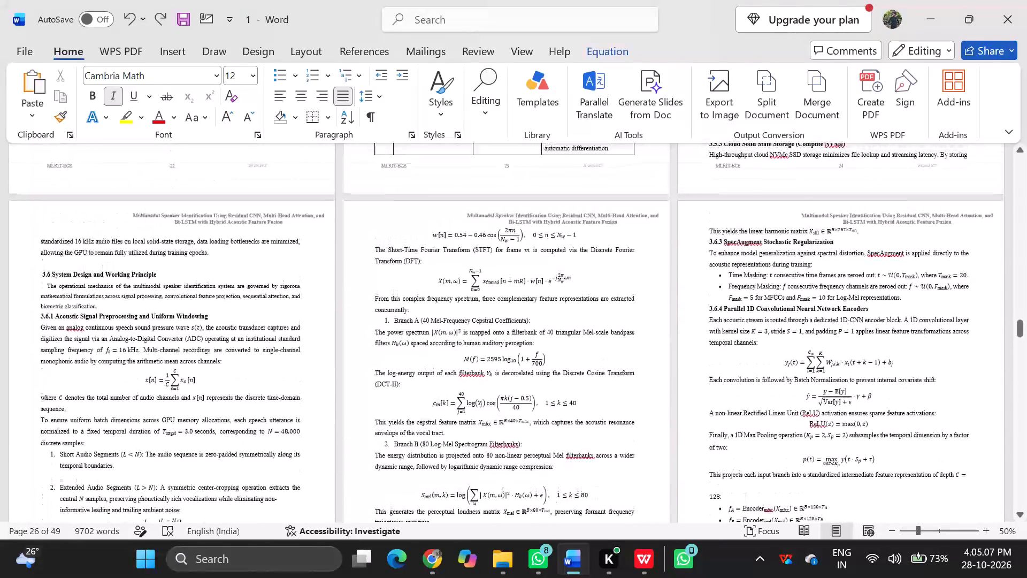
scroll(404, 413, up, 1)
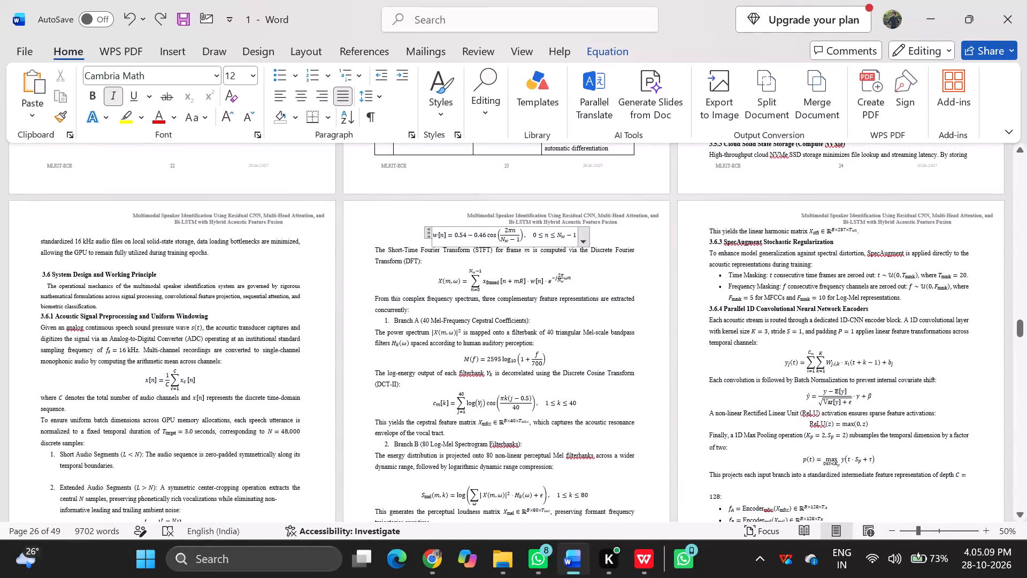
click(393, 238)
key(Return)
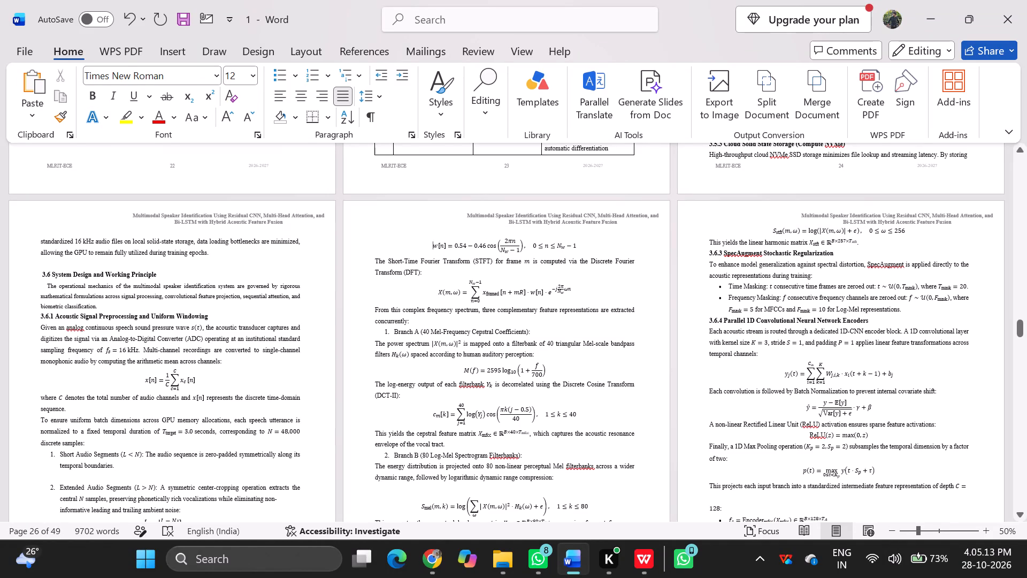
Insert blank space above the S_stft(m, ω) equation at the top of page 27.
click(761, 230)
key(Return)
key(Return)
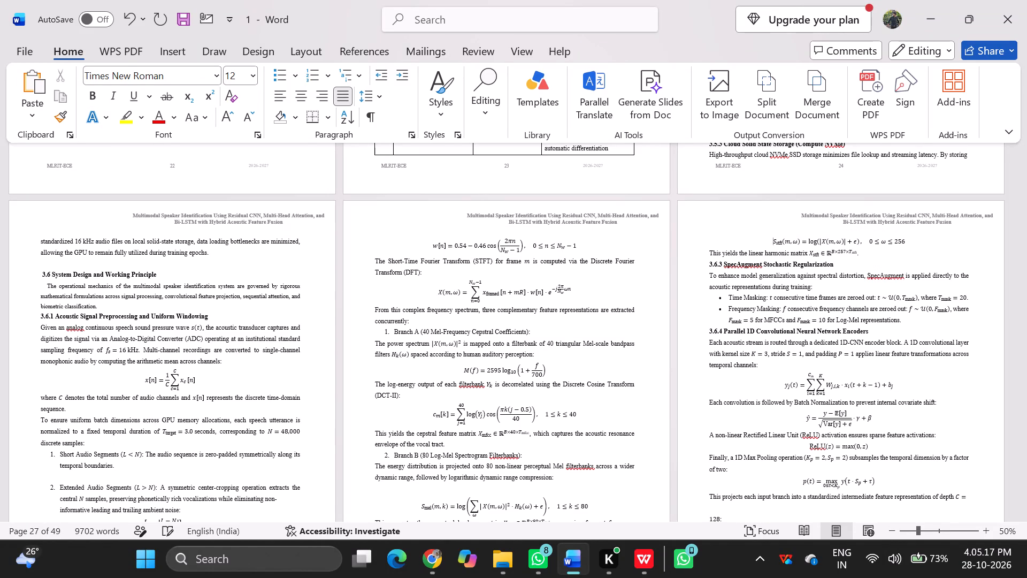
Insert a blank line above the T_min equation at the top of page 28.
scroll(761, 230, down, 3)
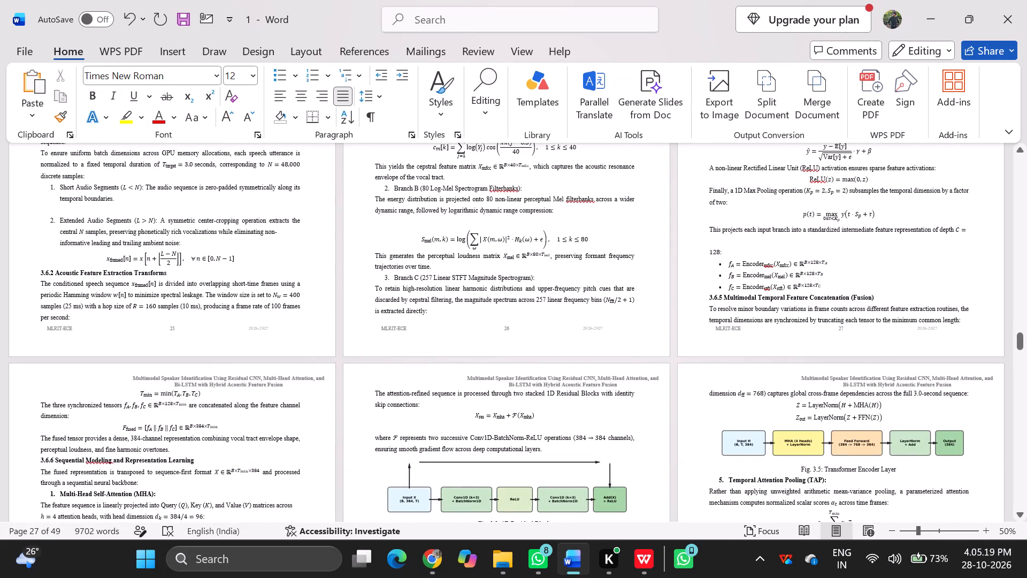
click(136, 391)
key(Return)
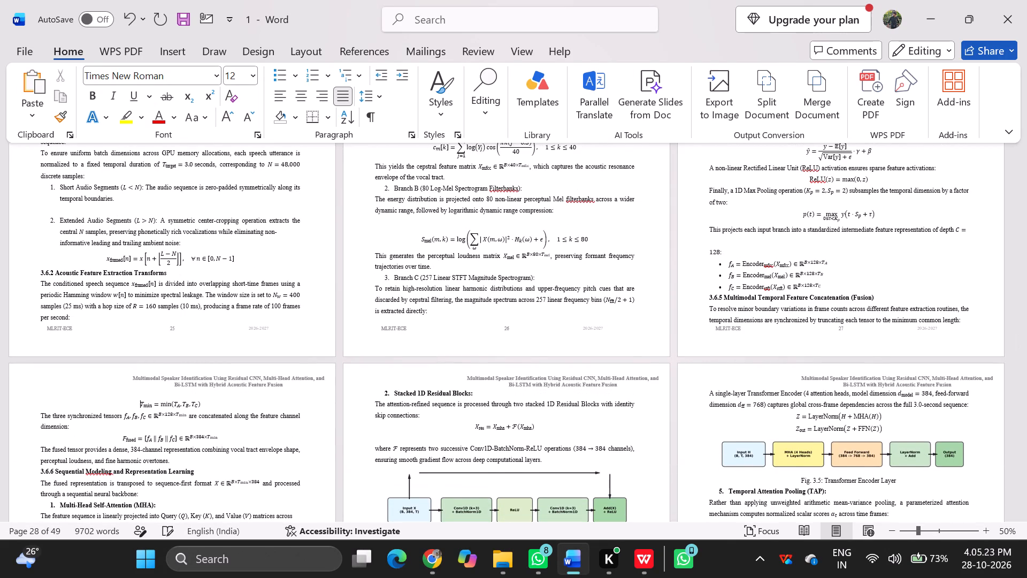
Insert an unnumbered blank line above the "Stacked 1D Residual Blocks:" heading at the top of page 29.
click(378, 392)
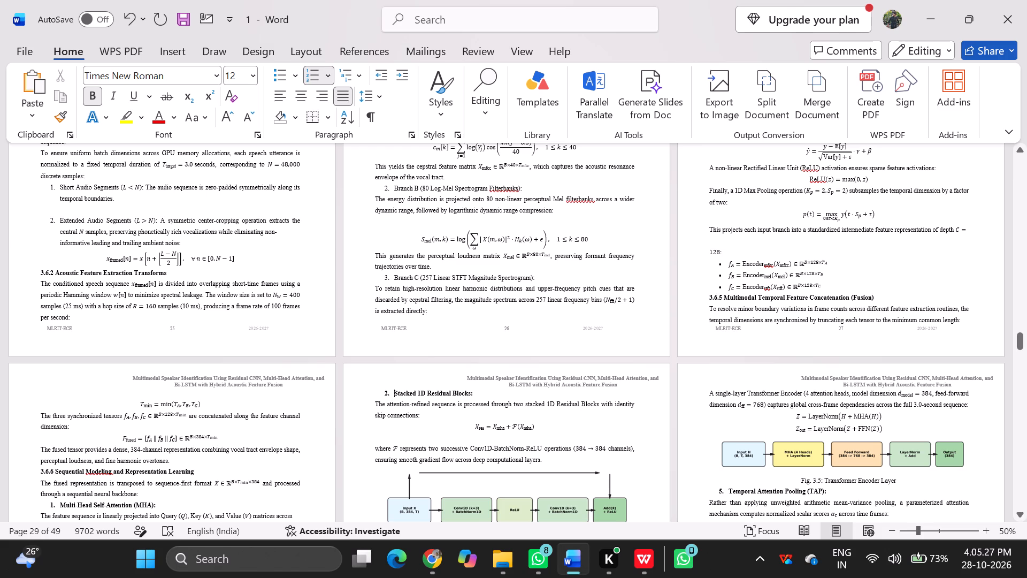
key(Return)
key(Up)
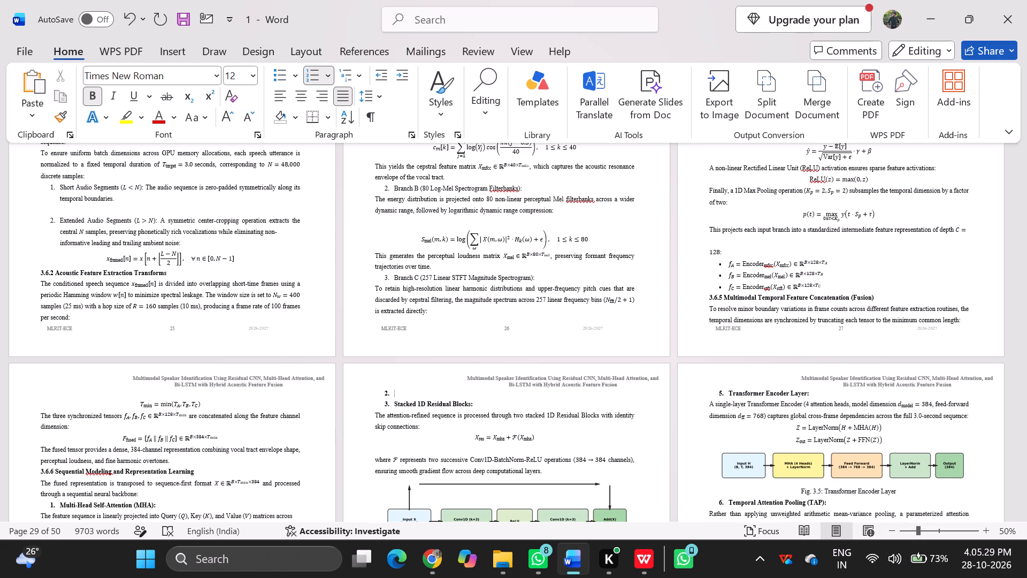
key(BackSpace)
Insert an unnumbered blank line above the "Transformer Encoder Layer:" heading at the top of page 30.
click(728, 392)
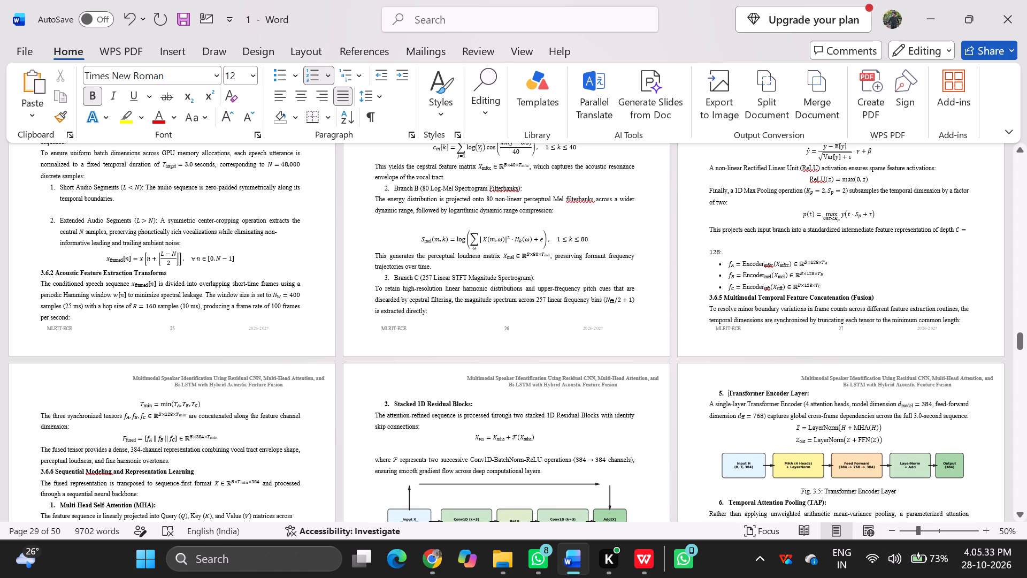
key(Return)
key(Up)
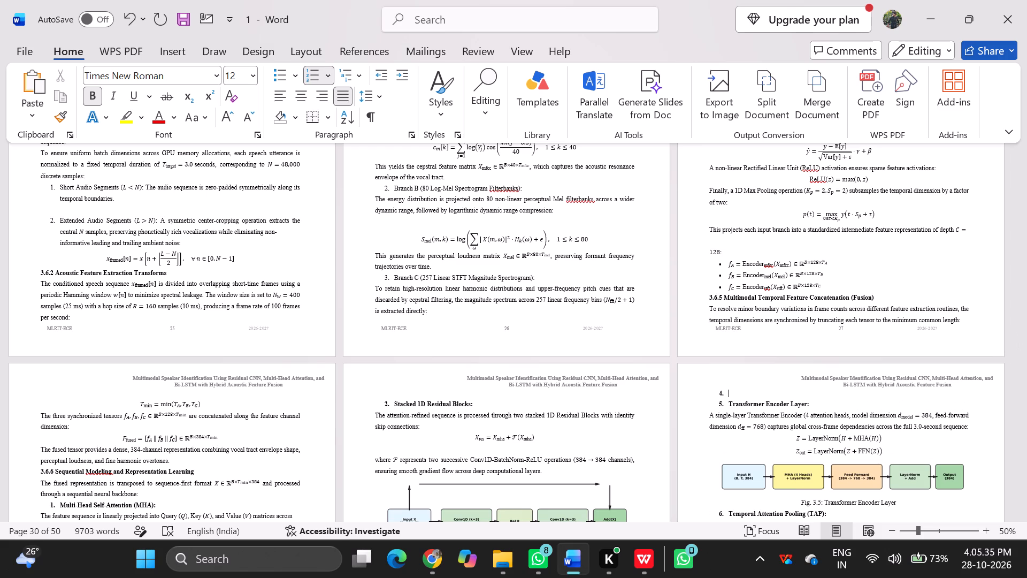
key(BackSpace)
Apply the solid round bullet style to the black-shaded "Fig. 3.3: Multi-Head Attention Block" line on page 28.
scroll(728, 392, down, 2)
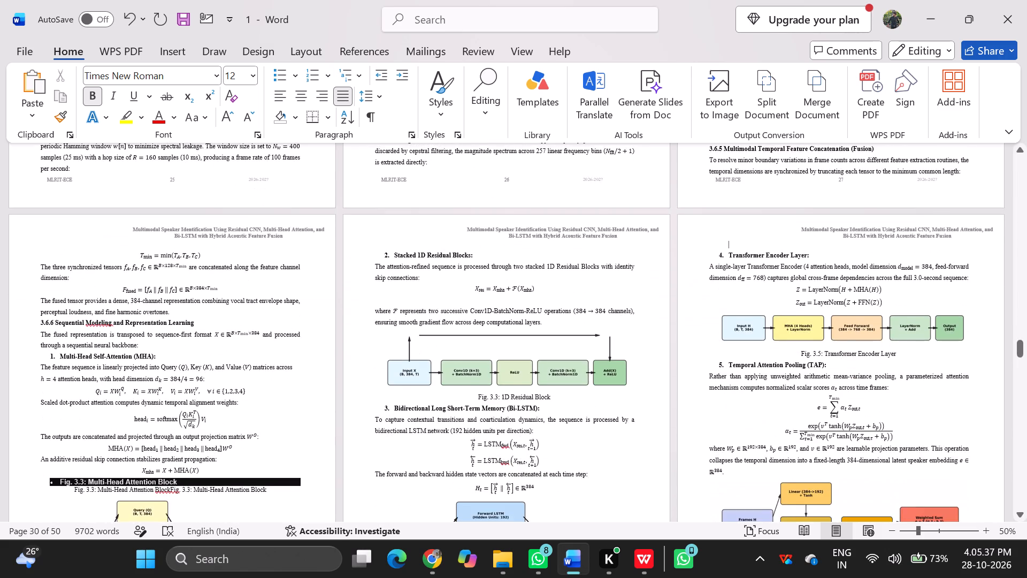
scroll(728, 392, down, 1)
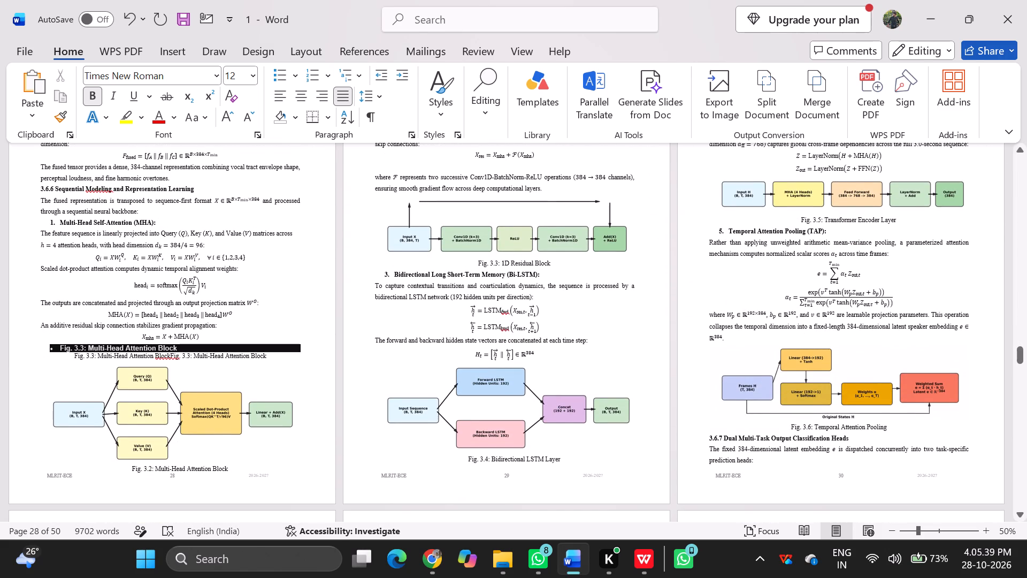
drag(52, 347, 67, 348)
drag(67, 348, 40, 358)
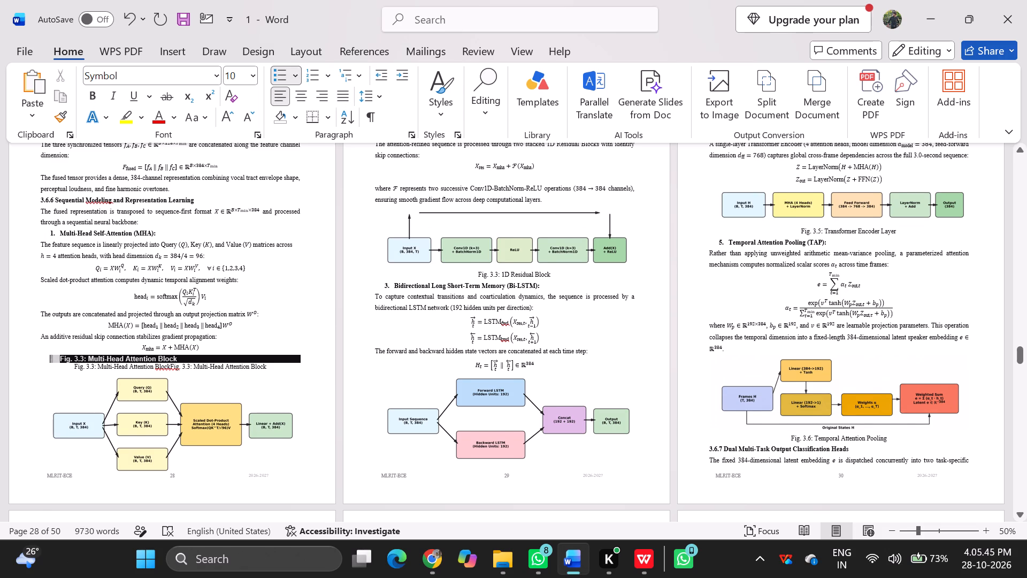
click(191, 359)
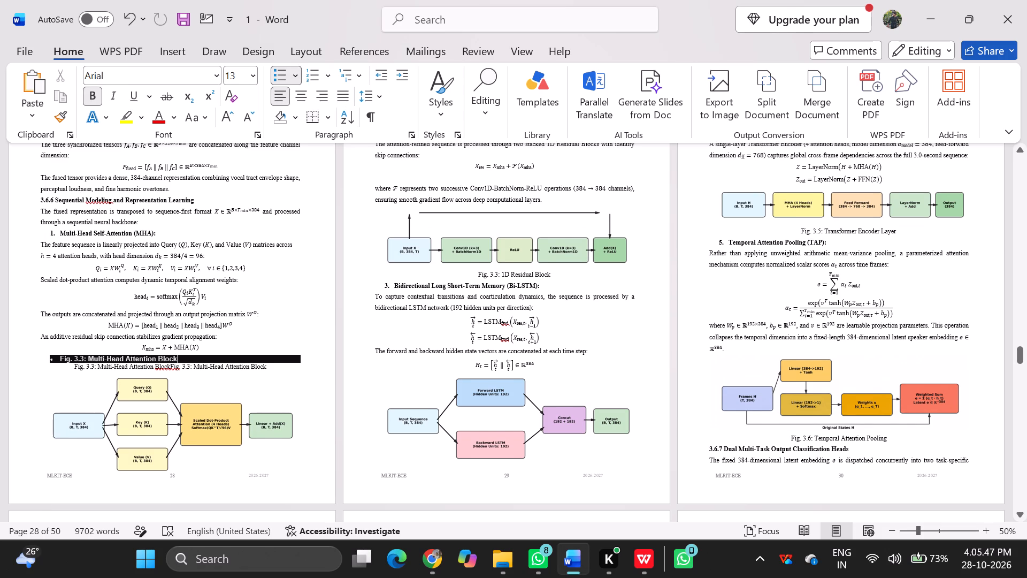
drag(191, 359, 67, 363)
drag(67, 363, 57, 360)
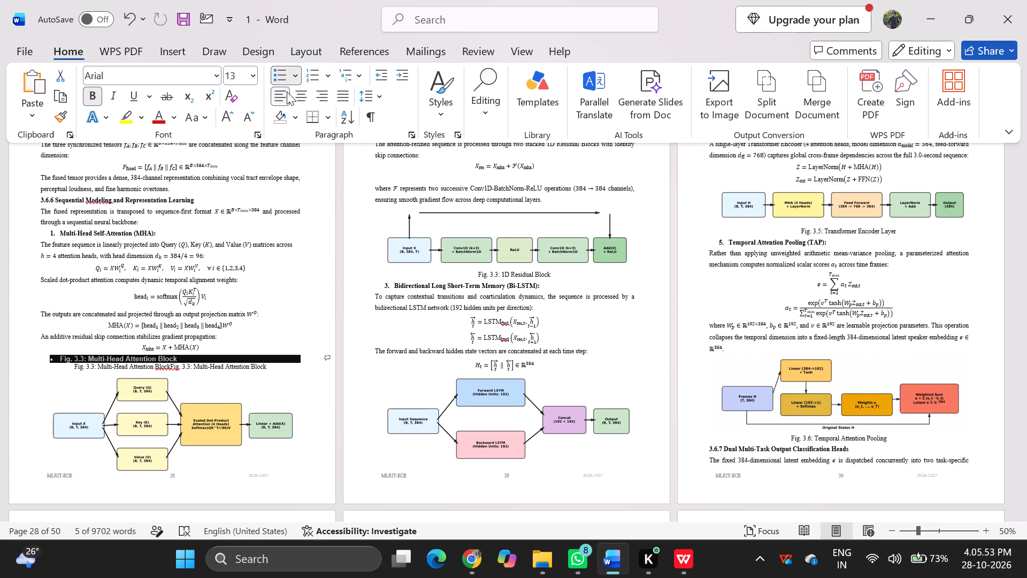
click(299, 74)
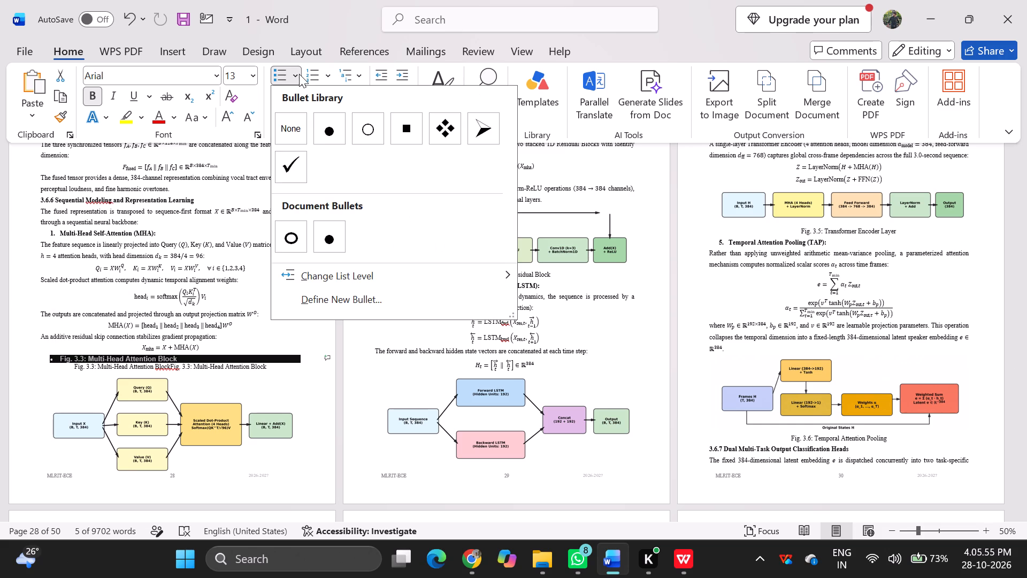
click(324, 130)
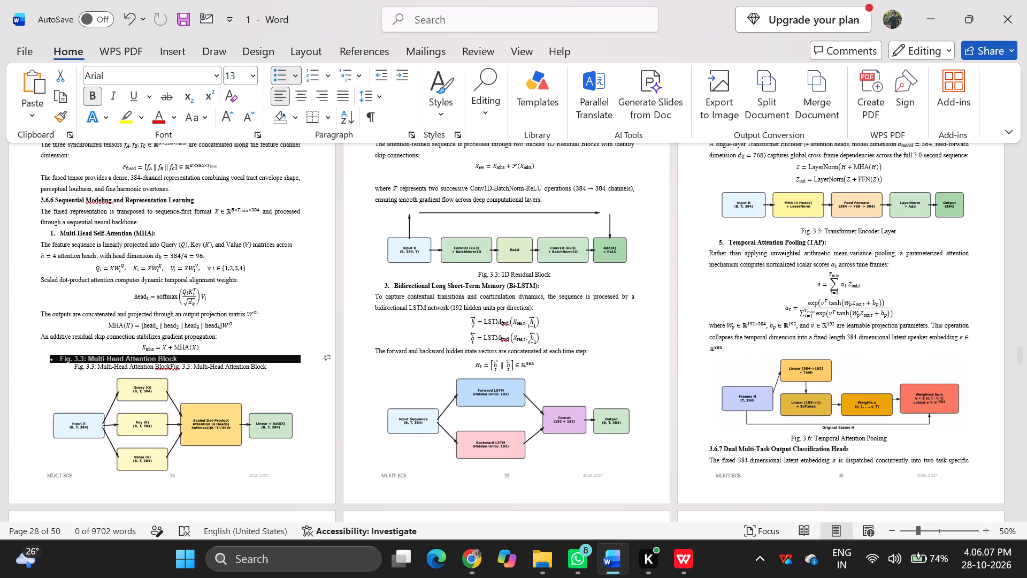
Delete the black-shaded "Fig. 3.3: Multi-Head Attention Block" line, including its bullet and empty paragraph, below the X_mha equation on page 28.
scroll(287, 348, up, 1)
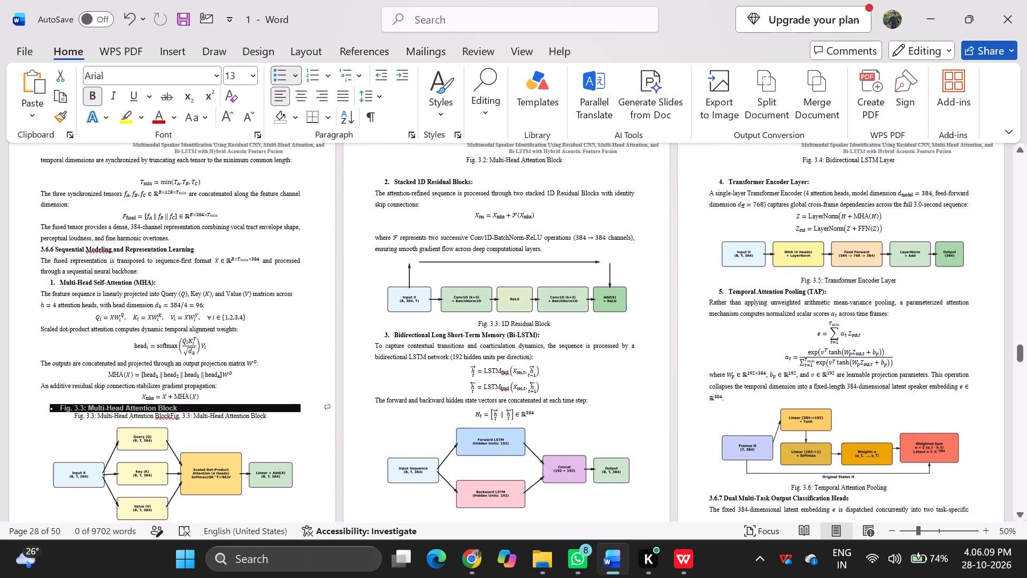
scroll(287, 348, up, 2)
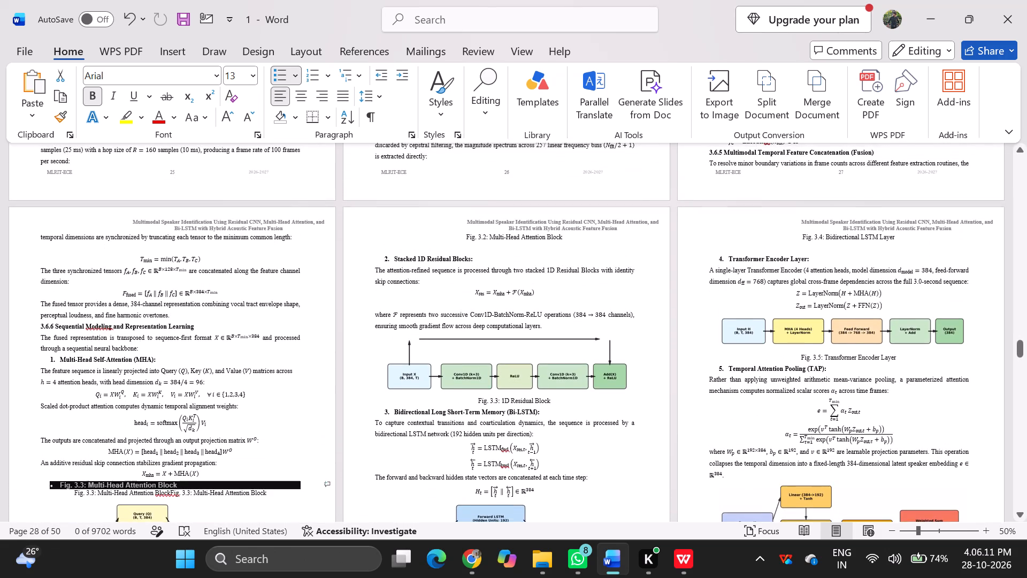
scroll(287, 348, up, 1)
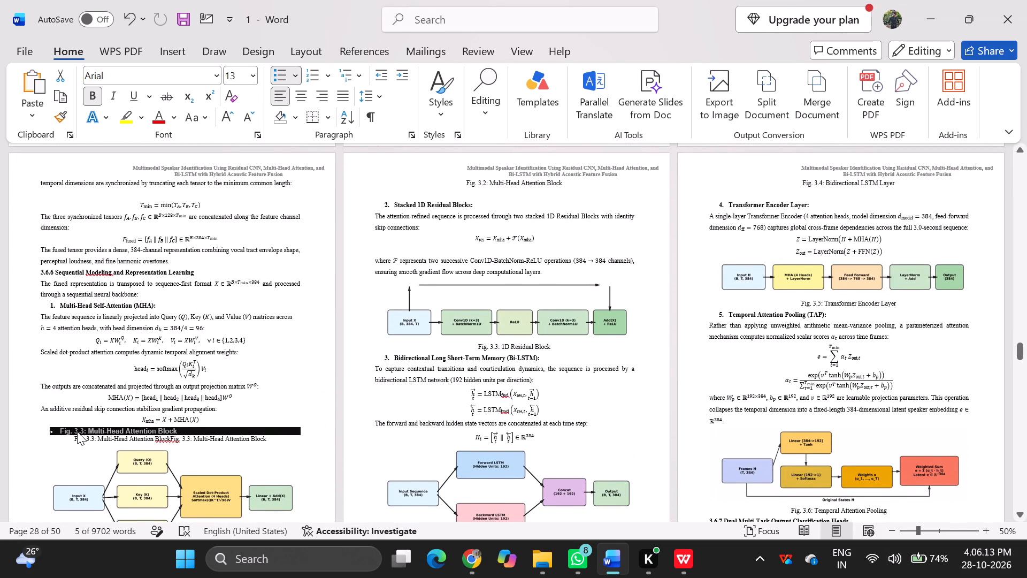
double_click(77, 431)
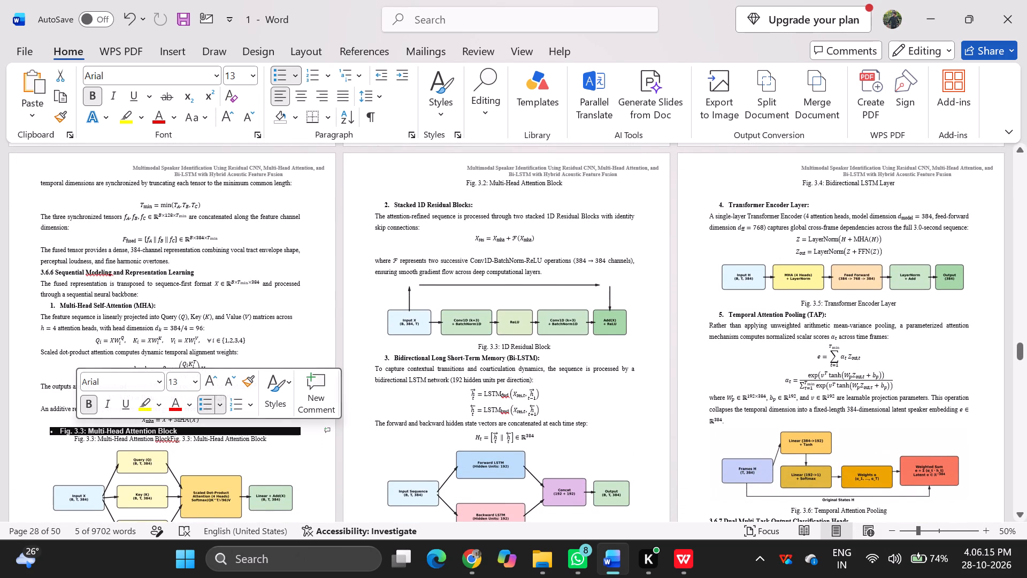
click(208, 432)
key(BackSpace)
key(BackSpace)
key(BackSpace)
key(BackSpace)
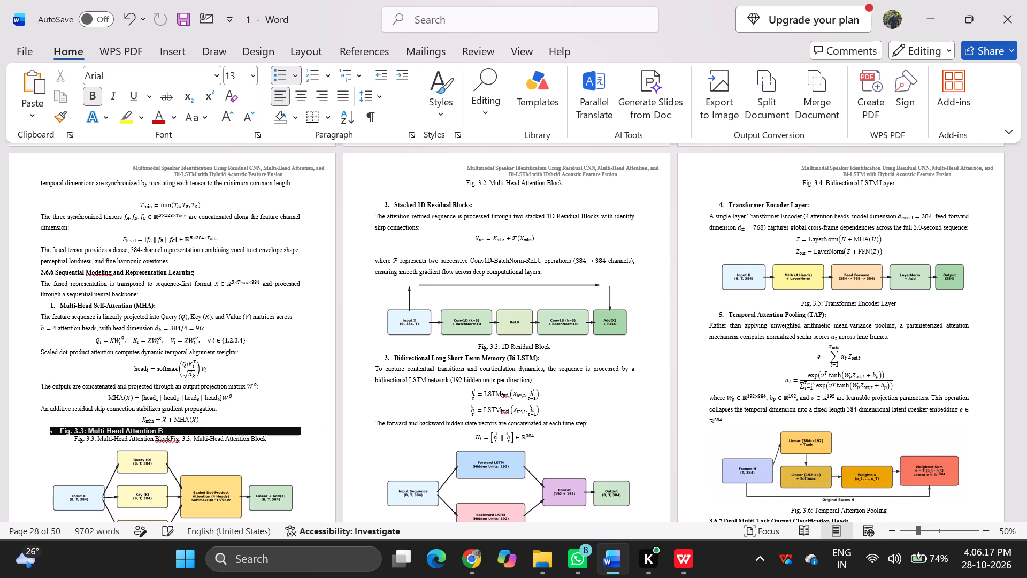
key(BackSpace)
key(BackSpace)
key(BackSpace)
key(BackSpace)
key(BackSpace)
key(BackSpace)
key(BackSpace)
key(BackSpace)
key(BackSpace)
key(BackSpace)
key(BackSpace)
key(BackSpace)
key(BackSpace)
key(BackSpace)
key(BackSpace)
key(BackSpace)
key(BackSpace)
key(BackSpace)
key(BackSpace)
key(BackSpace)
key(BackSpace)
key(BackSpace)
key(BackSpace)
key(BackSpace)
key(BackSpace)
key(BackSpace)
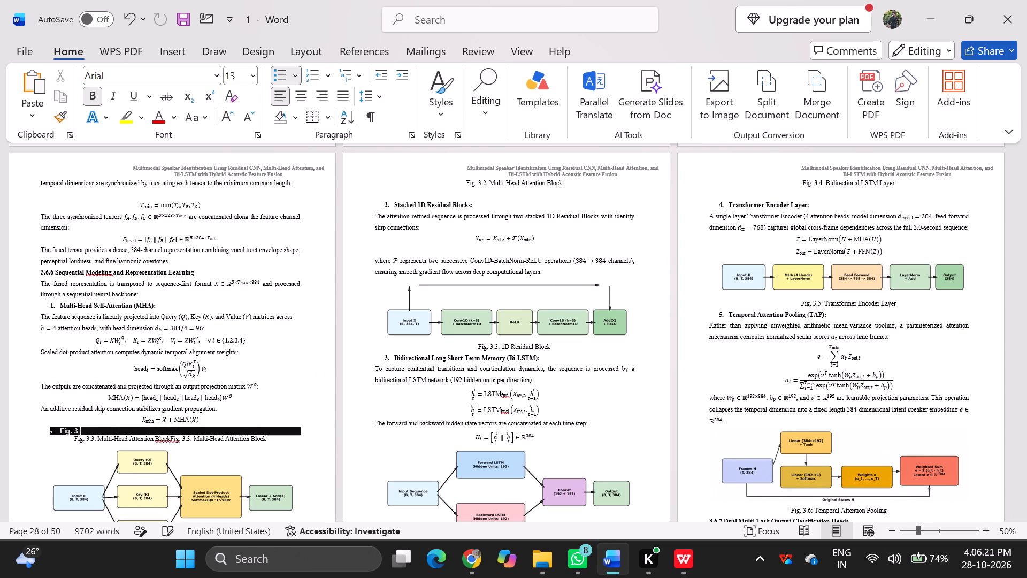
key(BackSpace)
key(BackSpace)
key(BackSpace)
key(BackSpace)
key(BackSpace)
key(BackSpace)
key(BackSpace)
key(BackSpace)
key(BackSpace)
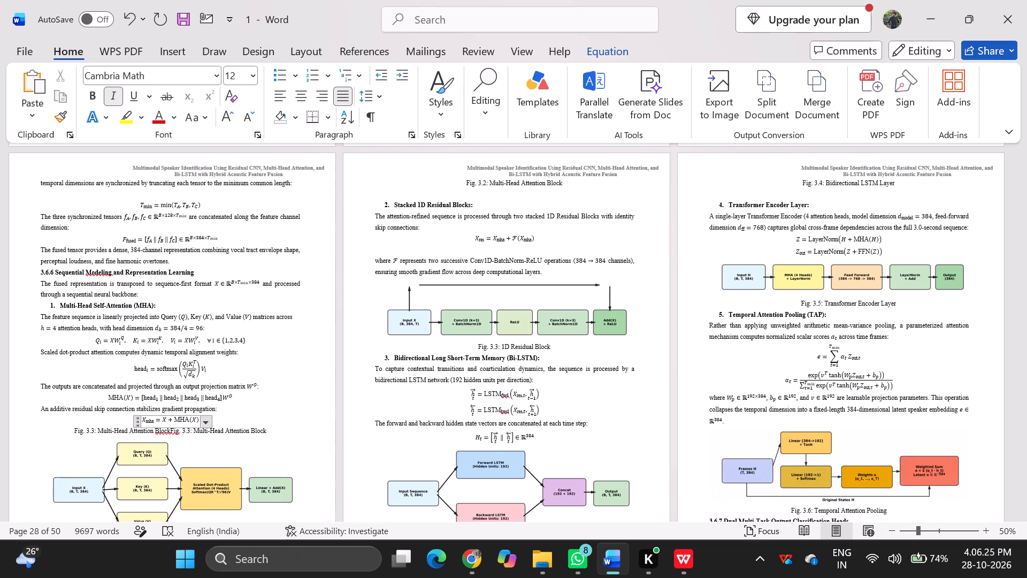
click(239, 417)
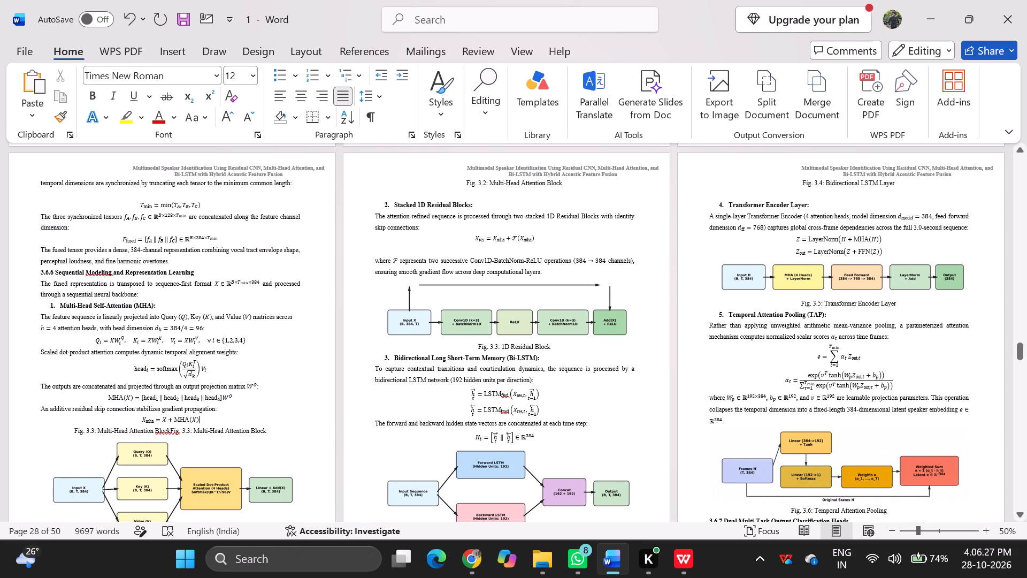
Cut the doubled "Fig. 3.3: Multi-Head Attention Block" caption line above the attention diagram on page 28.
drag(73, 431, 114, 436)
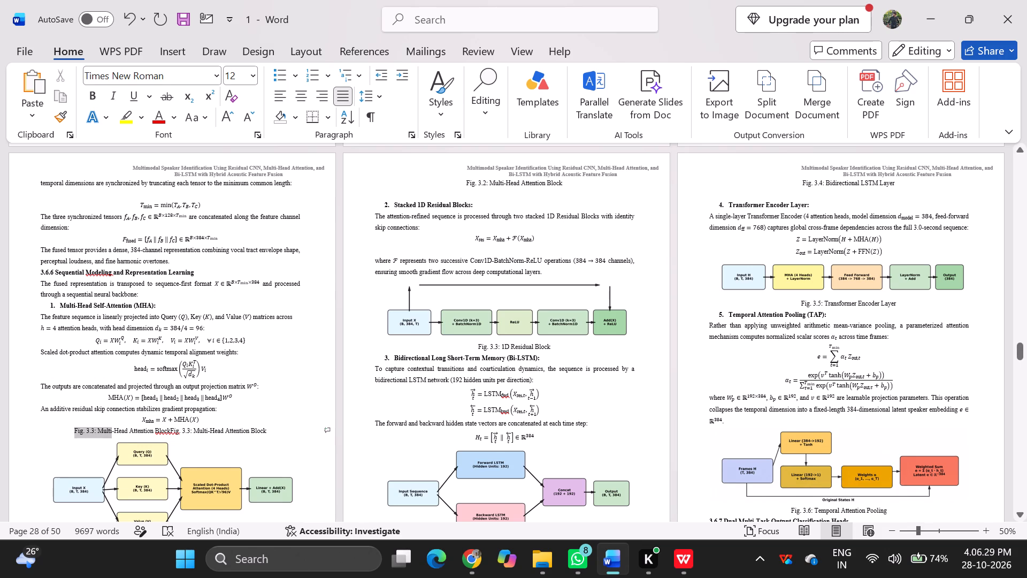
drag(114, 436, 127, 437)
drag(127, 437, 263, 431)
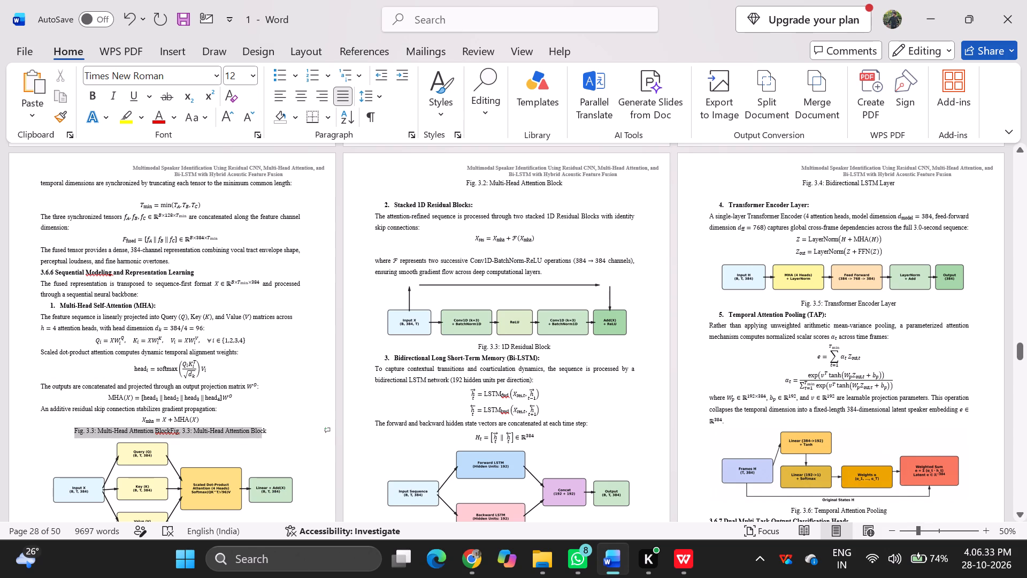
drag(263, 431, 272, 433)
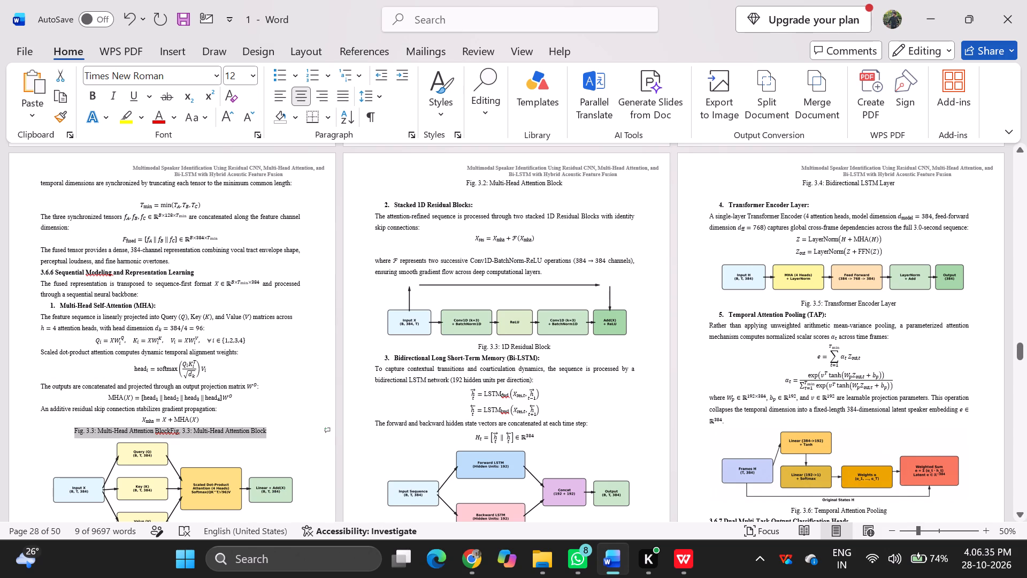
key(ctrl+c)
key(ctrl+x)
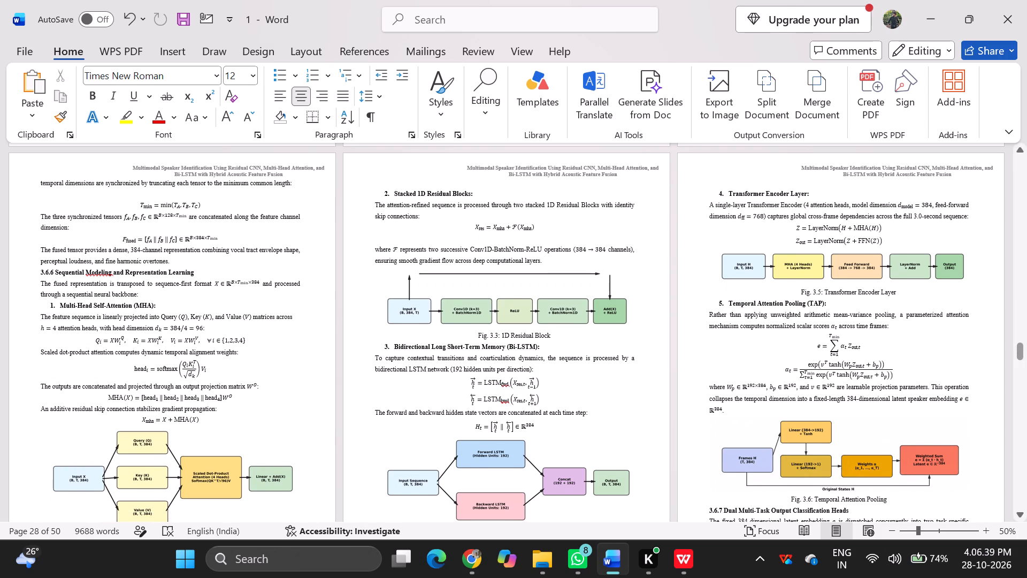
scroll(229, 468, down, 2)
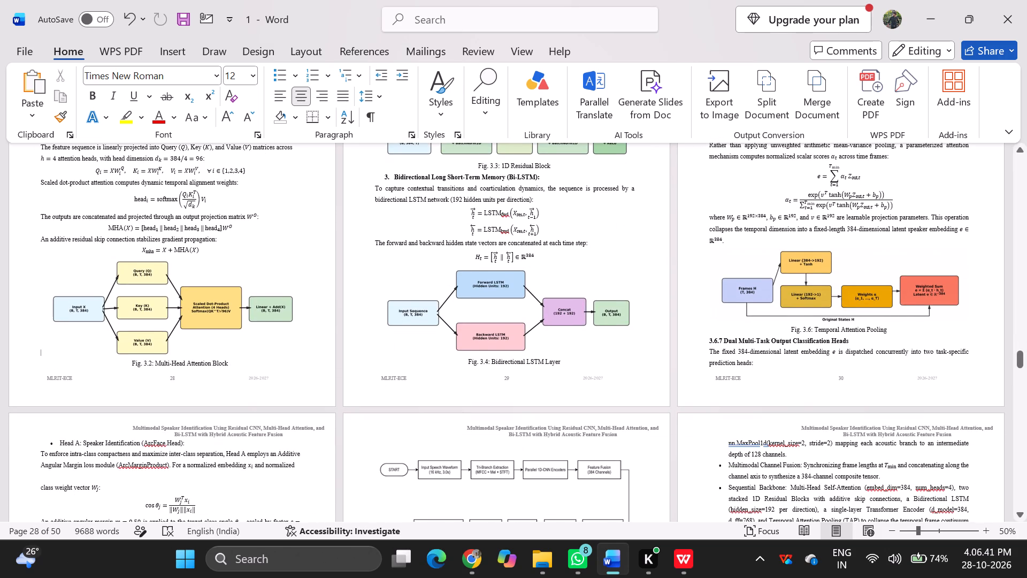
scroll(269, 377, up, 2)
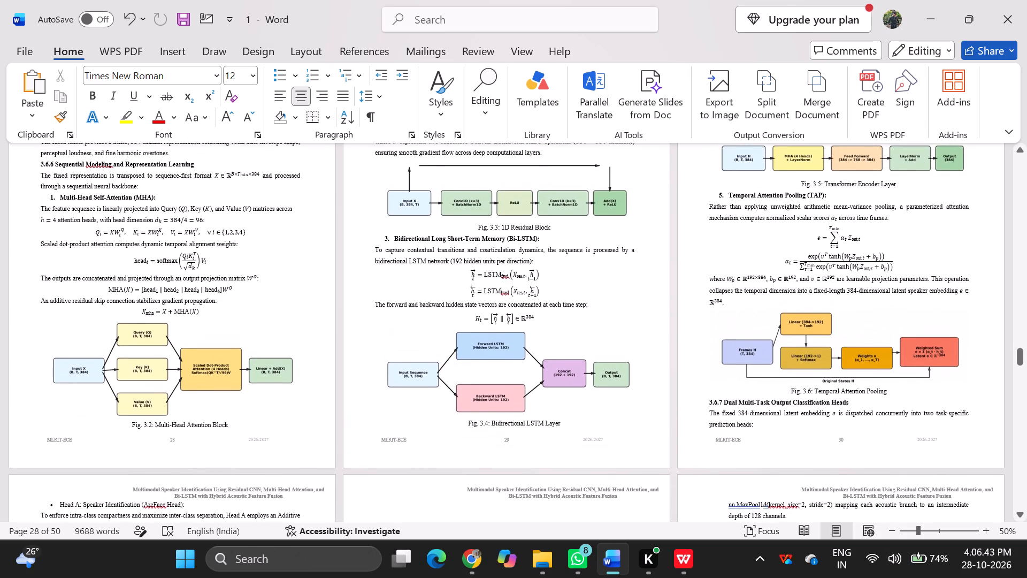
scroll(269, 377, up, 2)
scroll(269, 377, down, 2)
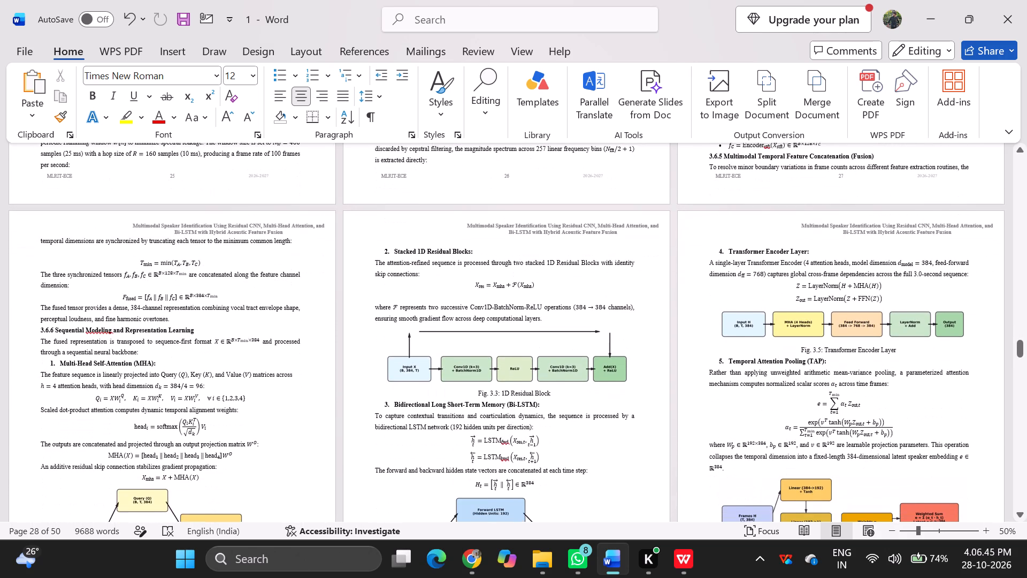
Insert an unbulleted blank line above the "Head A: Speaker Identification (ArcFace Head):" line at the top of page 31.
scroll(269, 377, down, 1)
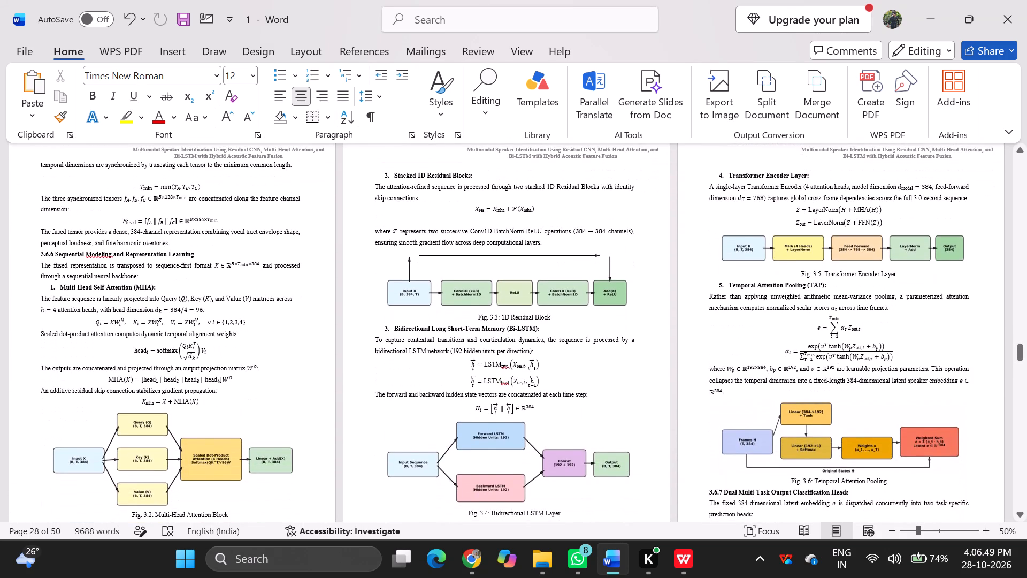
scroll(269, 377, down, 3)
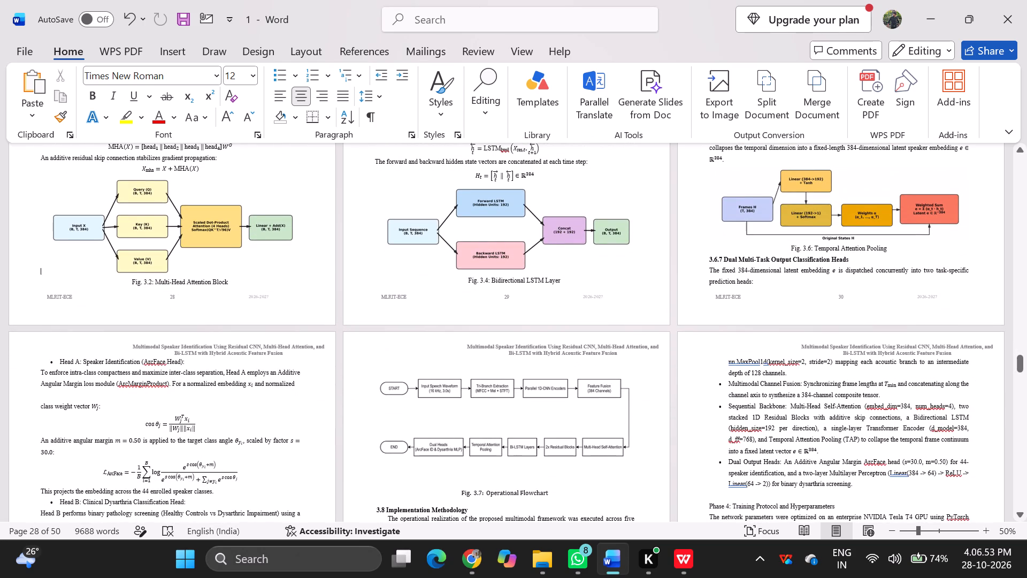
scroll(95, 463, down, 2)
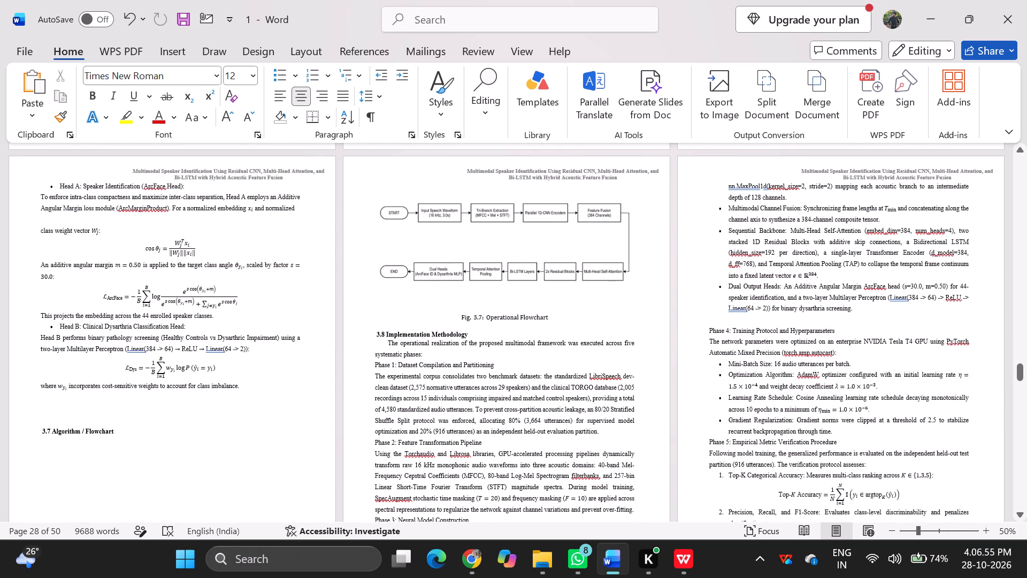
scroll(76, 416, up, 2)
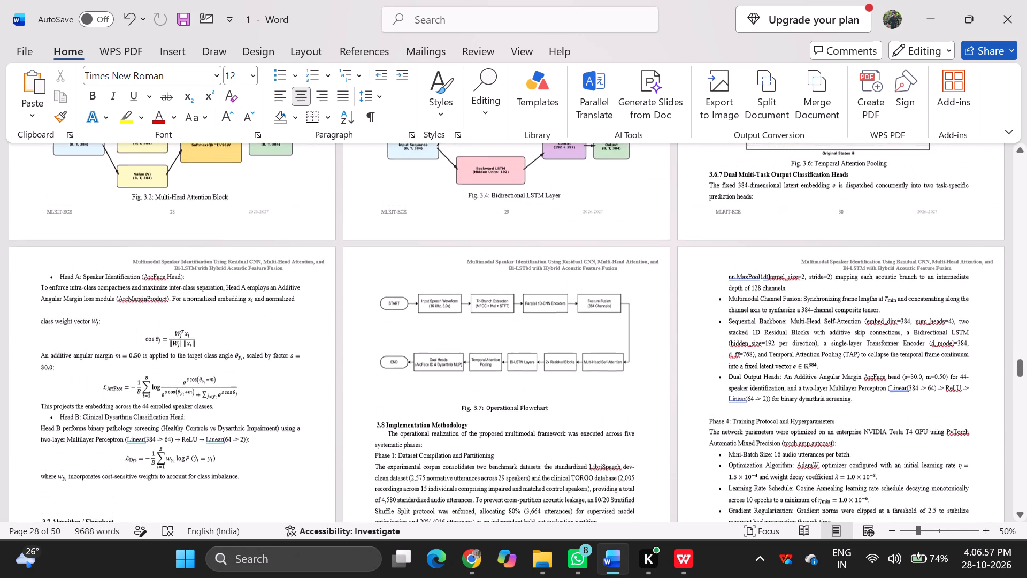
scroll(76, 416, up, 1)
click(56, 290)
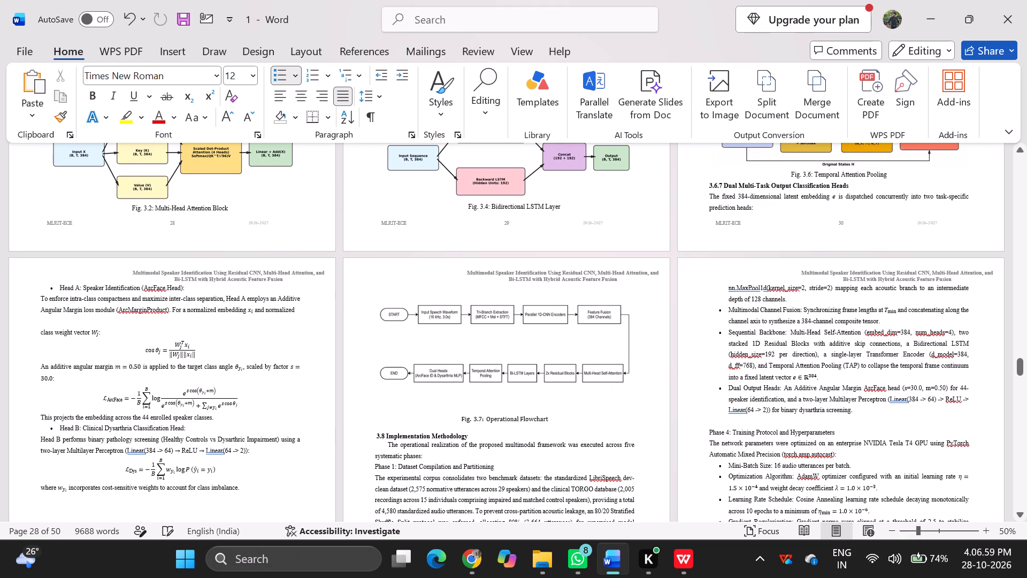
key(Return)
key(Up)
key(BackSpace)
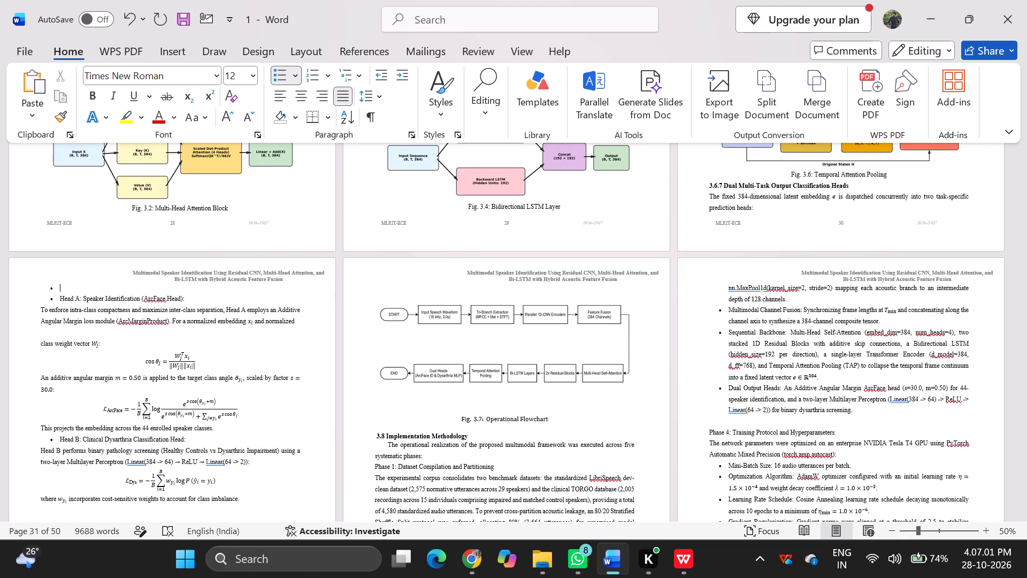
Remove the empty lines above the "3.7 Algorithm / Flowchart" heading on page 31 to close the gap below the preceding paragraph.
scroll(121, 423, down, 1)
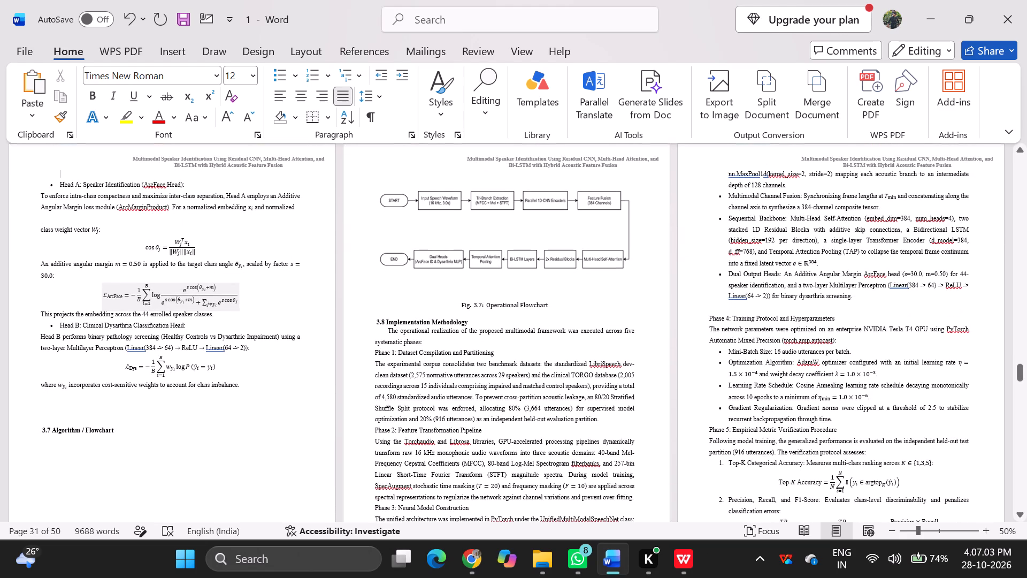
click(41, 430)
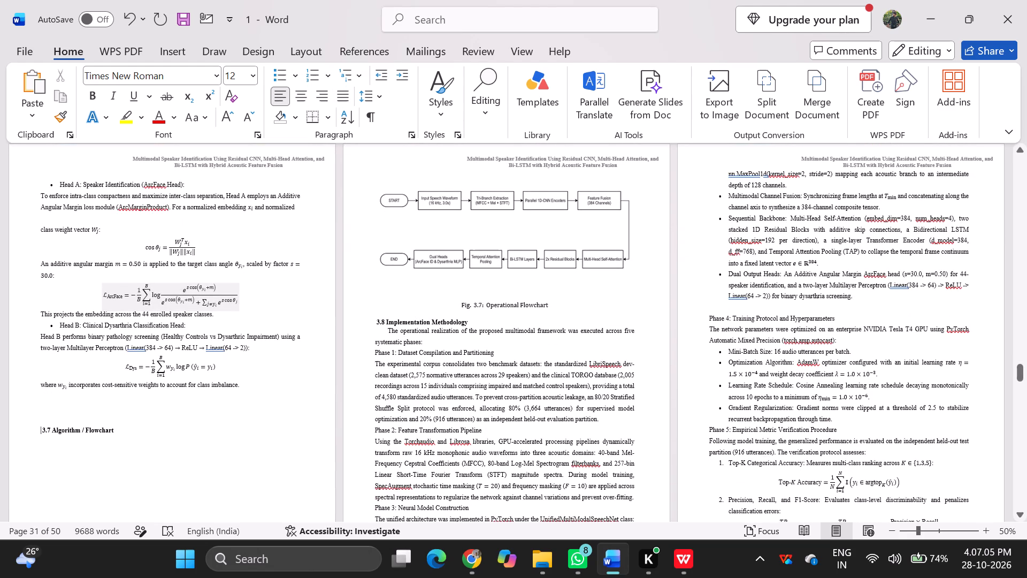
key(BackSpace)
key(BackSpace)
key(BackSpace)
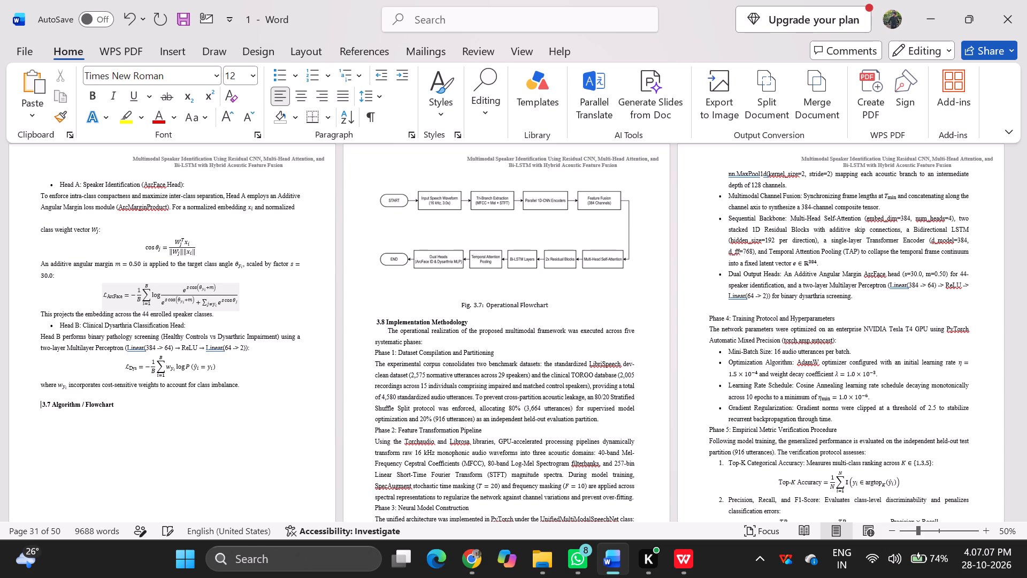
key(BackSpace)
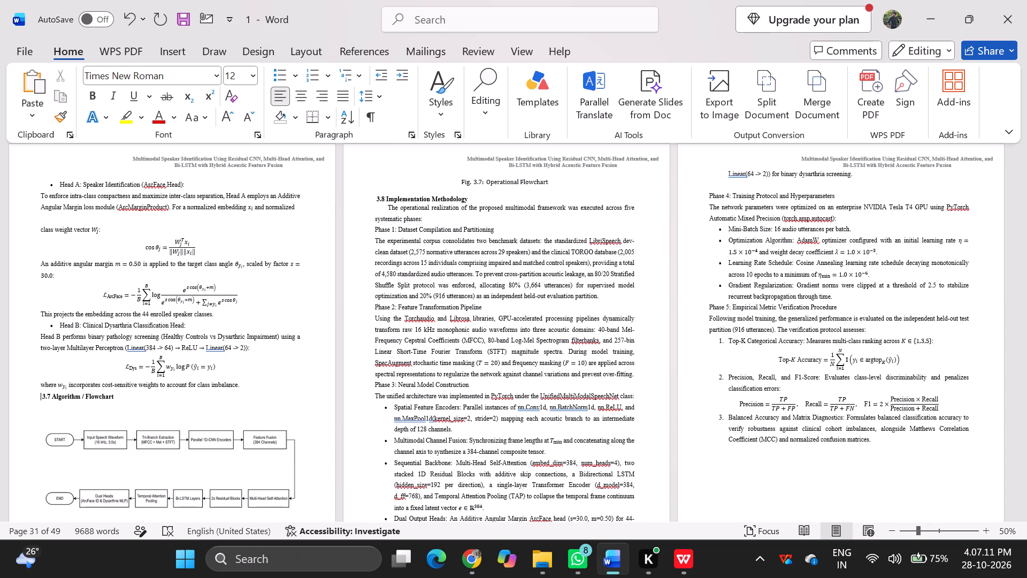
Check the flowchart below heading 3.7, then look through the Phase-1 and Downloads folders in File Explorer for its image file.
click(168, 471)
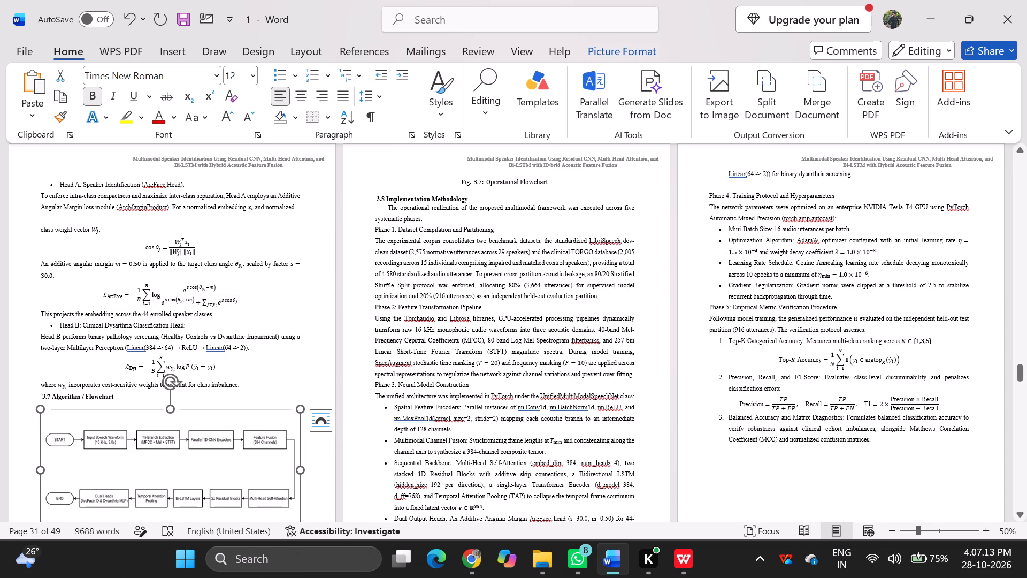
scroll(180, 468, down, 1)
scroll(286, 332, down, 2)
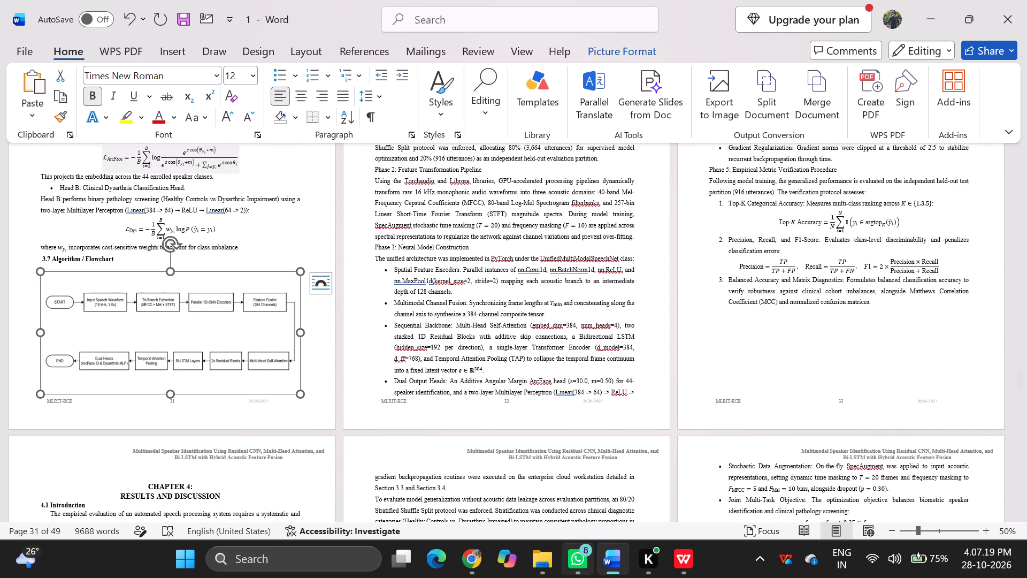
click(541, 568)
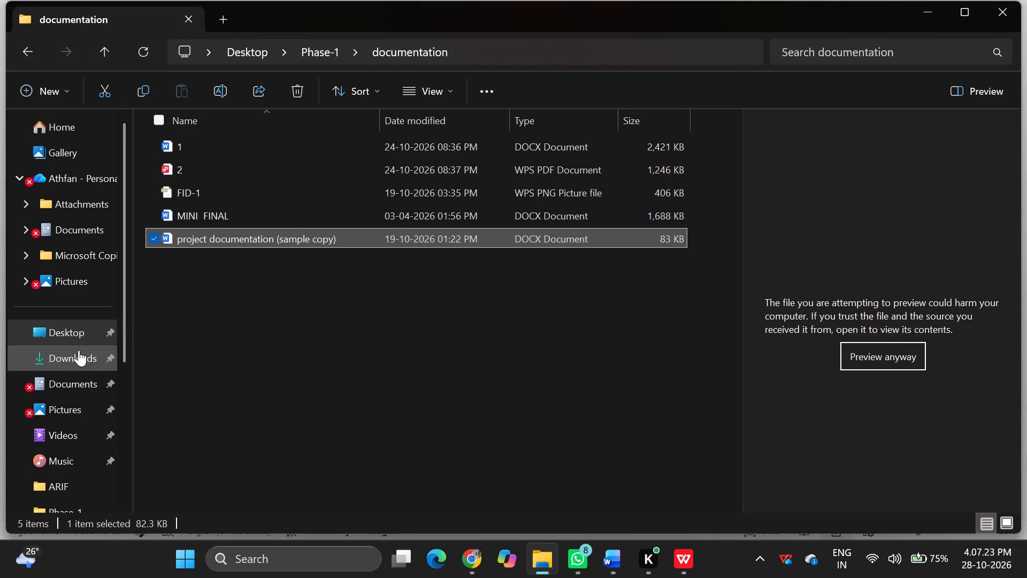
click(25, 48)
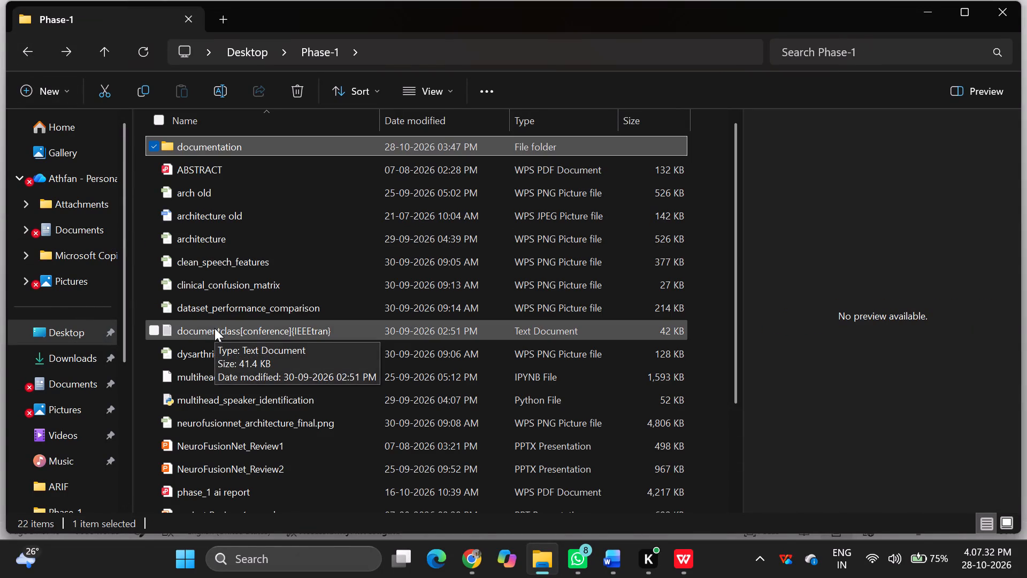
click(84, 360)
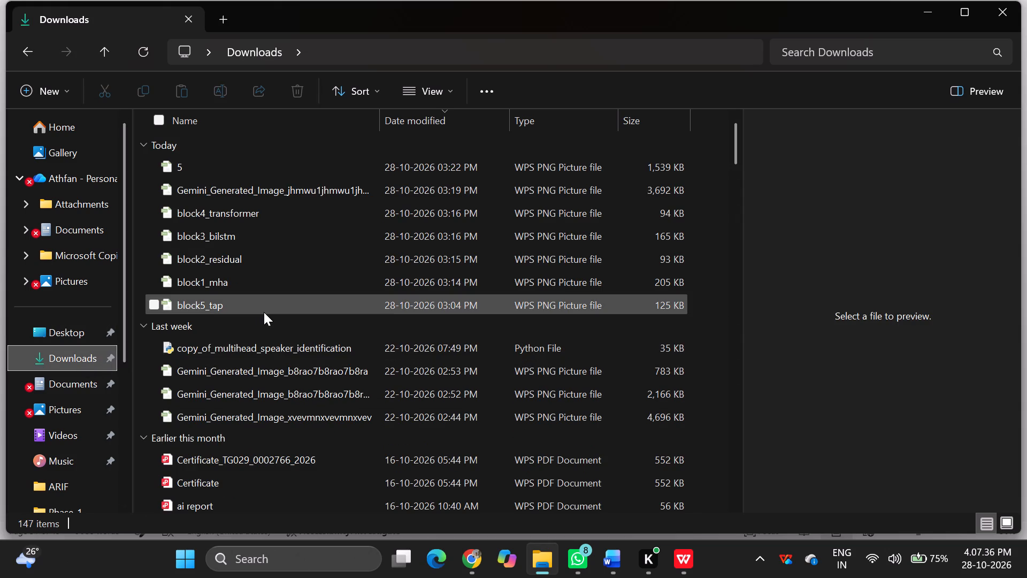
scroll(264, 312, down, 1)
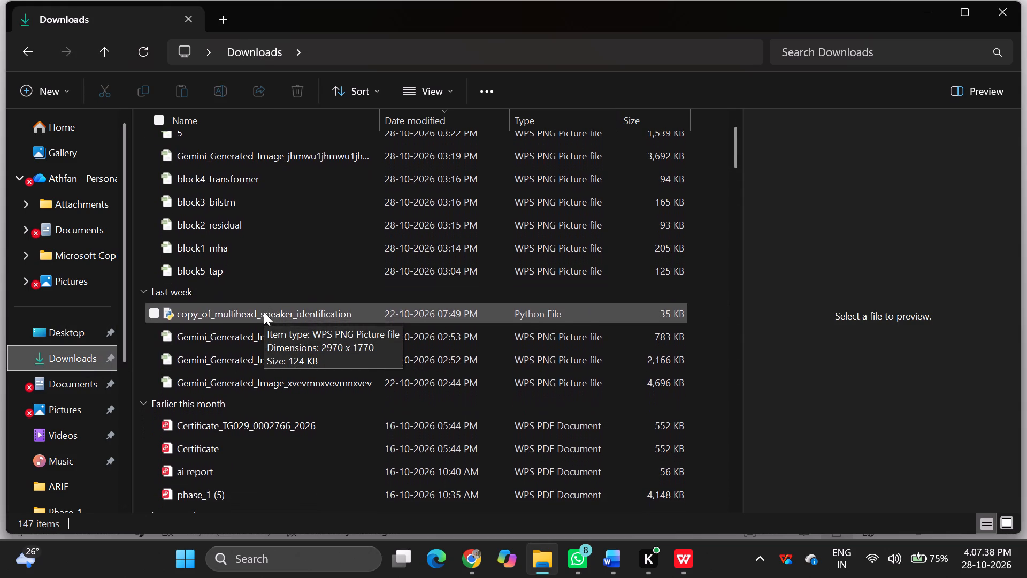
click(232, 333)
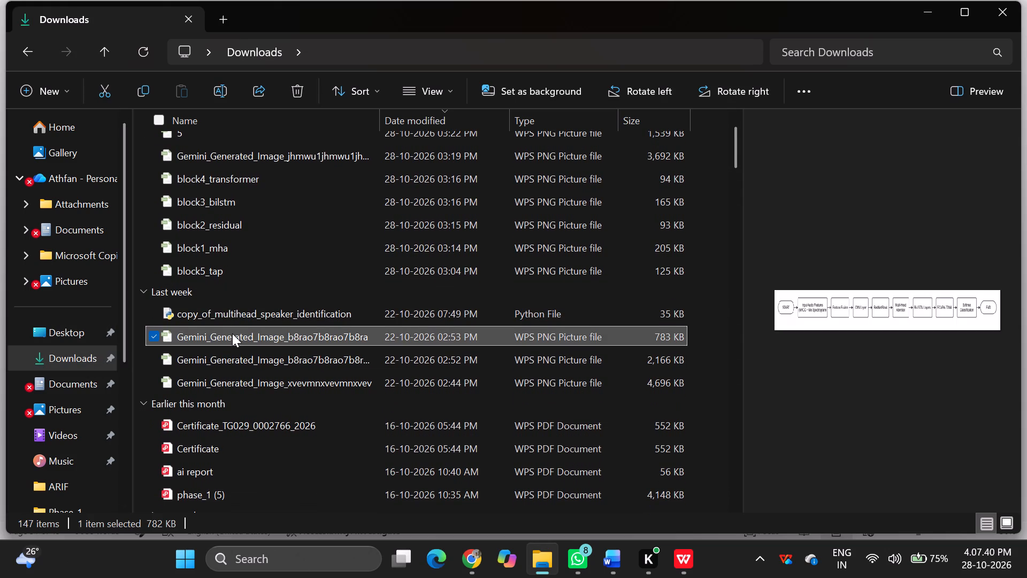
click(235, 351)
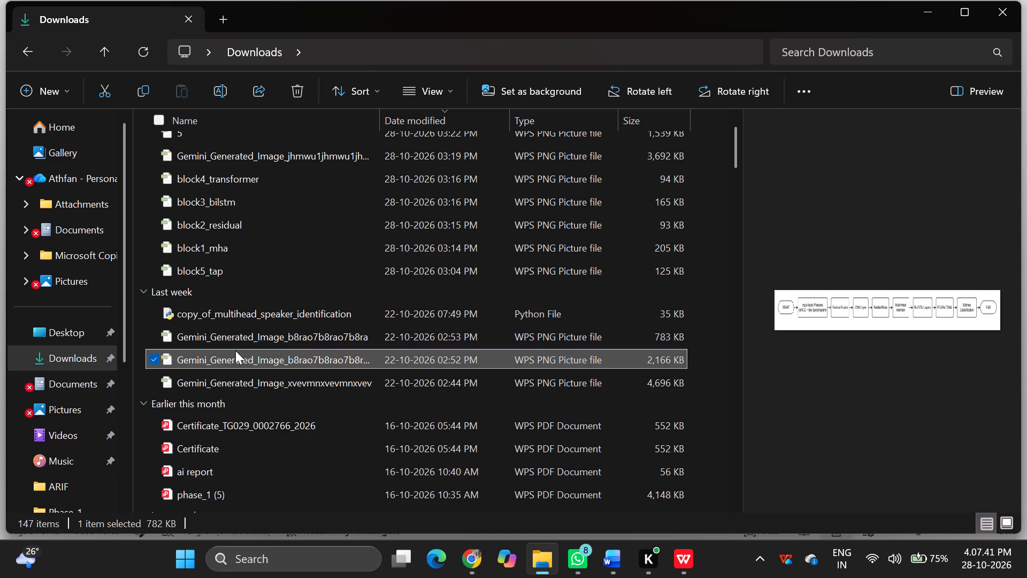
click(237, 377)
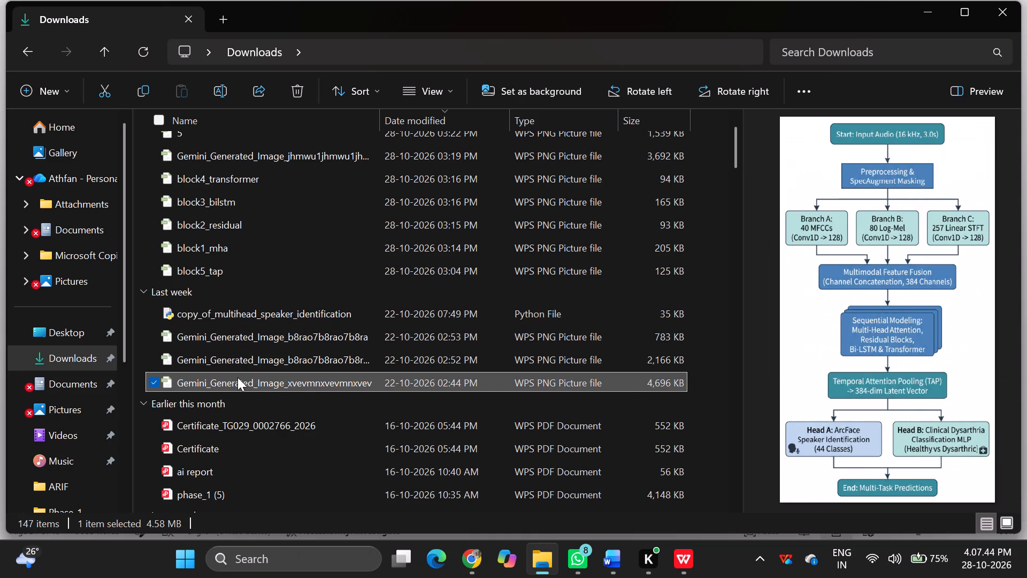
scroll(237, 377, down, 1)
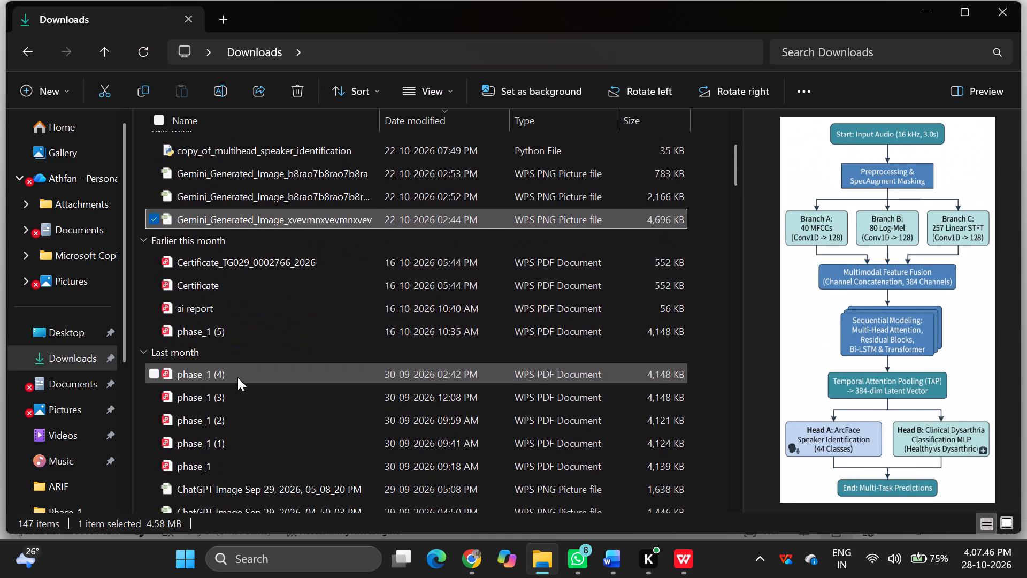
scroll(237, 377, down, 3)
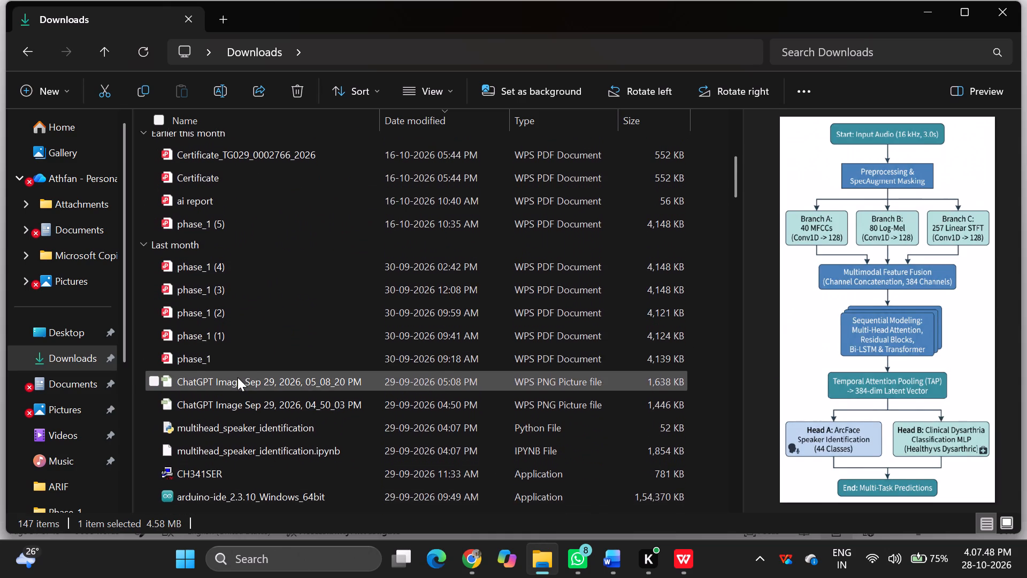
scroll(237, 377, down, 1)
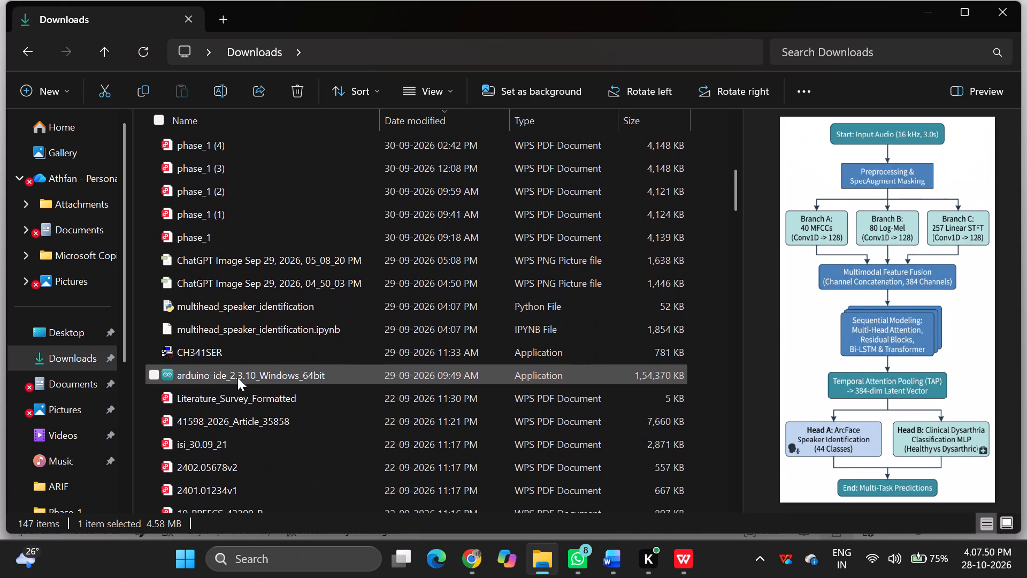
scroll(237, 377, down, 2)
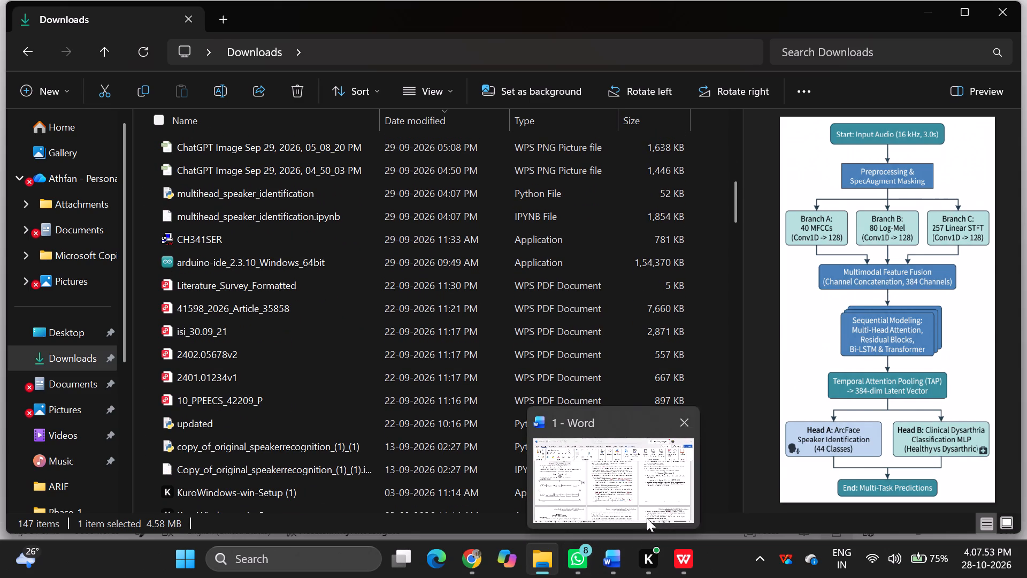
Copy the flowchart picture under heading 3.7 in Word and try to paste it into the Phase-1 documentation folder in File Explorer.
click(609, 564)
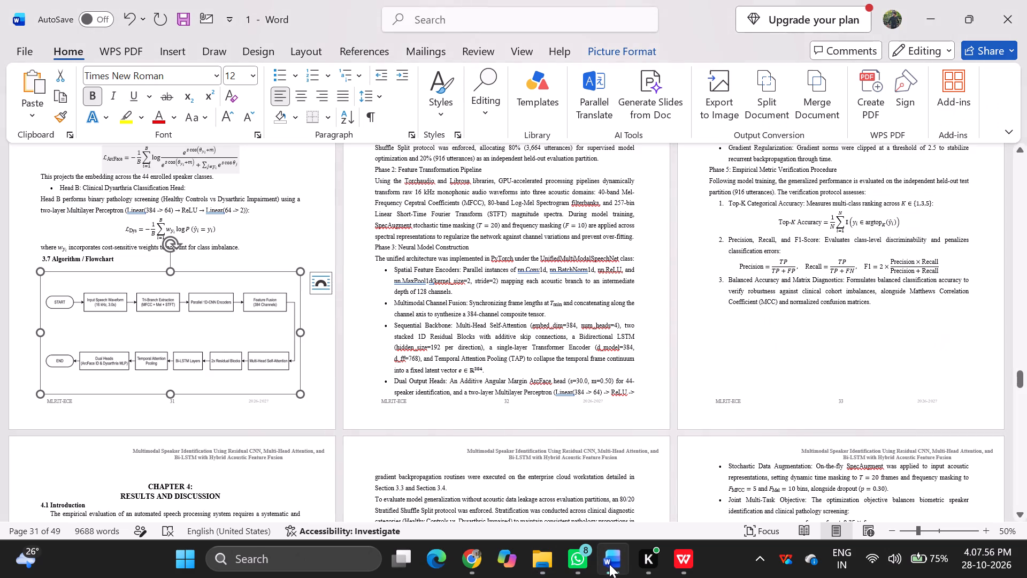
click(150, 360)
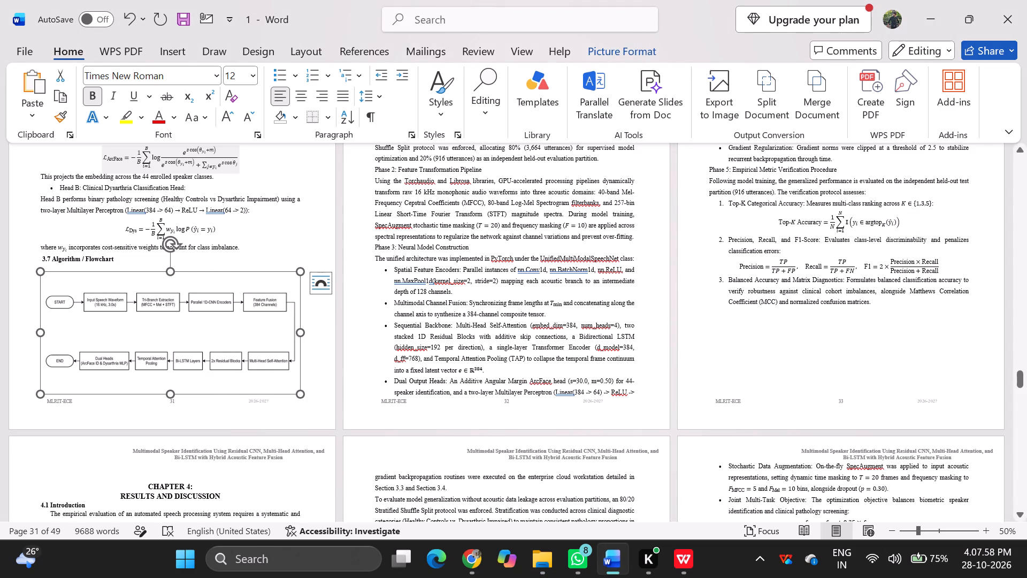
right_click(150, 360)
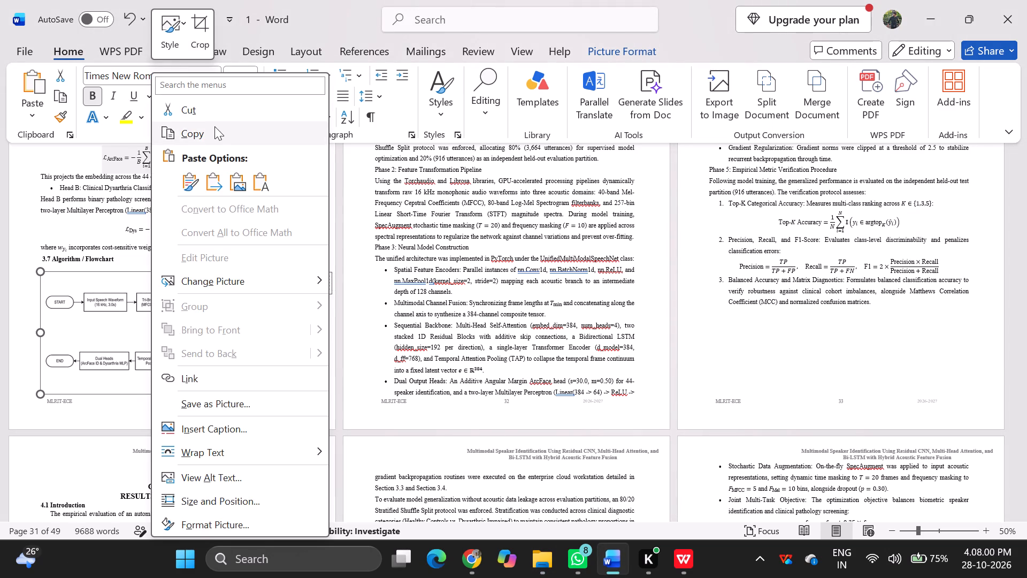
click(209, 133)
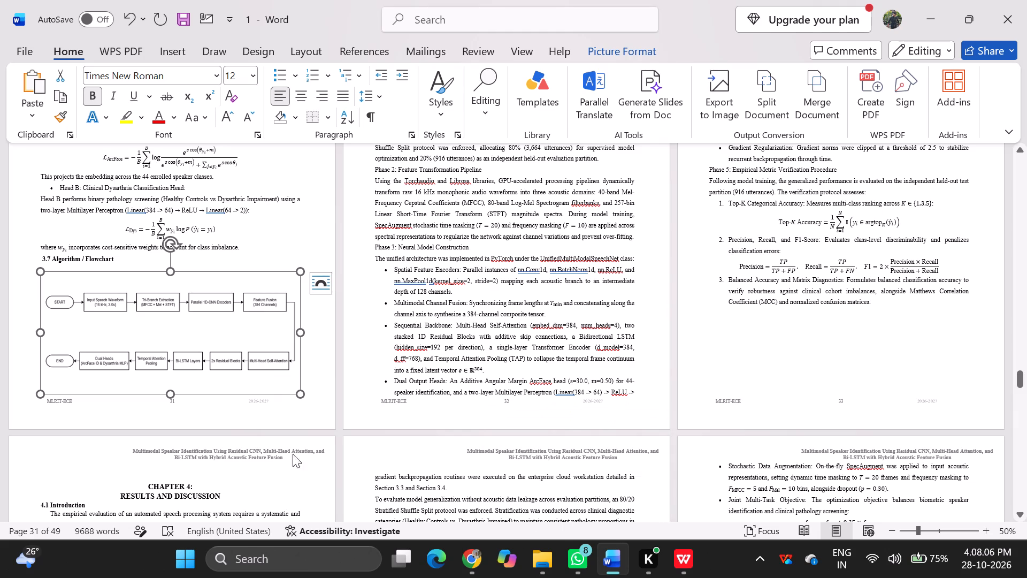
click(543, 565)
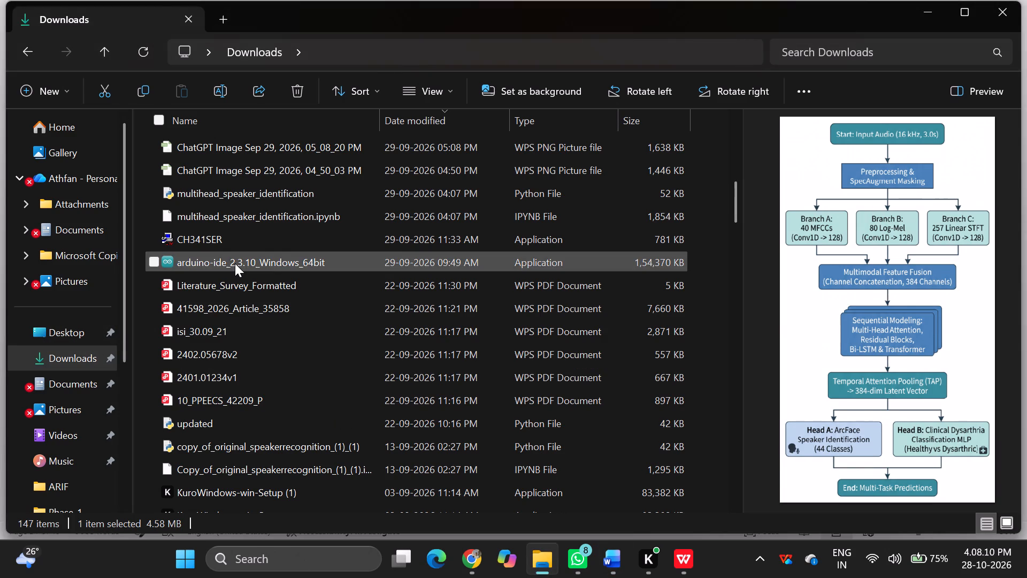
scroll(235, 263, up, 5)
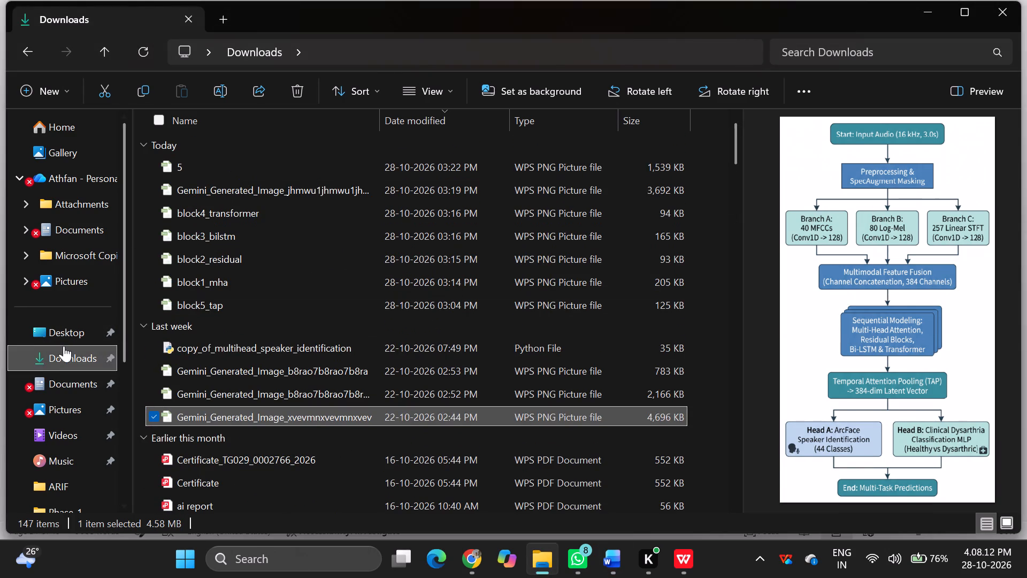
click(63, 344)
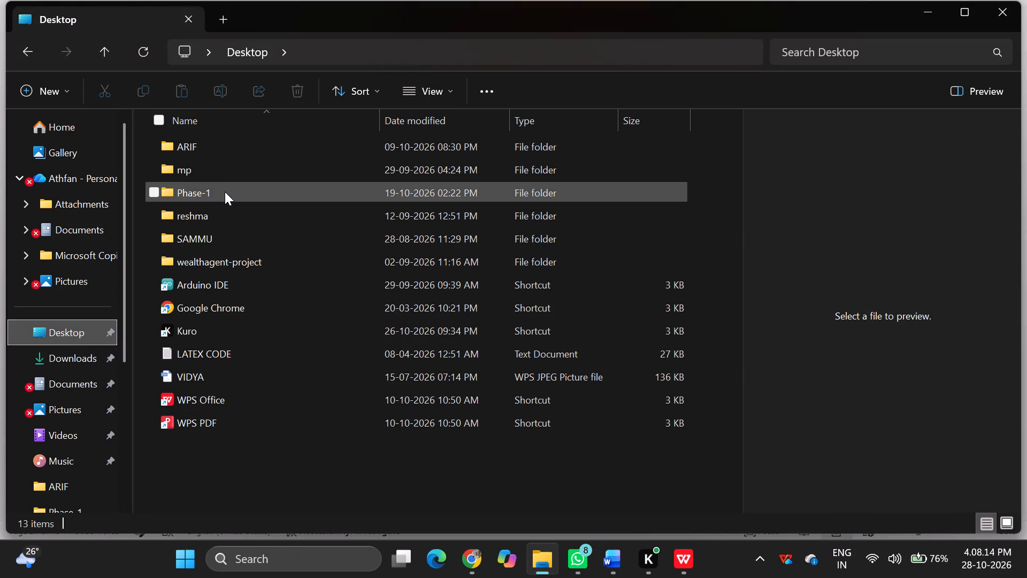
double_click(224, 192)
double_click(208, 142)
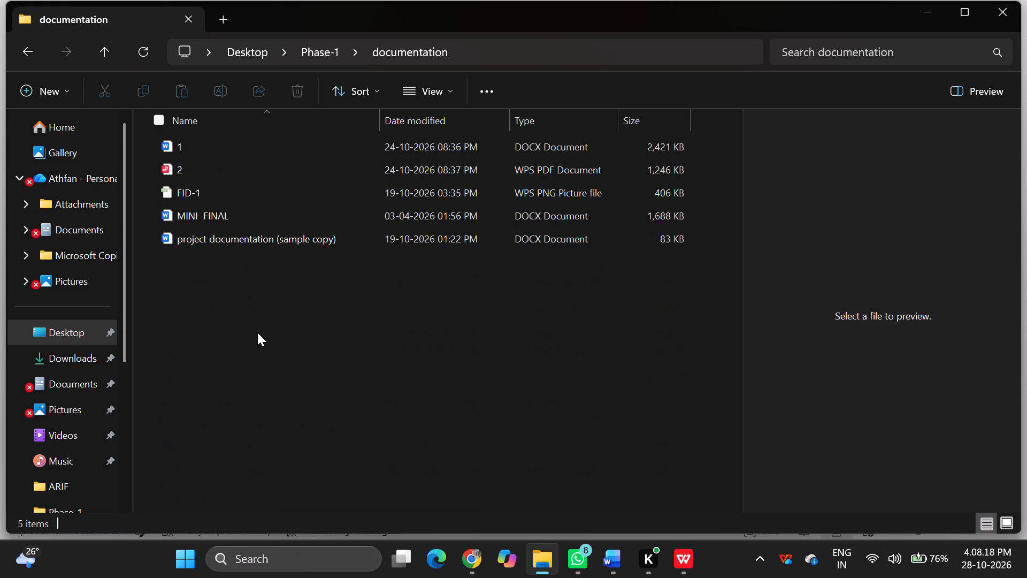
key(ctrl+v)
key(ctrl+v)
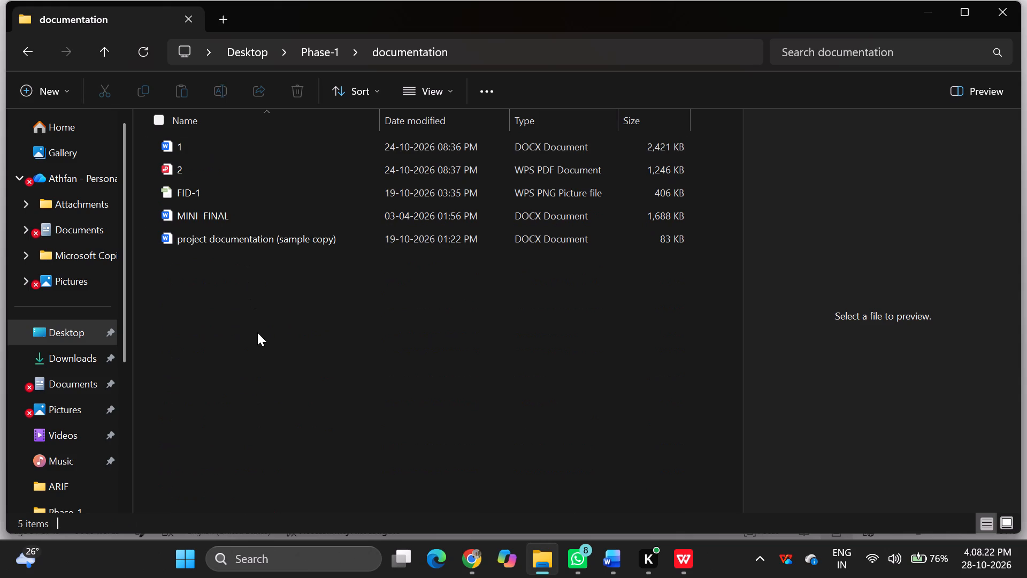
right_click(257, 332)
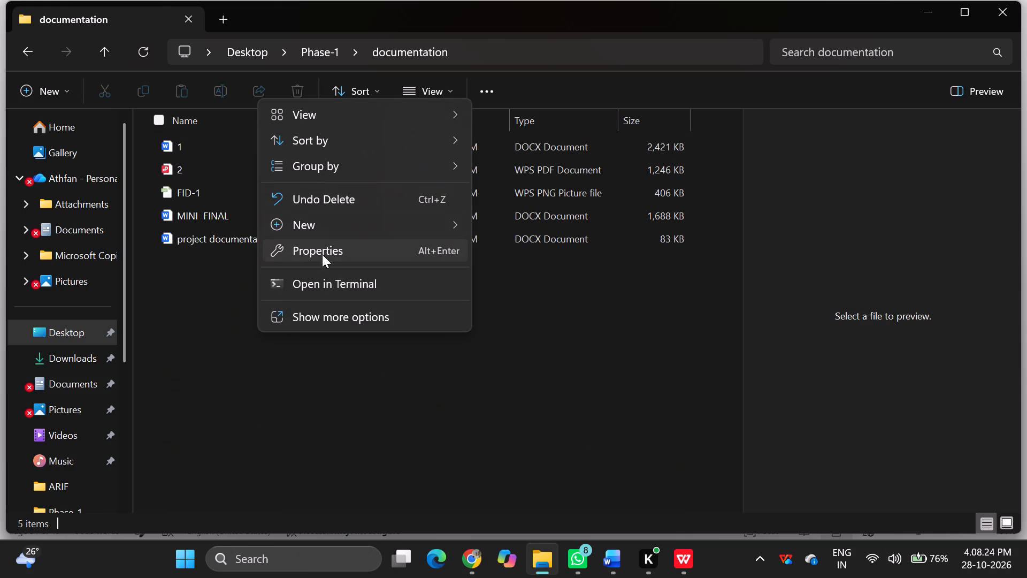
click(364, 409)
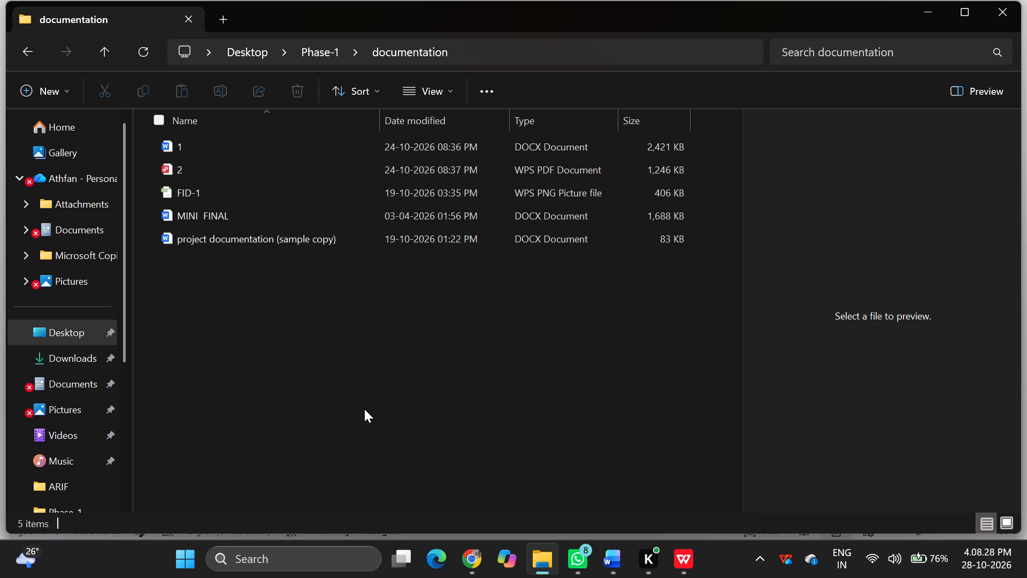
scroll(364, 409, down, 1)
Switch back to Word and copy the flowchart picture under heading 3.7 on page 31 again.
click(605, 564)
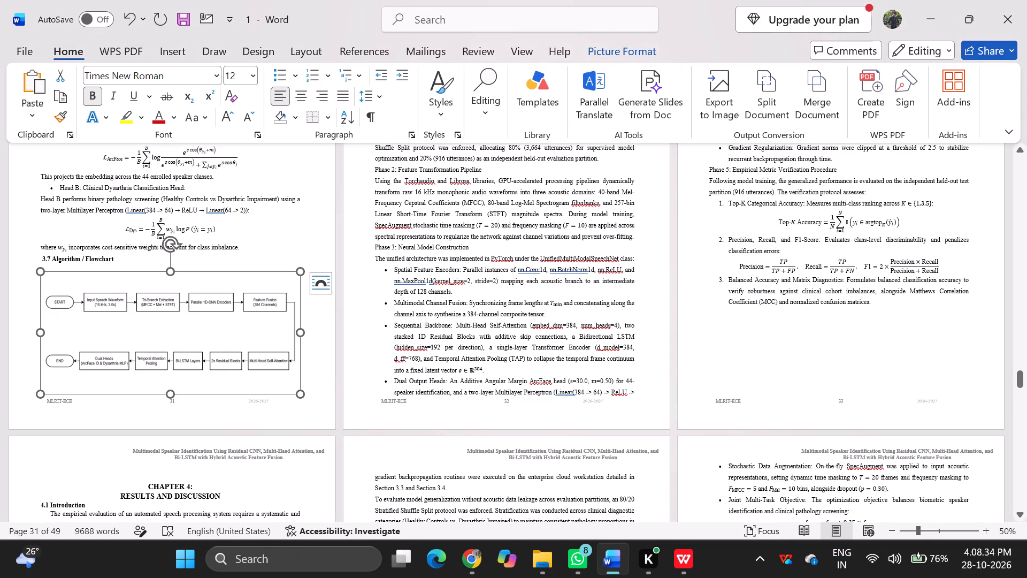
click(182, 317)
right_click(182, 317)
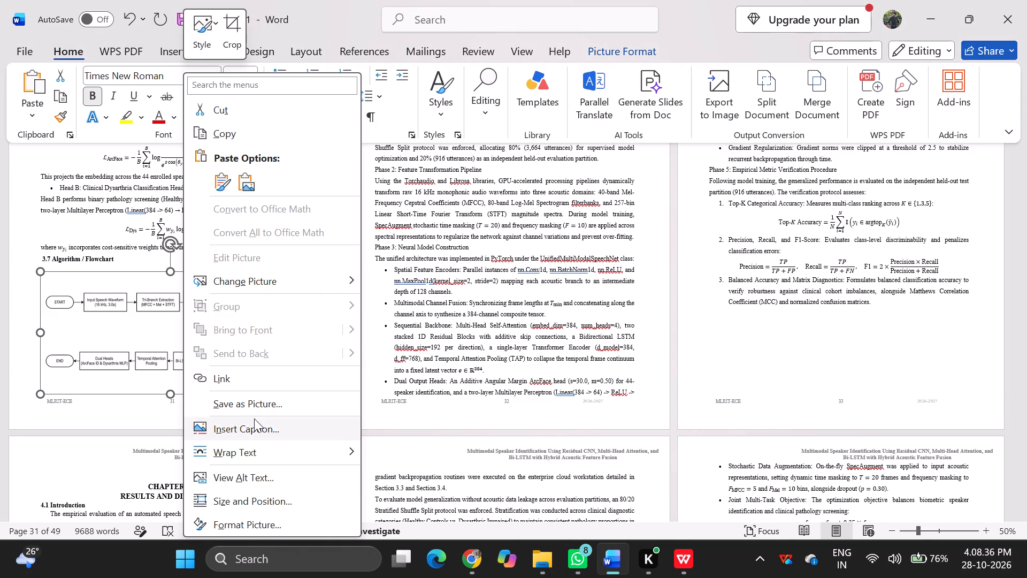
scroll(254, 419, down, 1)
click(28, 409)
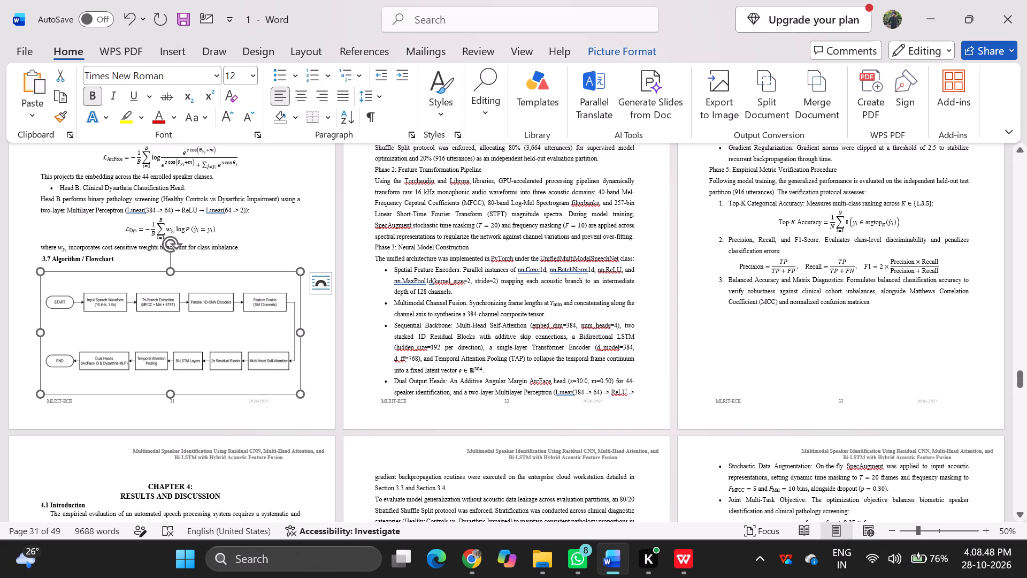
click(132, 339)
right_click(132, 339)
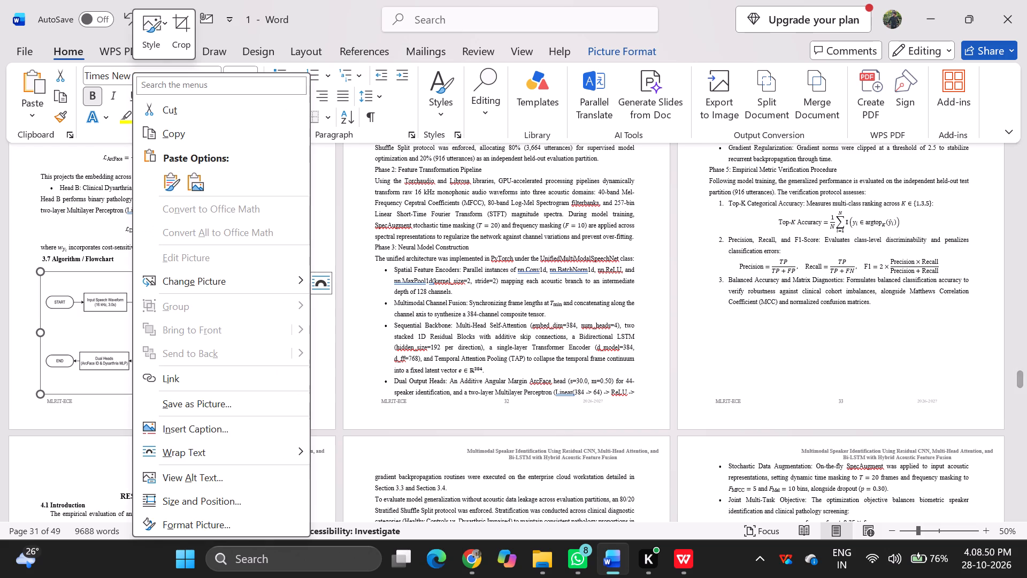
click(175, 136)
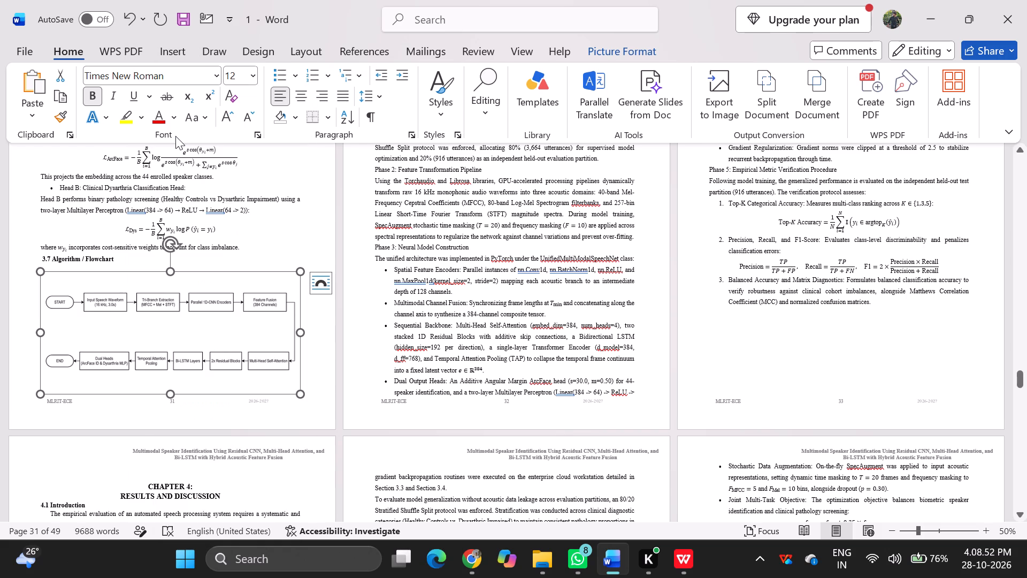
Switch to File Explorer and preview the files in the Phase-1 folder, looking for the flowchart image.
click(548, 559)
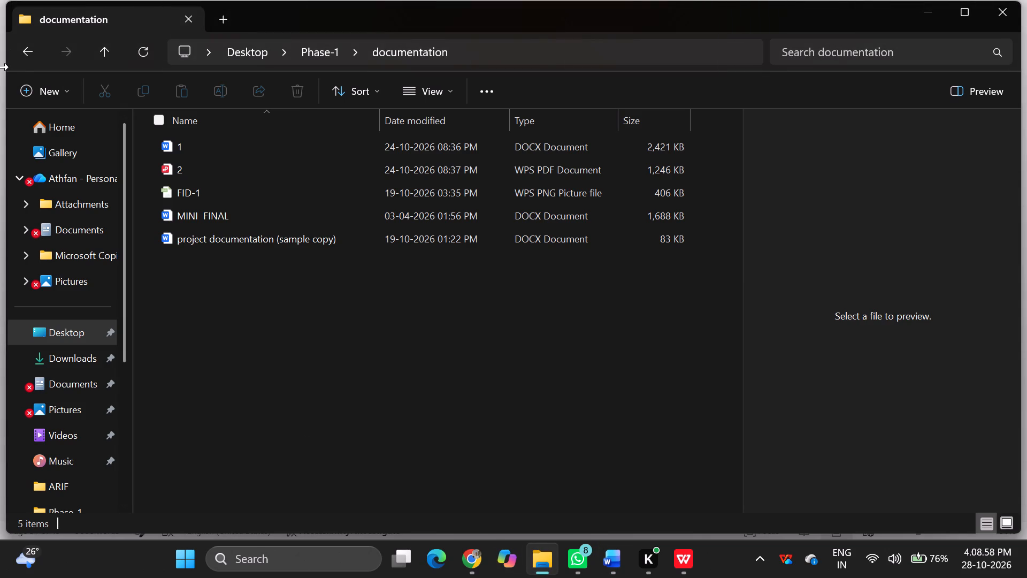
click(23, 54)
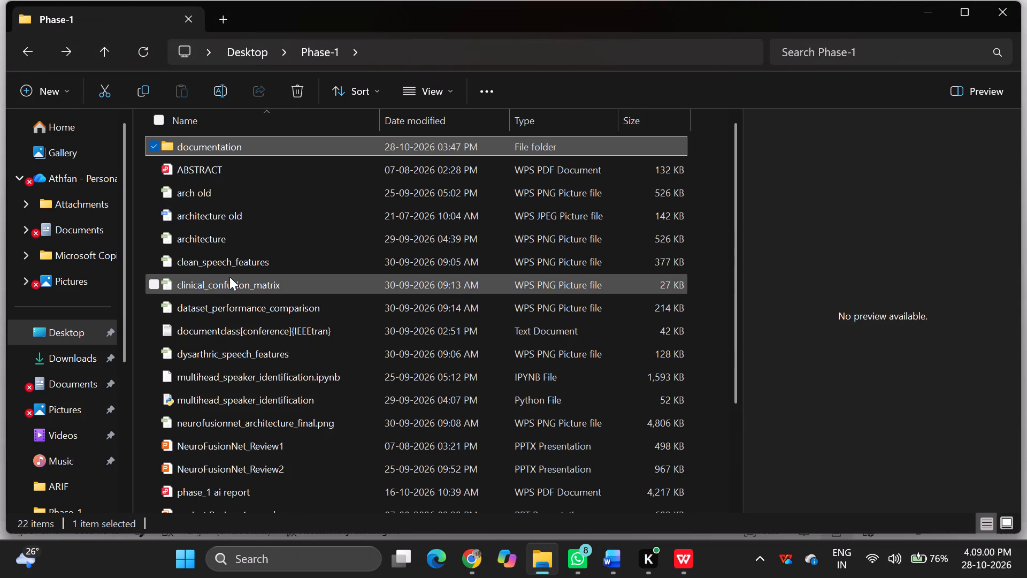
click(237, 200)
click(237, 212)
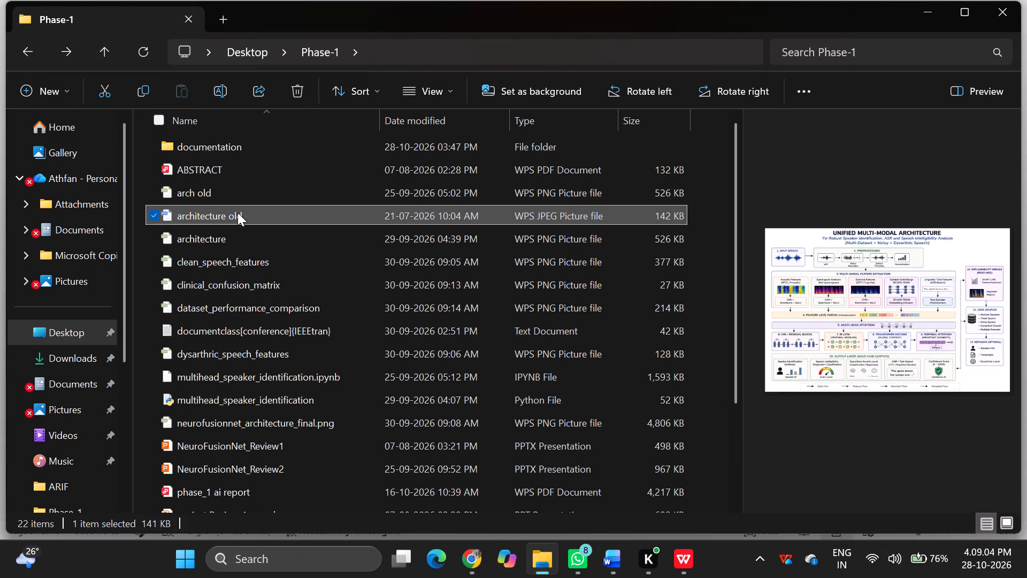
click(236, 234)
click(237, 261)
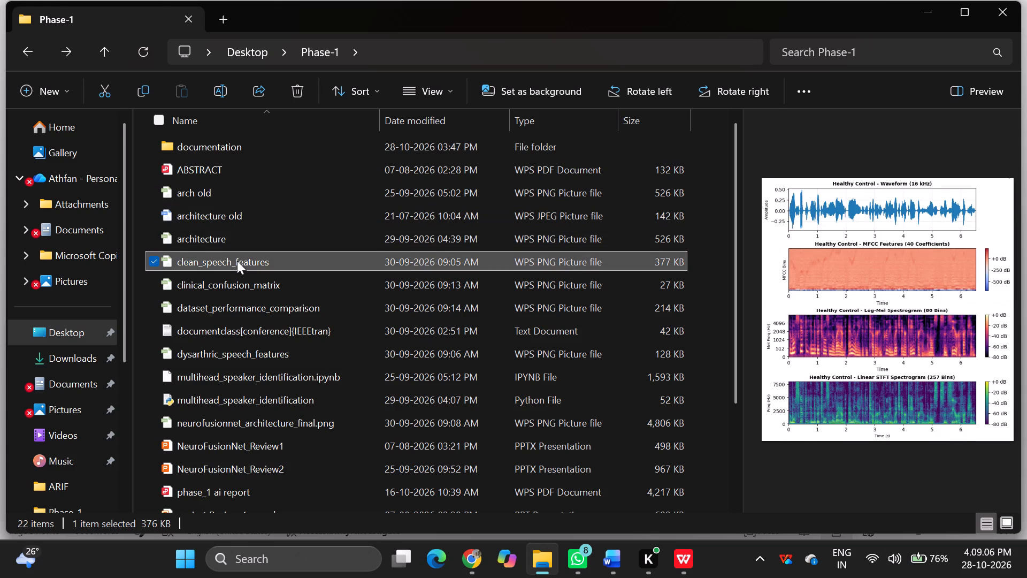
click(235, 279)
click(237, 302)
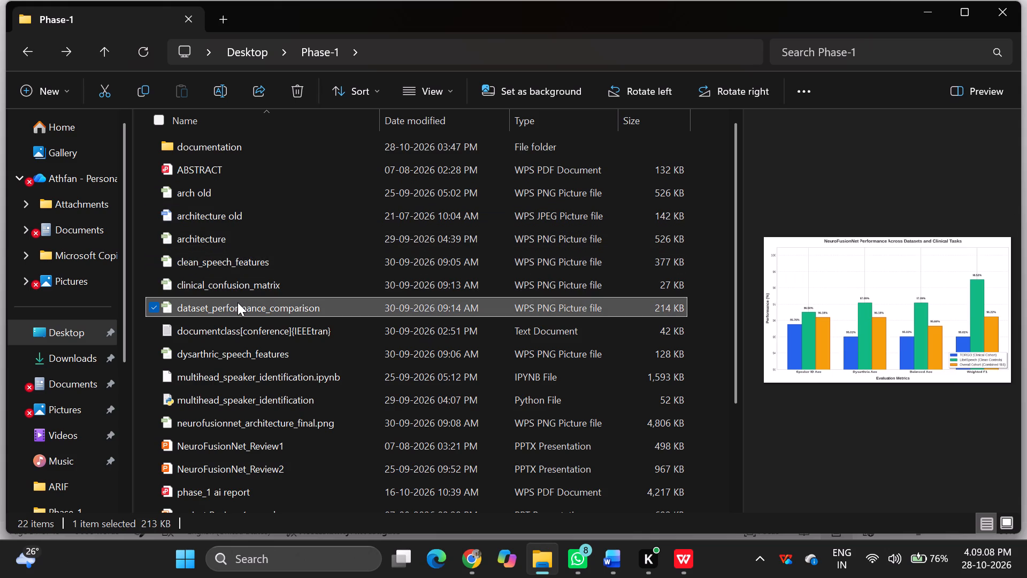
click(244, 324)
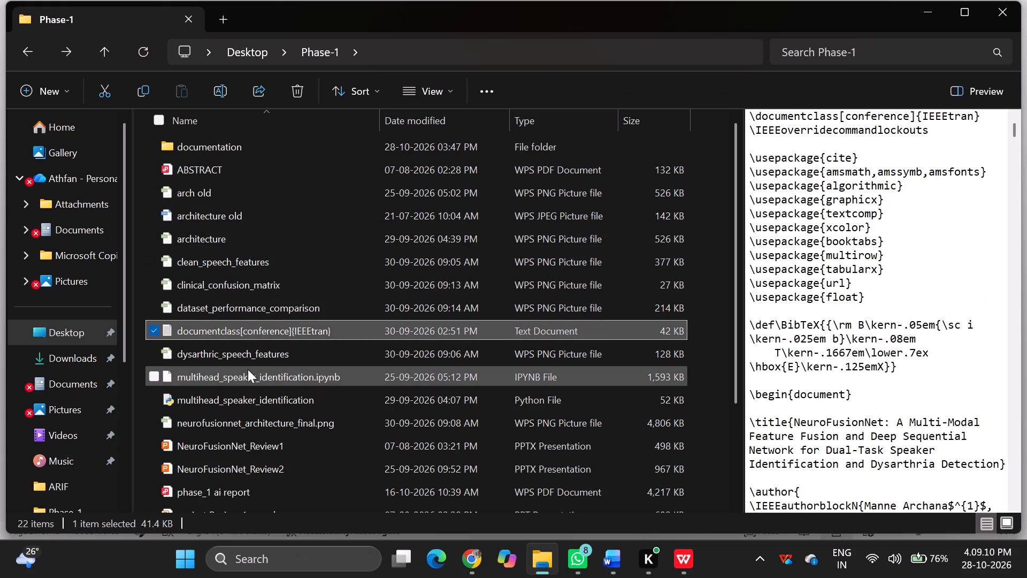
click(248, 369)
click(250, 402)
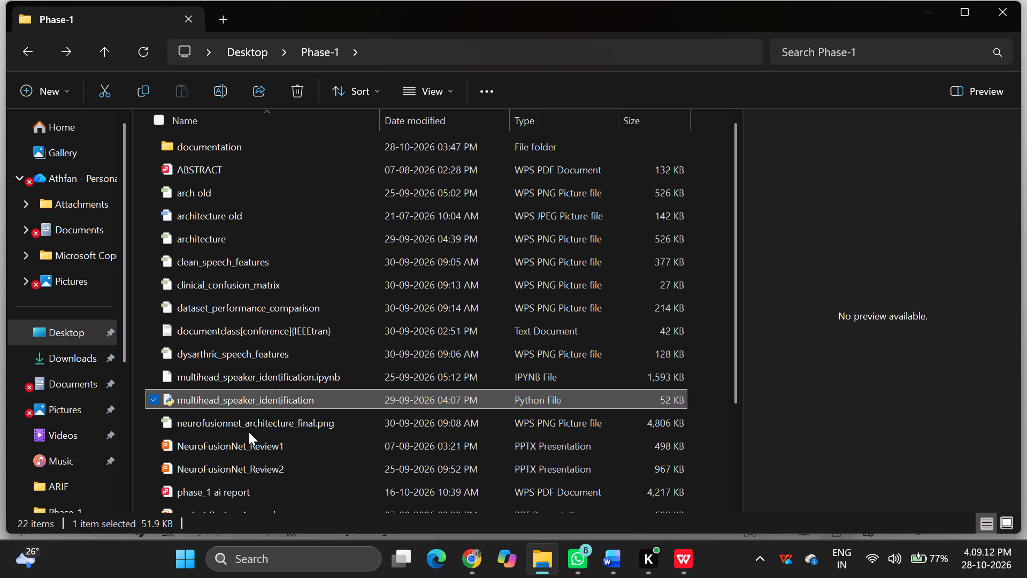
click(248, 432)
click(248, 431)
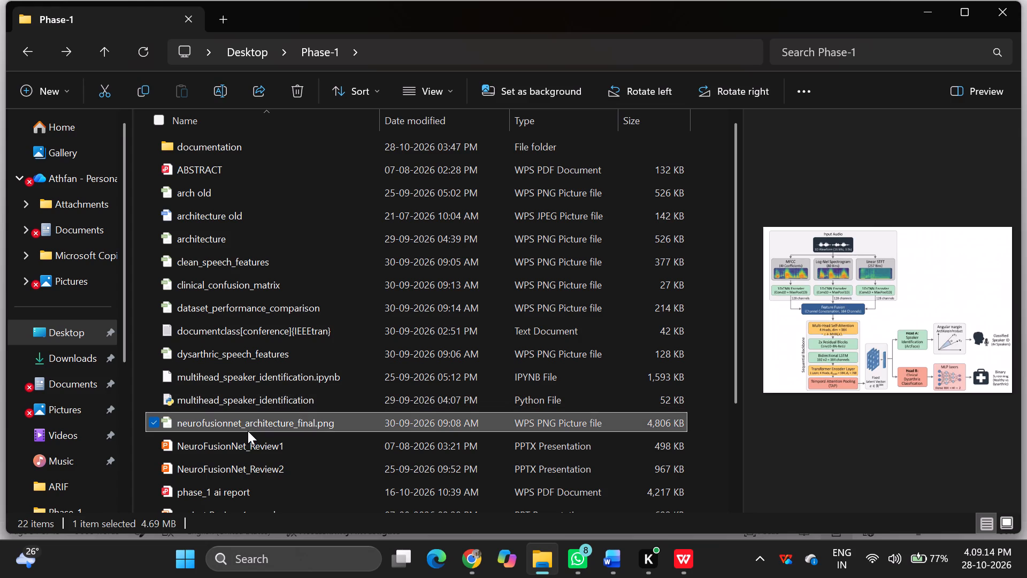
scroll(248, 431, down, 2)
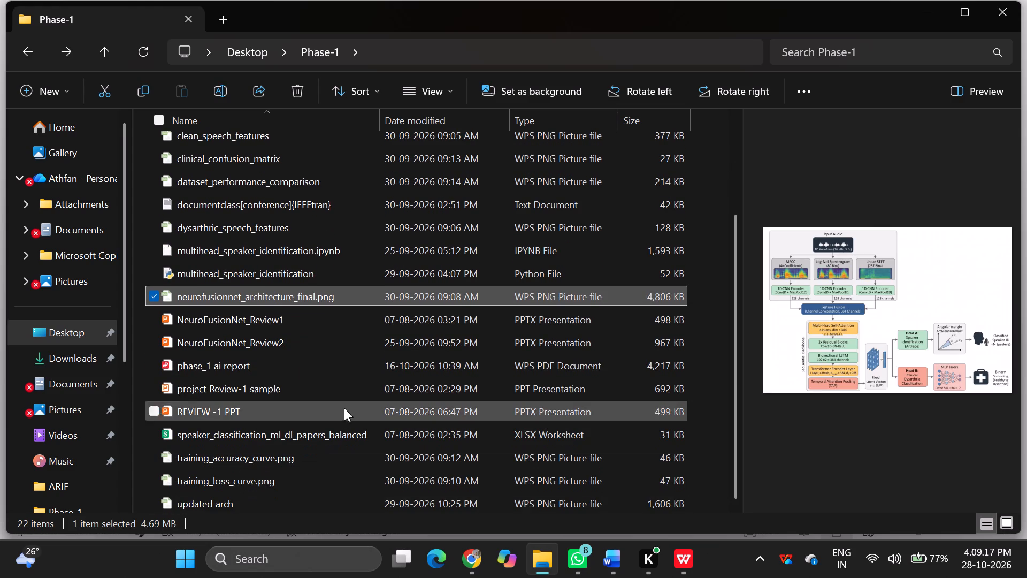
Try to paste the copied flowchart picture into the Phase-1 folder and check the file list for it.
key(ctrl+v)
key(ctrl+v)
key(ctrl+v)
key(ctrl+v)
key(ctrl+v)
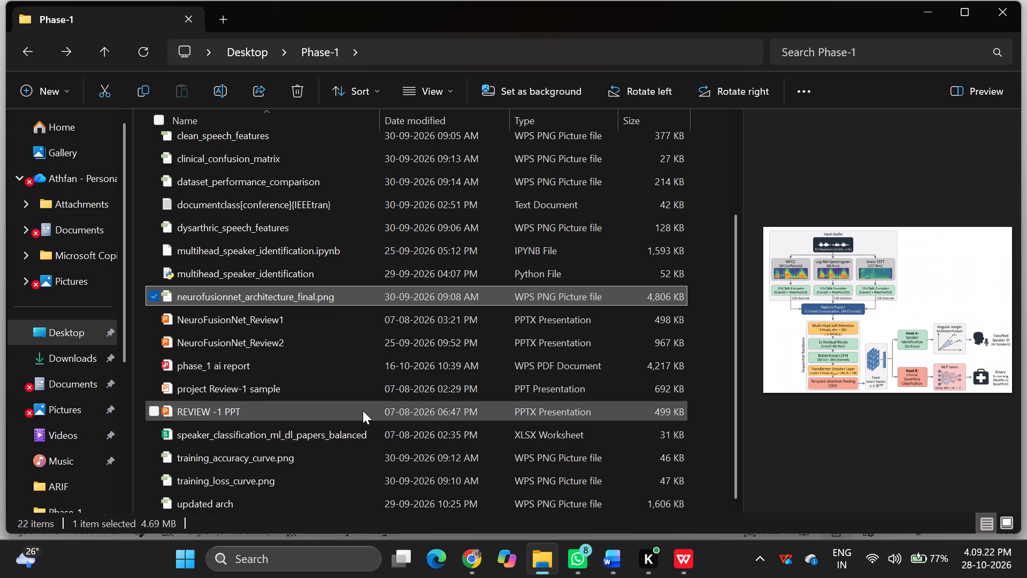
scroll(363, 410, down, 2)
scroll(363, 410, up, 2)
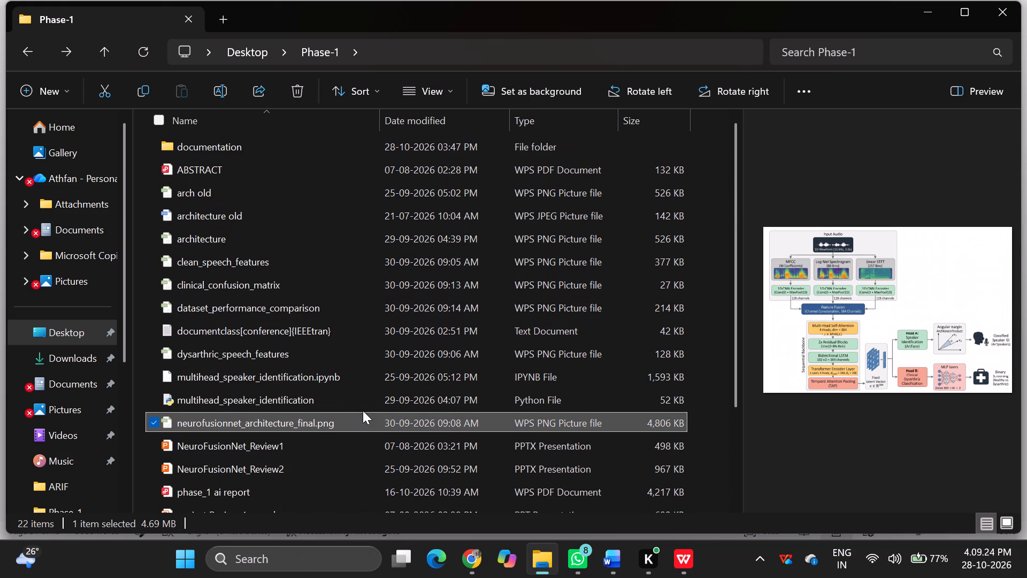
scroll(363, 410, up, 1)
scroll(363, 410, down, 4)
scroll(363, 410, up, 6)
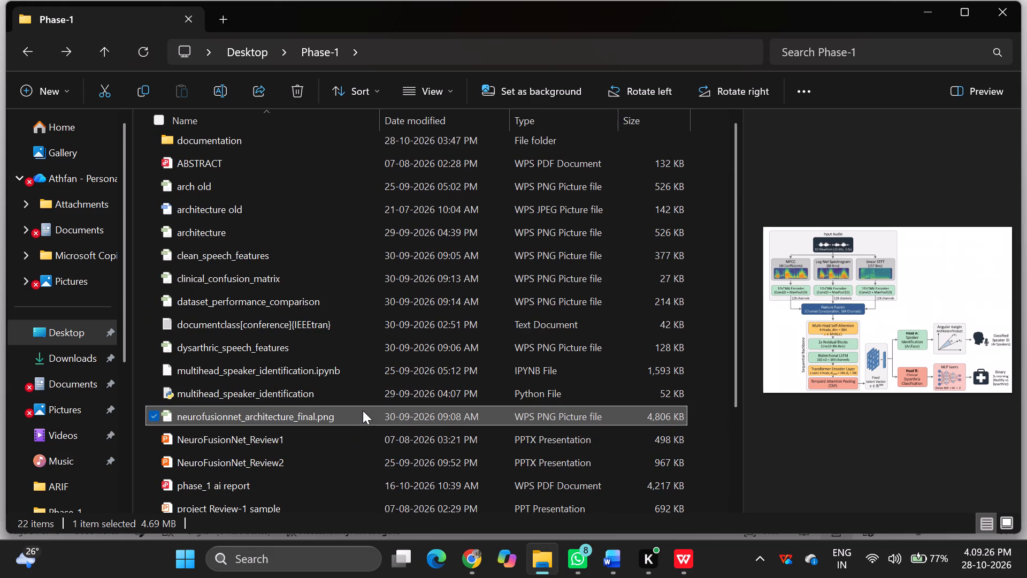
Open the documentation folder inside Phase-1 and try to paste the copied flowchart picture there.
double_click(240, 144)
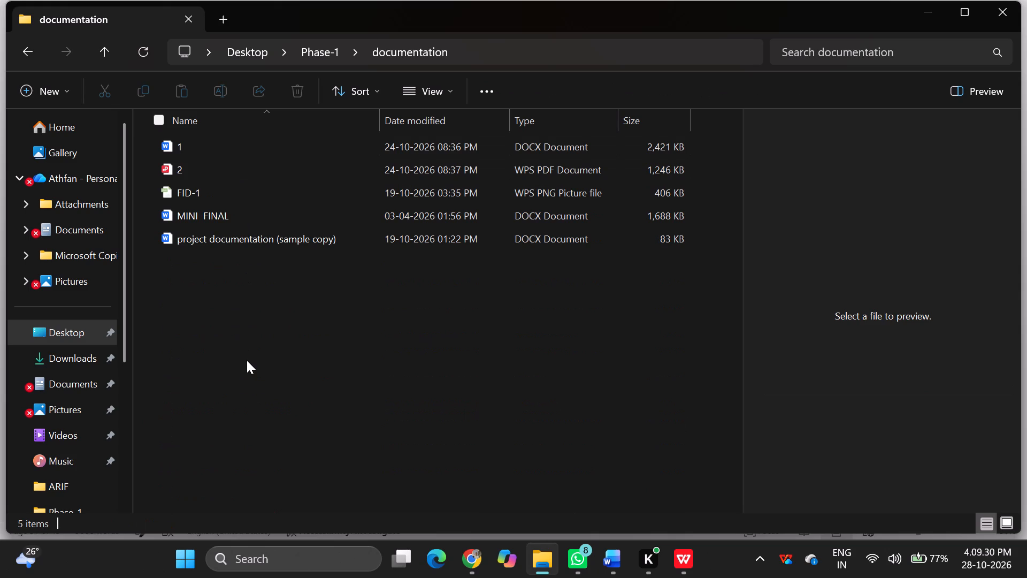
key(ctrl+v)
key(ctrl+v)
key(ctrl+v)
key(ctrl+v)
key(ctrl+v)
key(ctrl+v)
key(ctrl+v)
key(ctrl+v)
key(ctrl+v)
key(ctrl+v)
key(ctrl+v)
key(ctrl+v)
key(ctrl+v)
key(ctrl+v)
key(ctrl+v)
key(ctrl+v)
Switch to Word and save the flowchart picture under heading 3.7 as PNG file Picture1 in Desktop > Phase-1 > documentation.
click(608, 565)
click(206, 359)
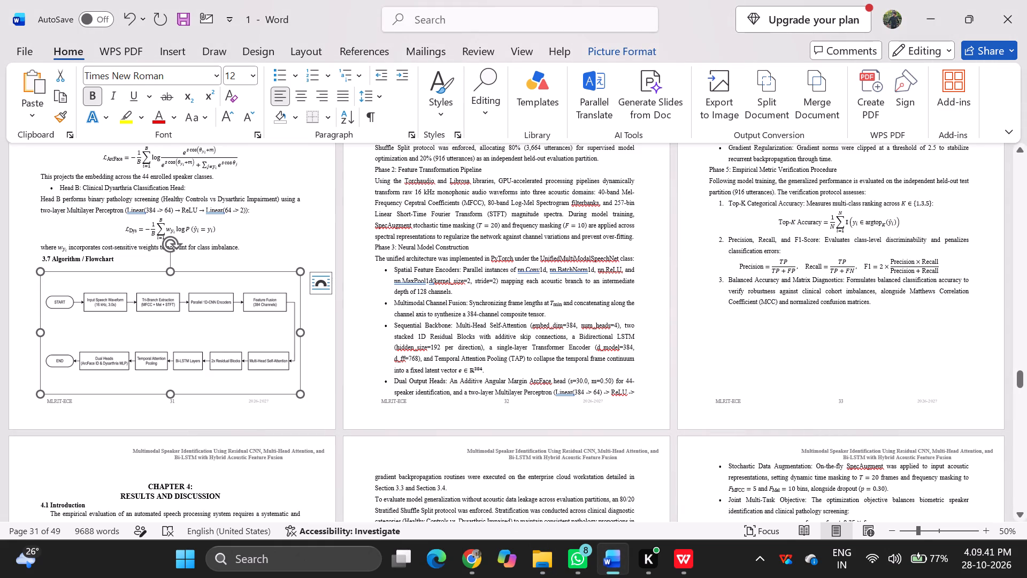
right_click(206, 359)
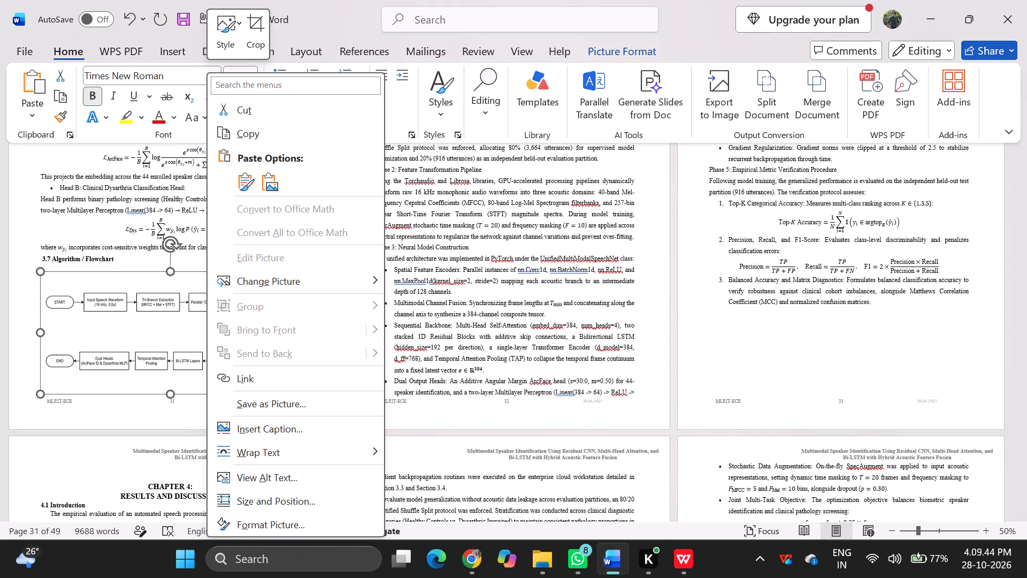
scroll(273, 451, down, 1)
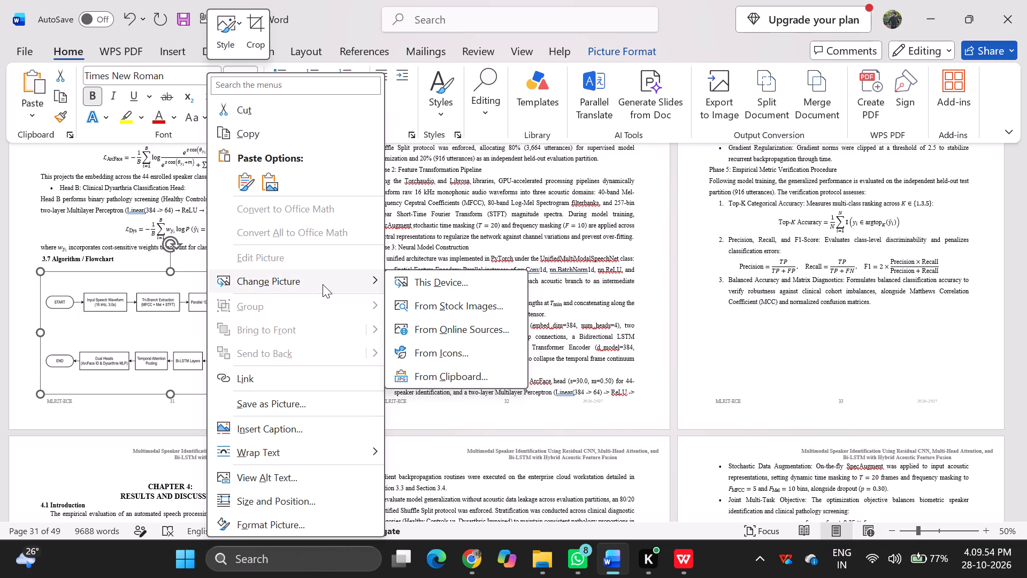
click(303, 403)
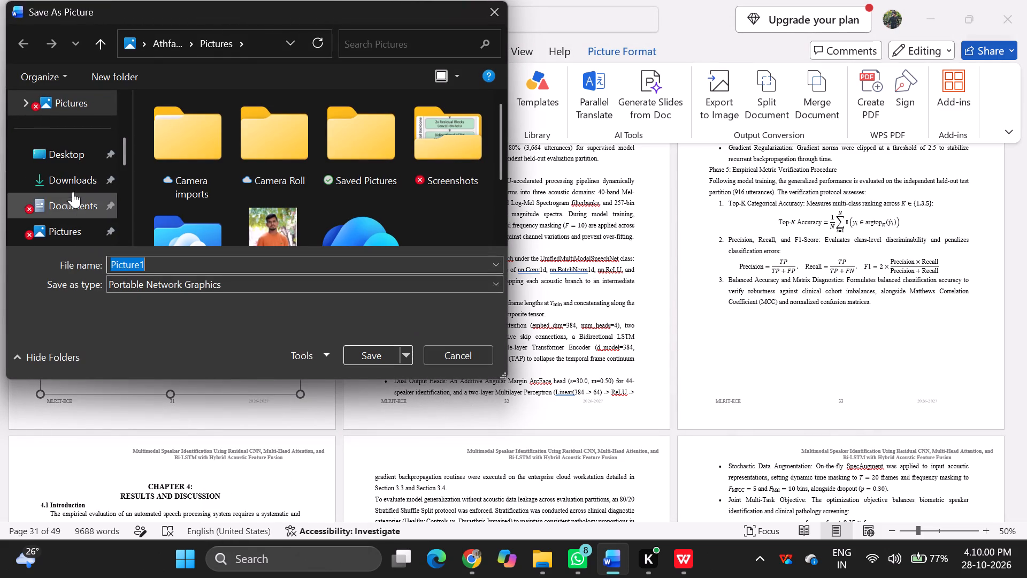
double_click(70, 161)
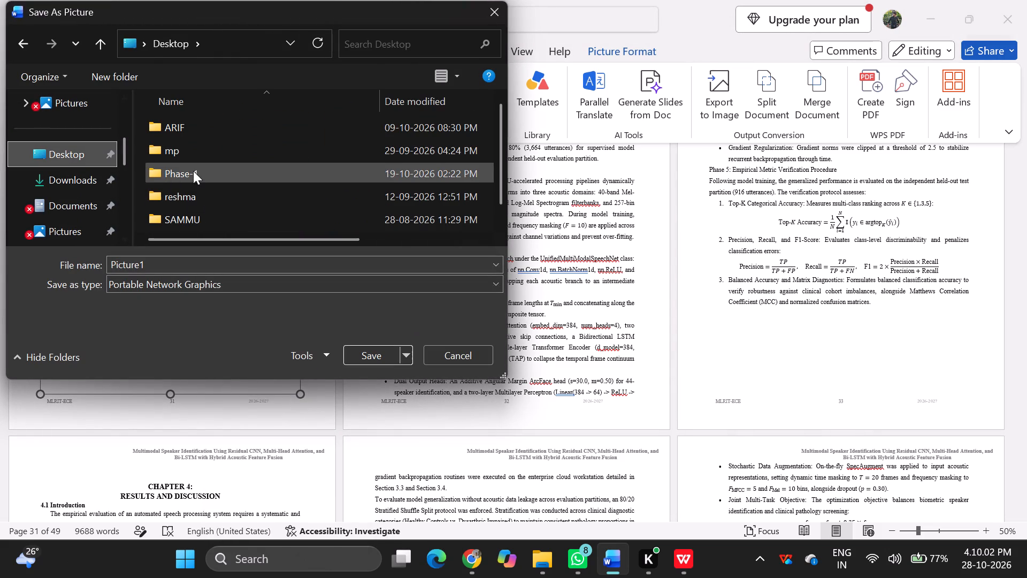
double_click(193, 171)
double_click(176, 119)
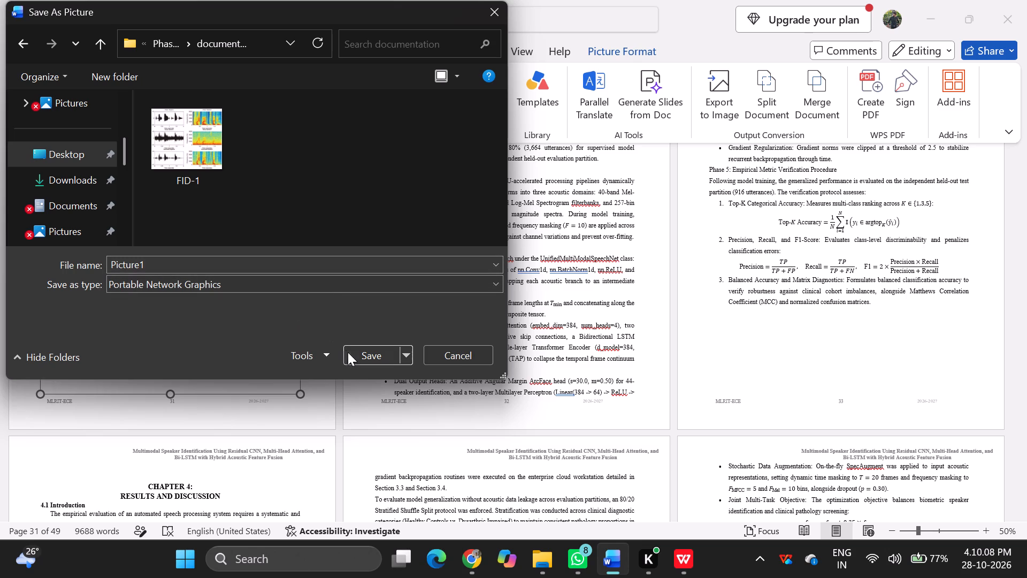
click(362, 358)
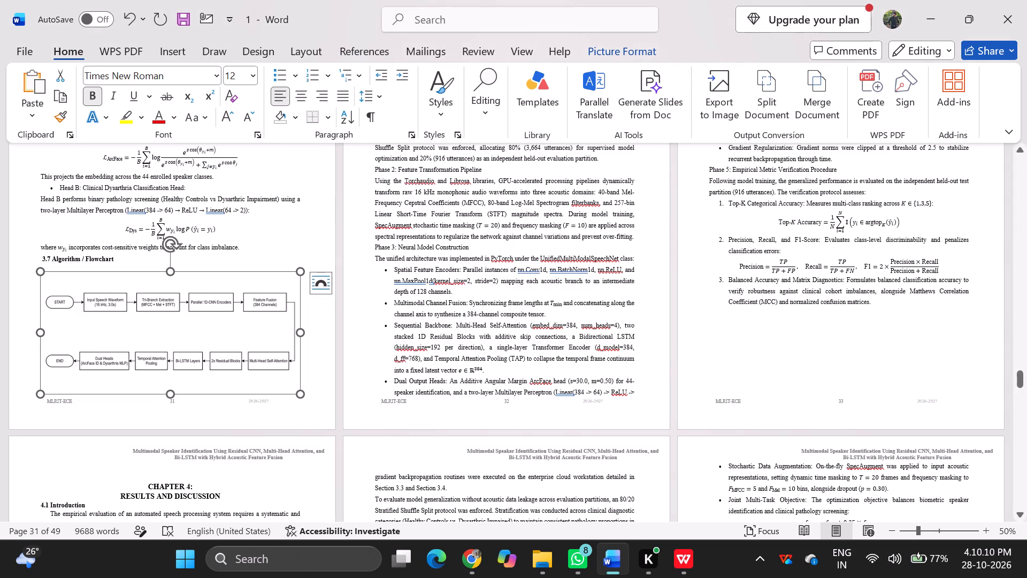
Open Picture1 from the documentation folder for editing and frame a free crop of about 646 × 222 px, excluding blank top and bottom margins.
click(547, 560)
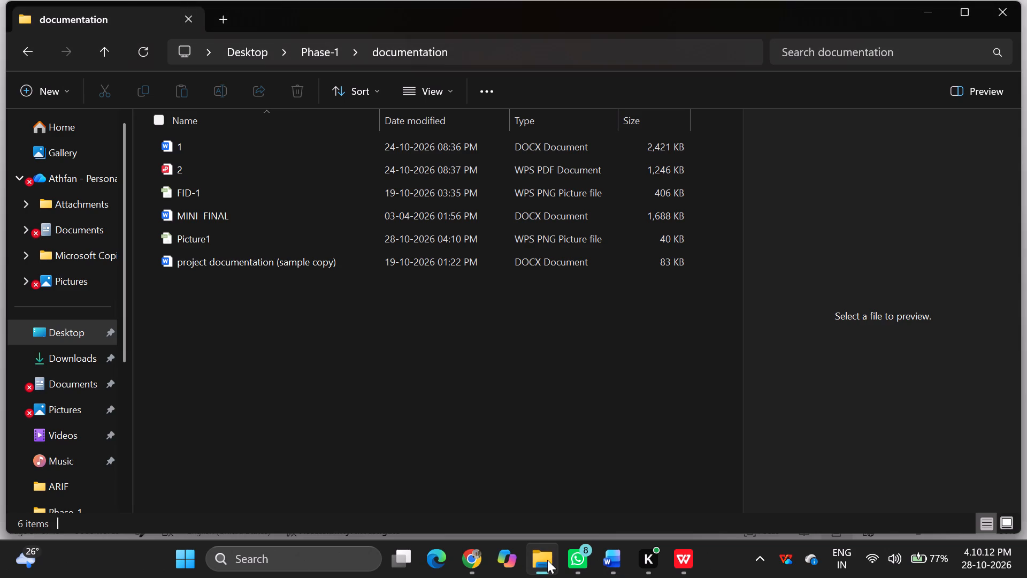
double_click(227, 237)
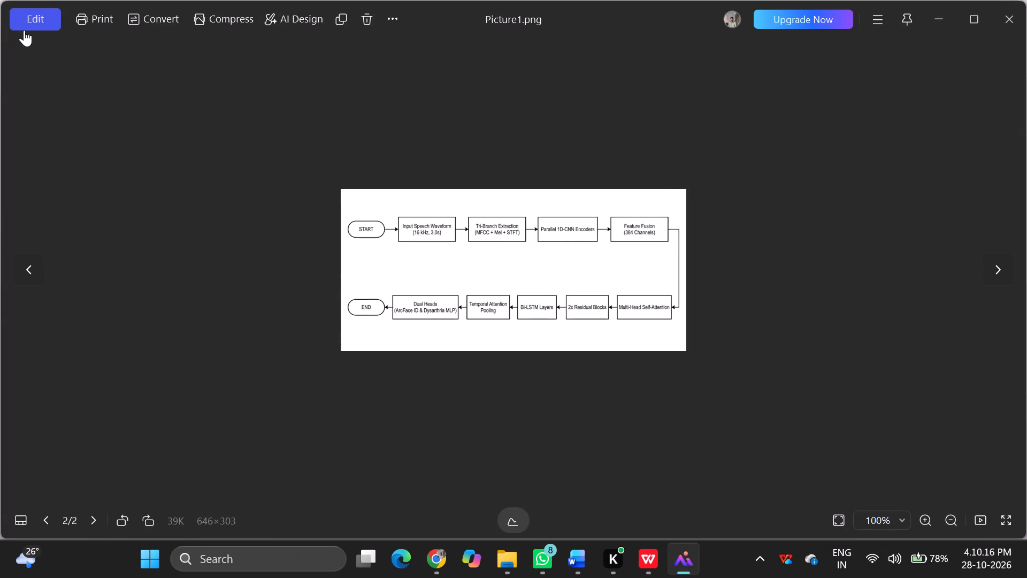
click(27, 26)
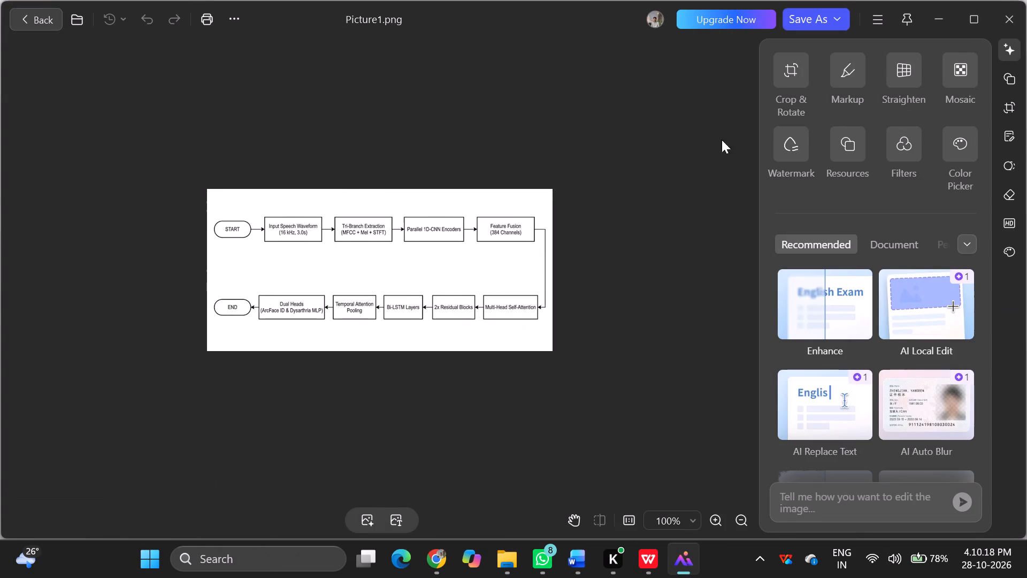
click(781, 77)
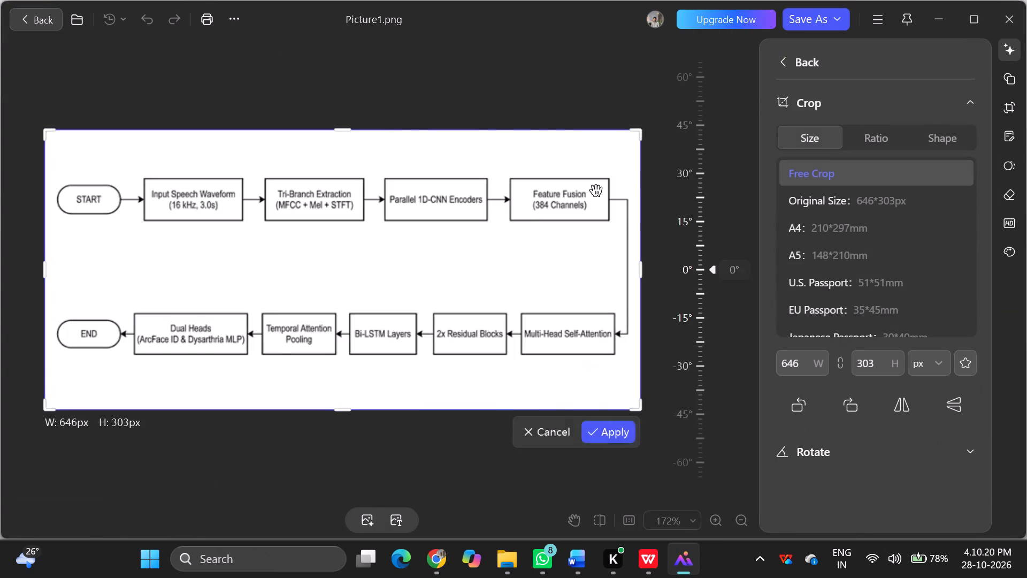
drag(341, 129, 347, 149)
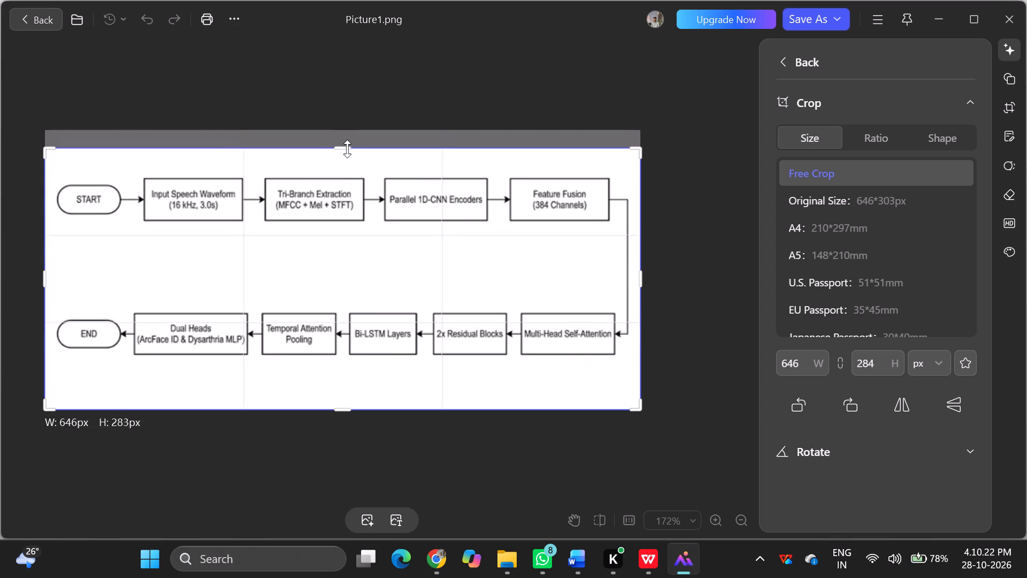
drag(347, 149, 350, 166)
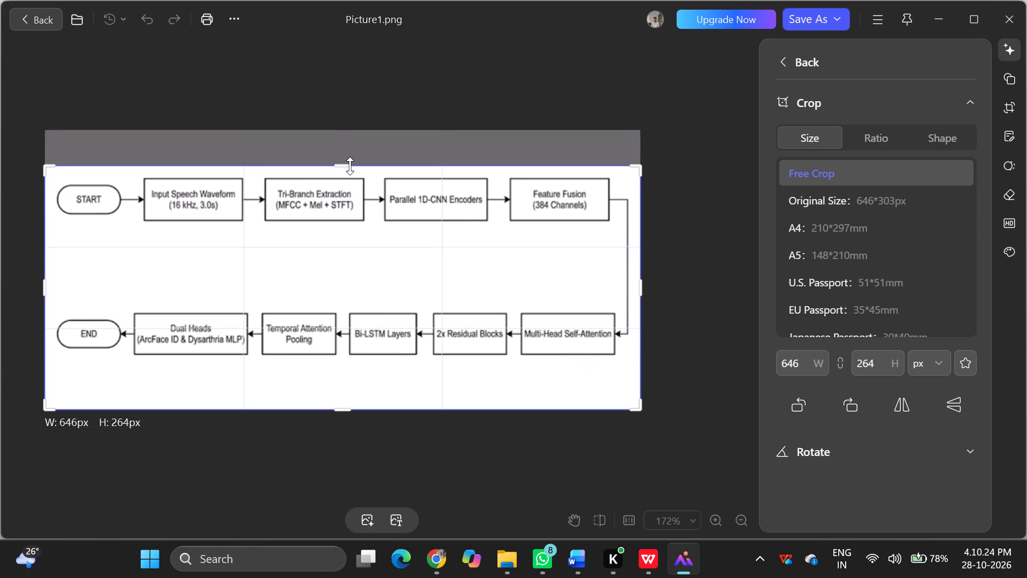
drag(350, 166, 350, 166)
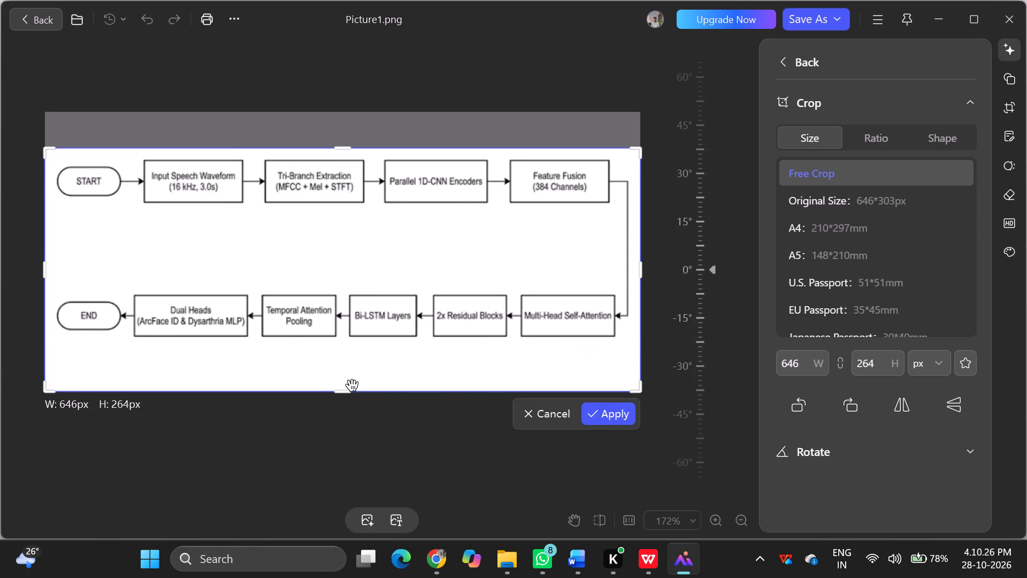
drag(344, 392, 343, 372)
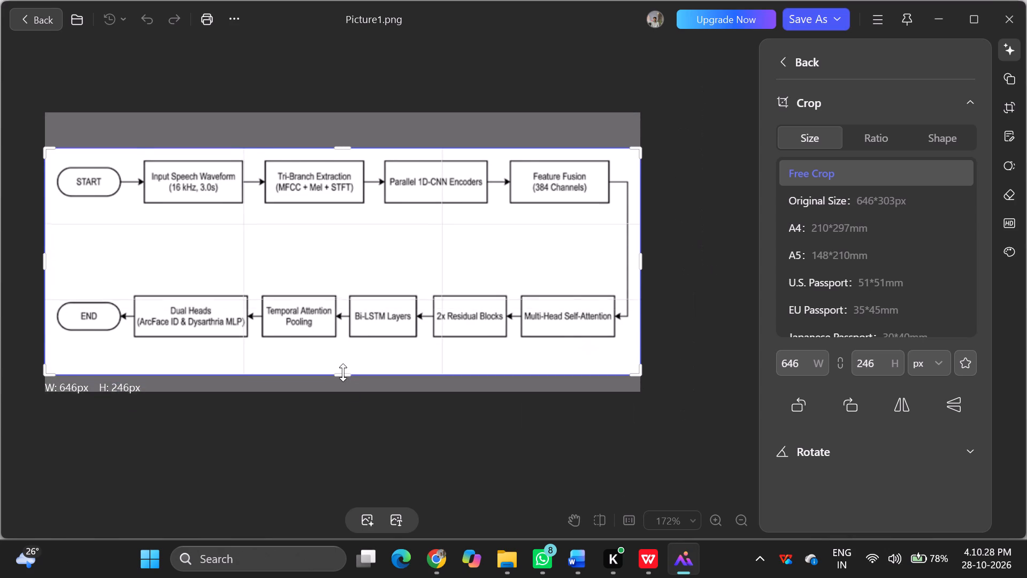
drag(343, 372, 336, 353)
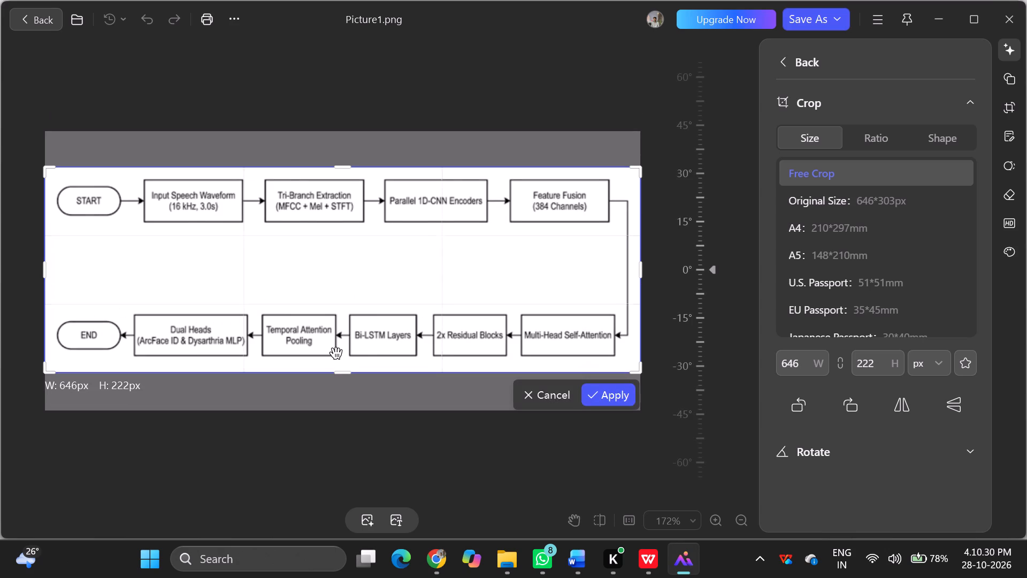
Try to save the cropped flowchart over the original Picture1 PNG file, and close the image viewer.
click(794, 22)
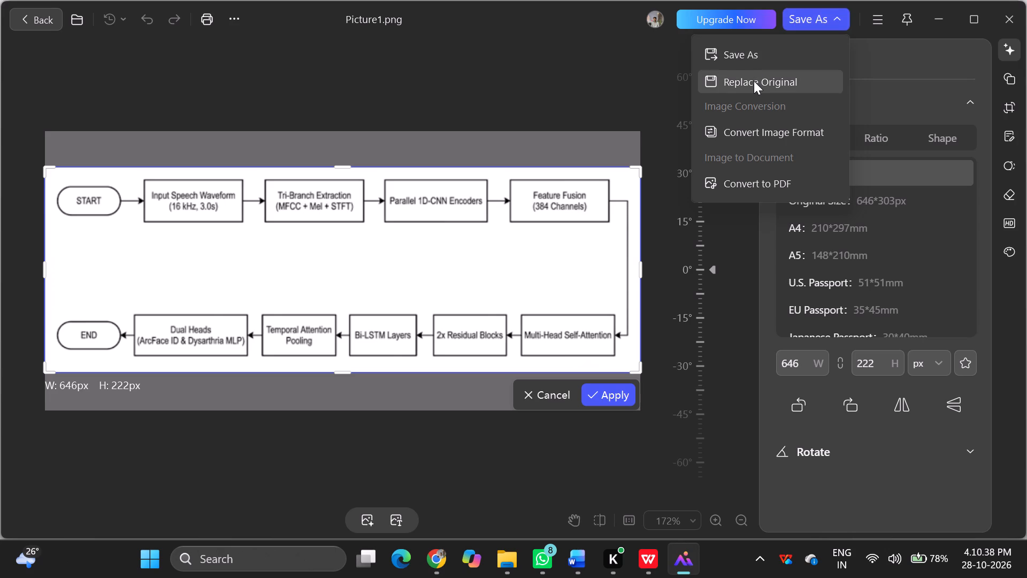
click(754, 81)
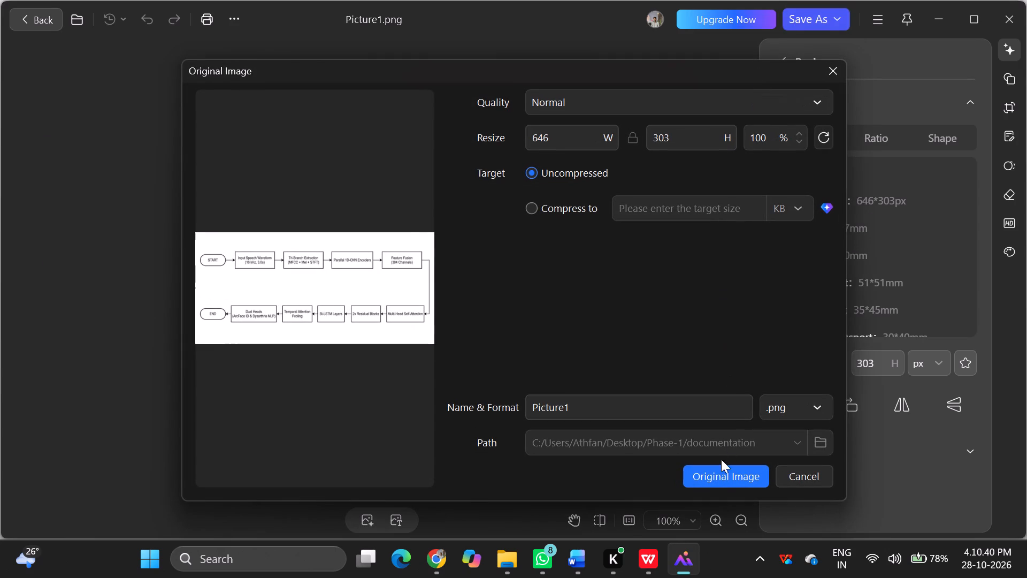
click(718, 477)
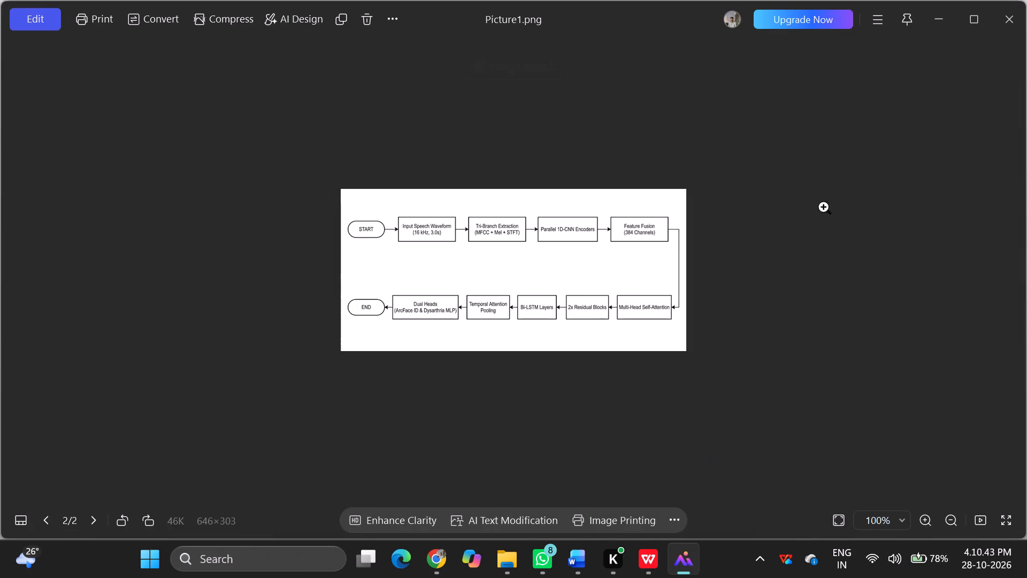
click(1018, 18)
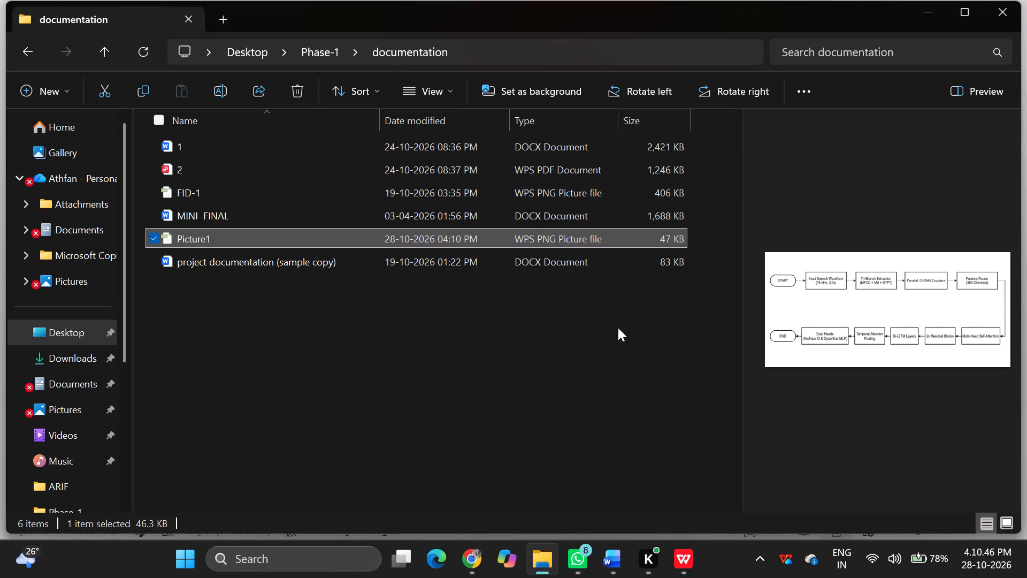
Reopen Picture1 for editing and crop off the blank margins above and below the flowchart, to about 646 × 225 px.
double_click(397, 240)
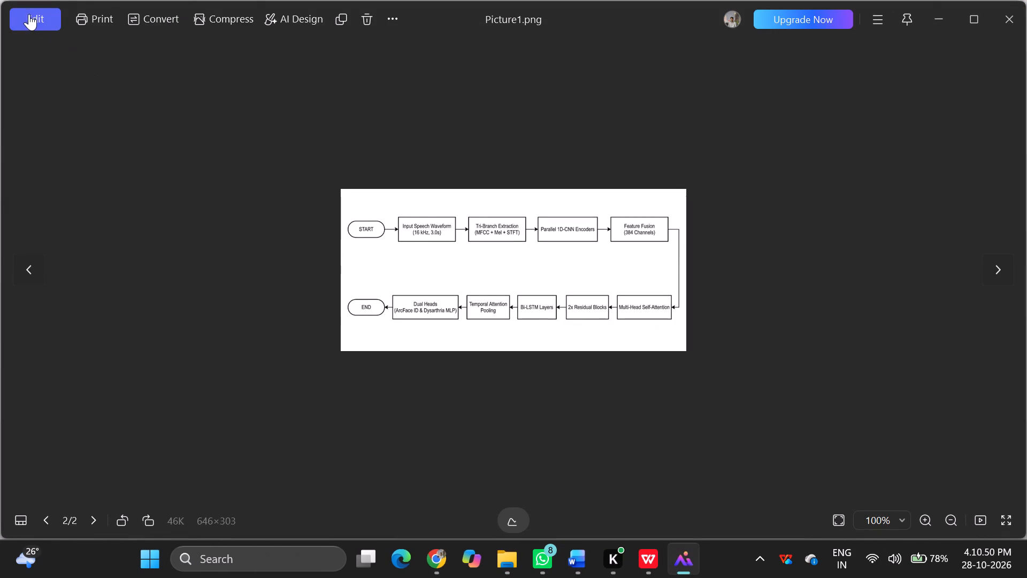
click(29, 14)
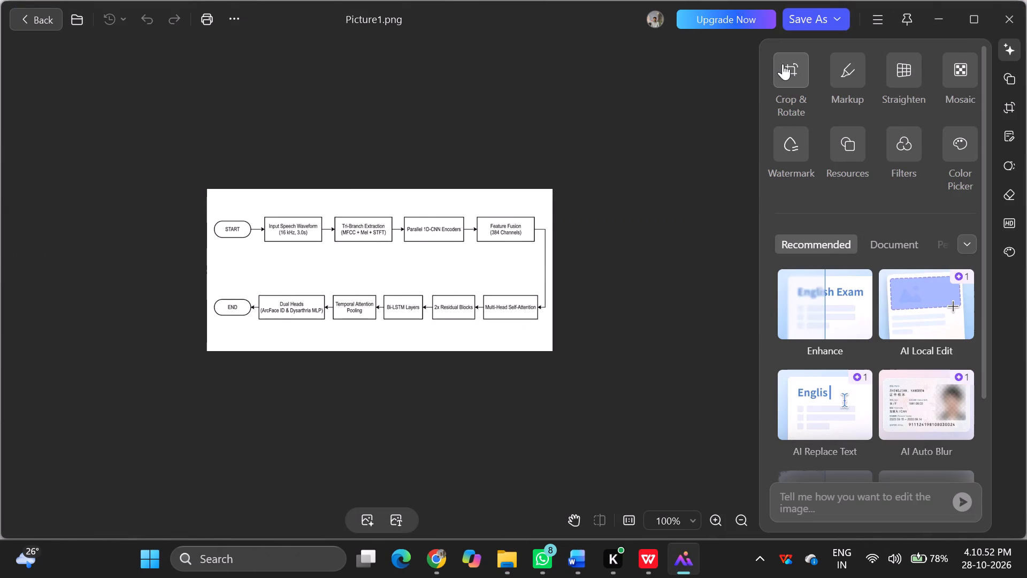
click(785, 66)
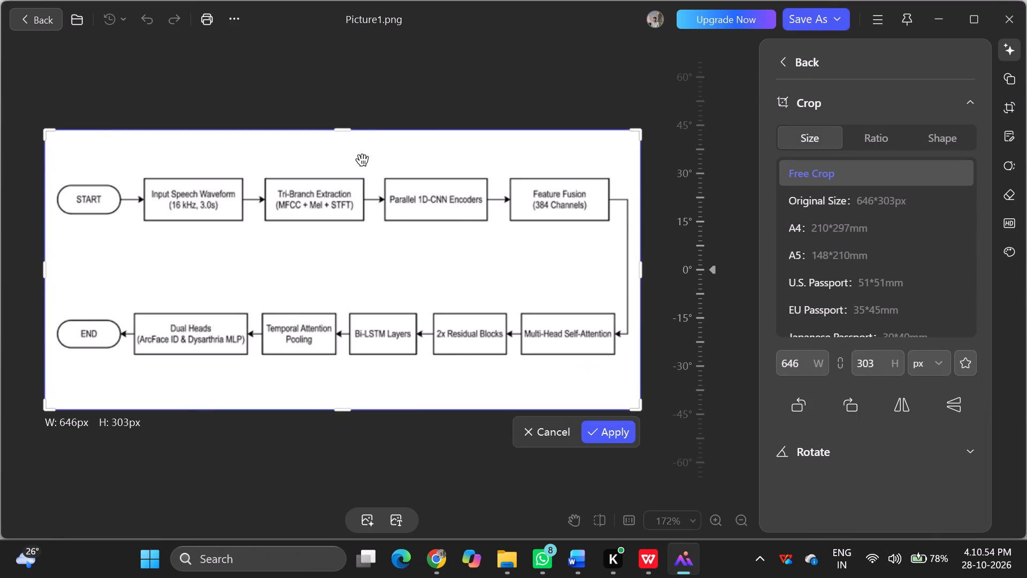
drag(346, 131, 358, 164)
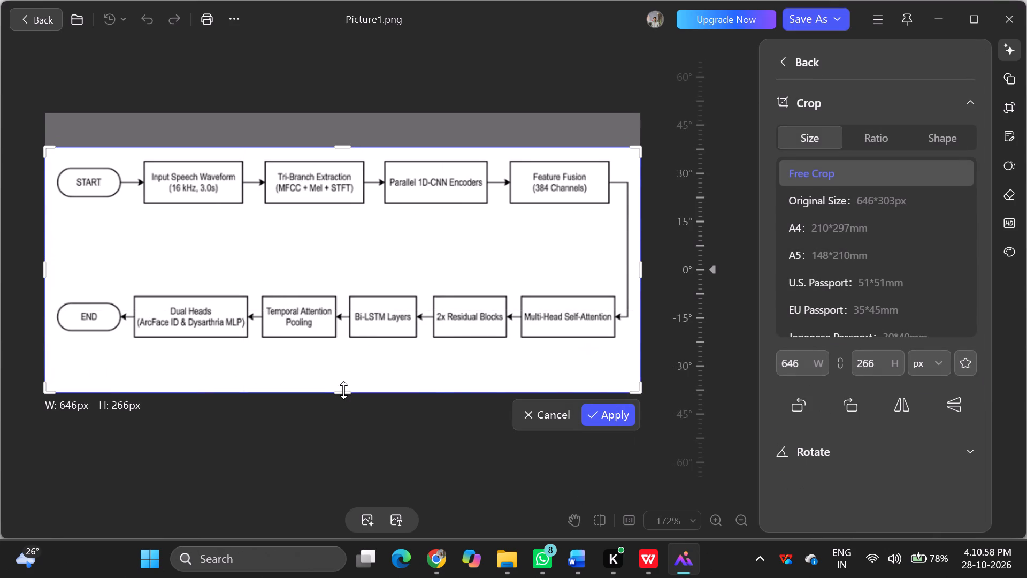
drag(343, 391, 350, 354)
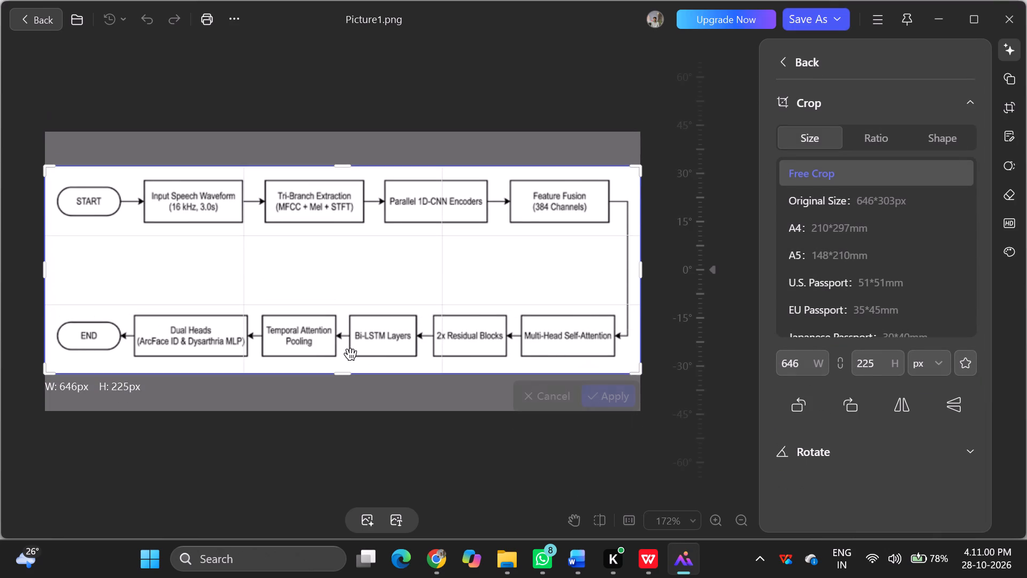
click(604, 398)
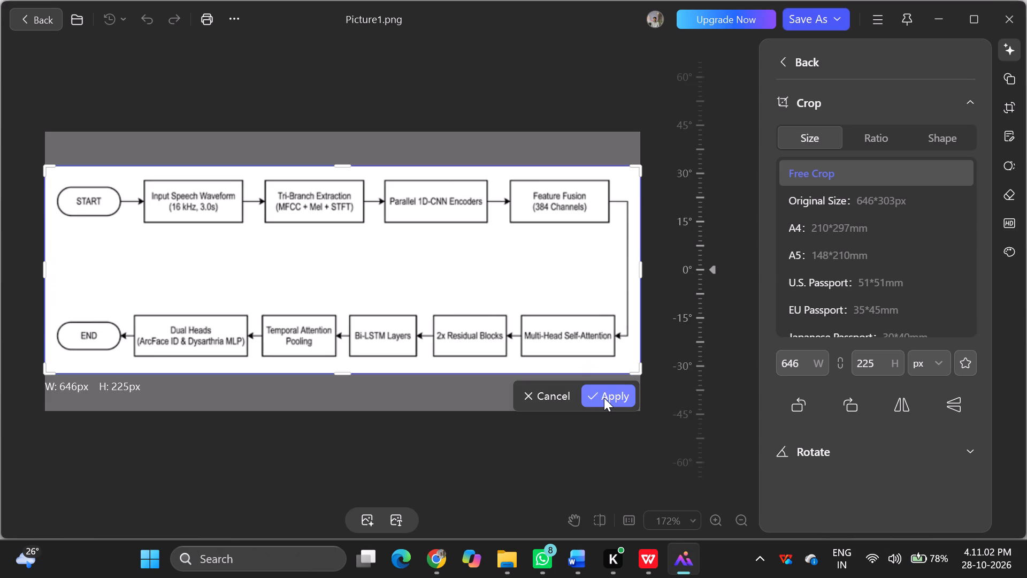
Replace the original Picture1 PNG in the documentation folder with the cropped version at normal quality, uncompressed.
click(809, 23)
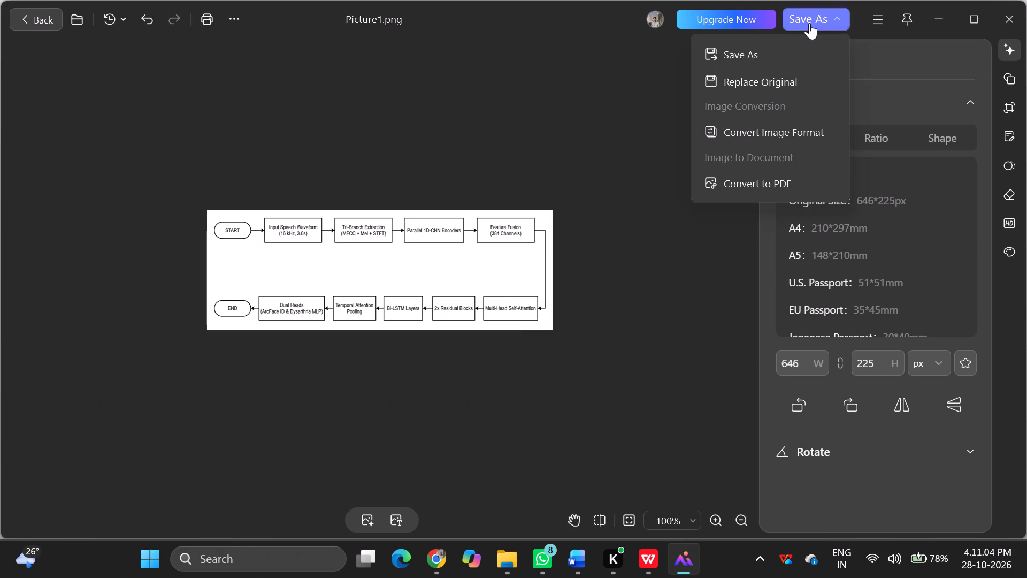
click(769, 79)
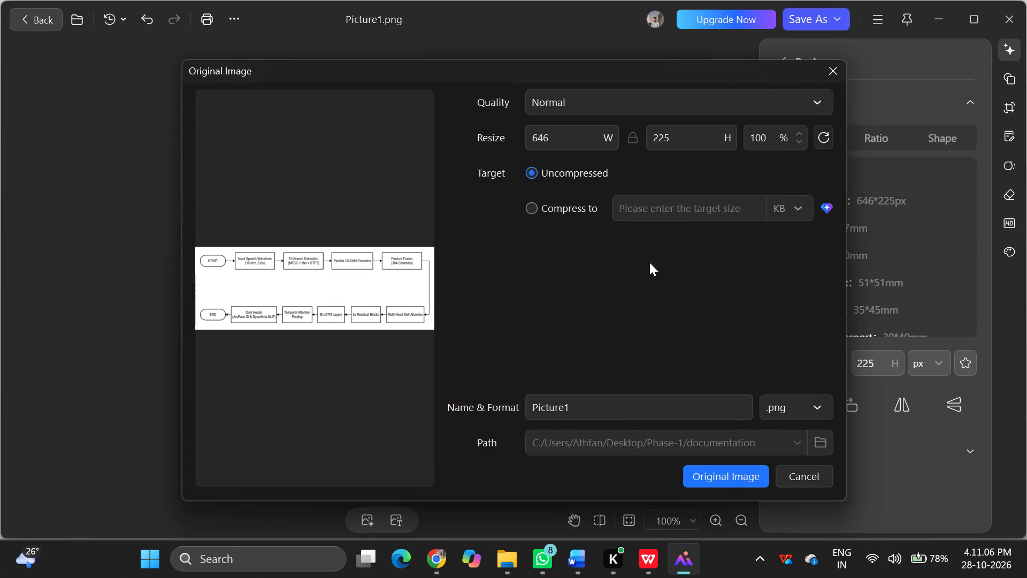
click(717, 467)
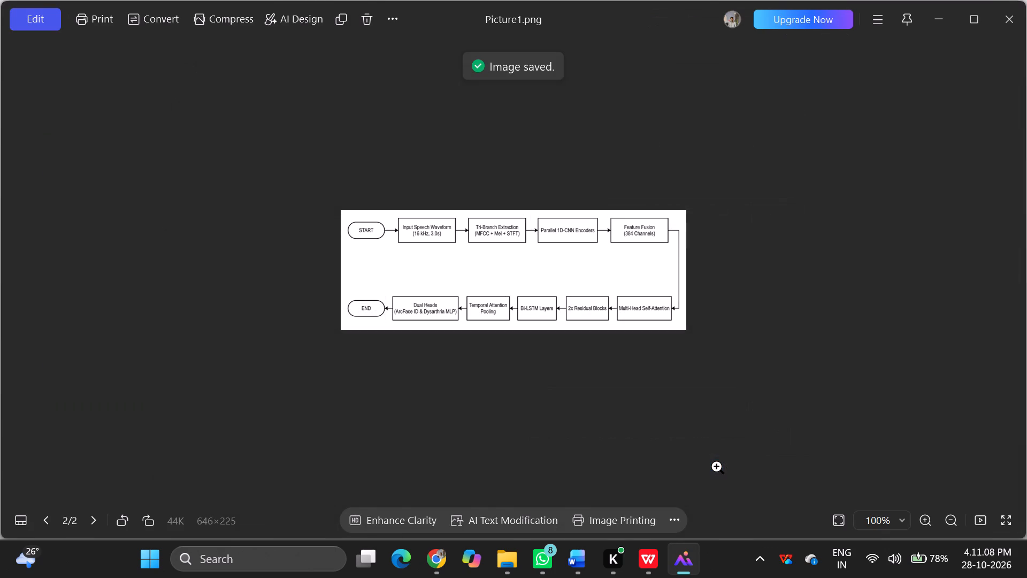
Switch back to Word and delete the uncropped flowchart picture under heading 3.7 on page 31.
click(584, 565)
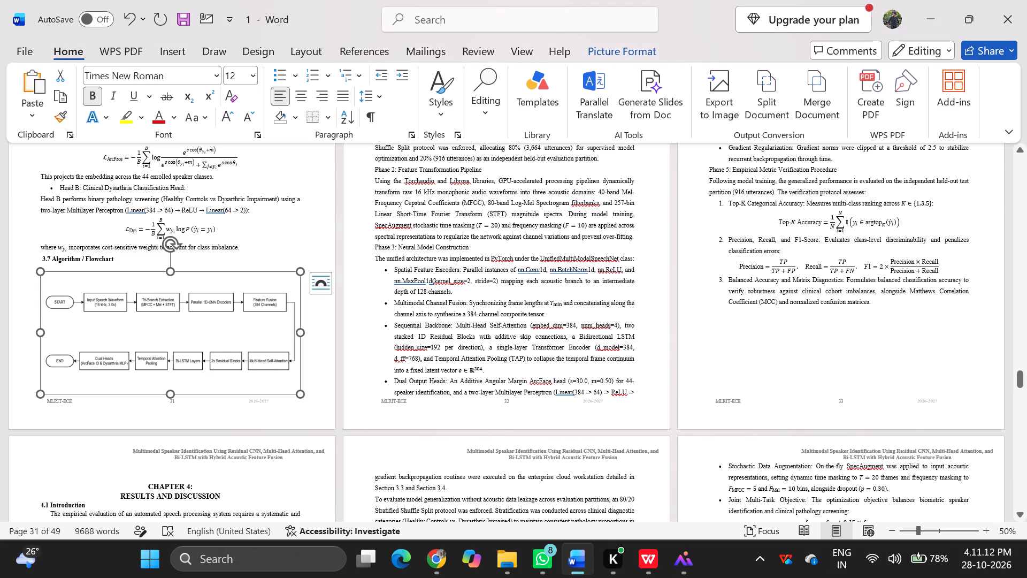
right_click(208, 344)
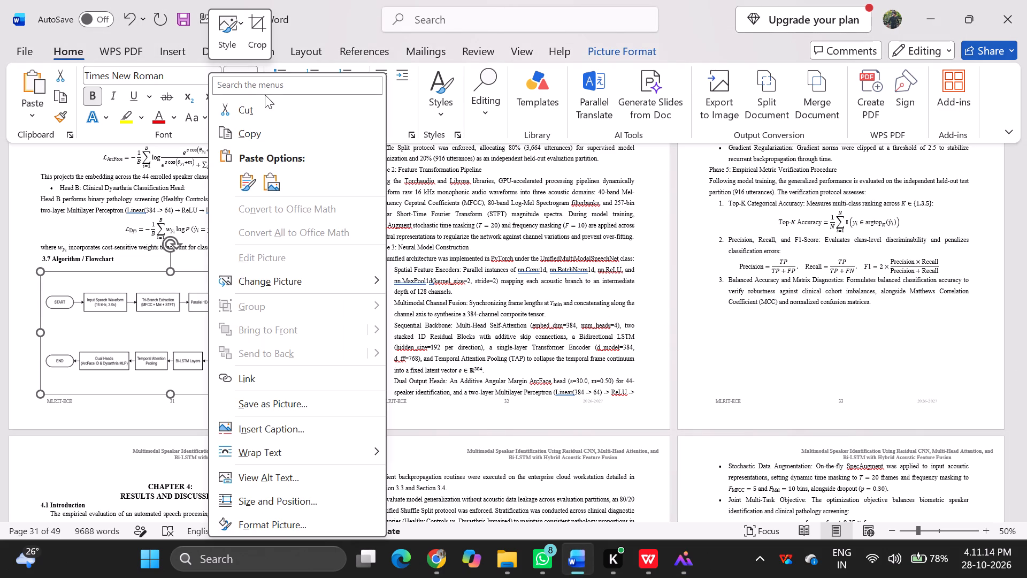
key(BackSpace)
click(120, 368)
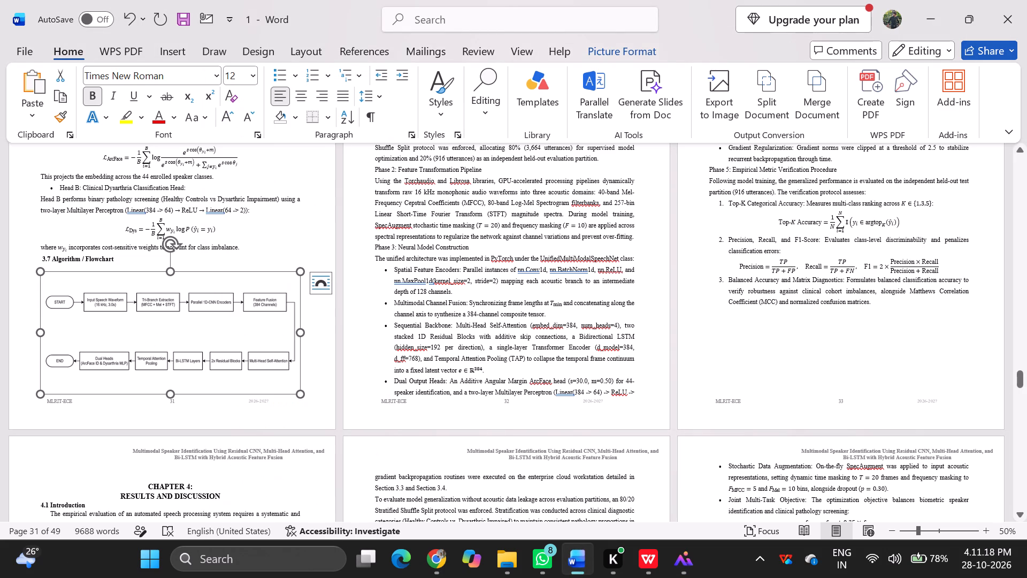
key(BackSpace)
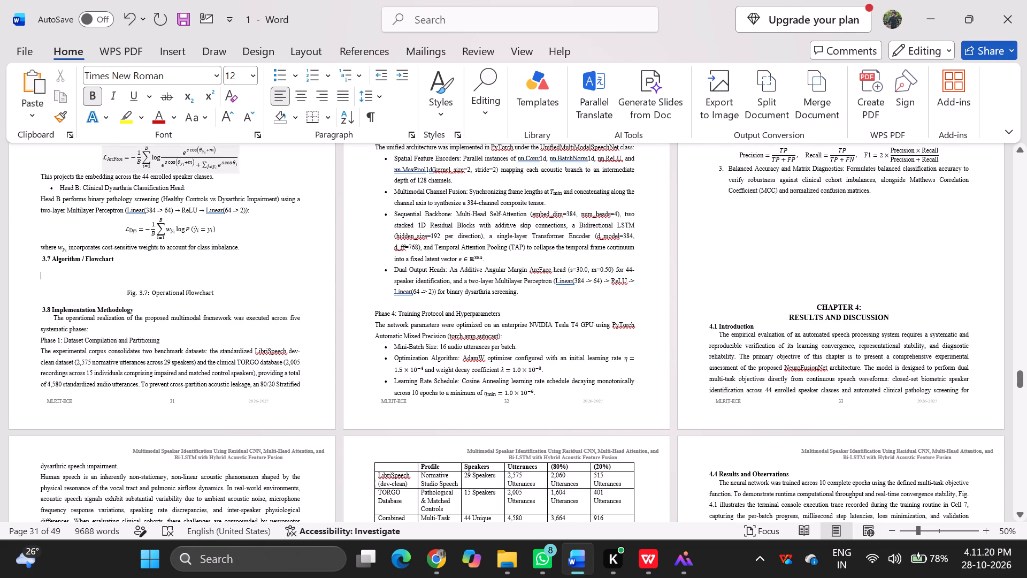
Insert the cropped Picture1 from the Phase-1 documentation folder under heading 3.7 and stretch its height to about 7.13 cm.
click(167, 51)
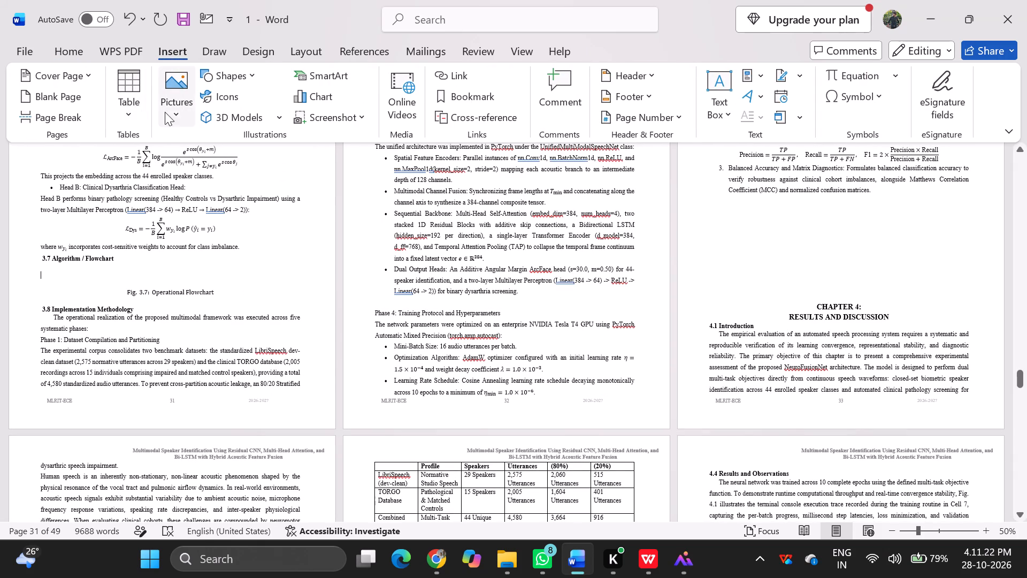
click(170, 111)
click(210, 164)
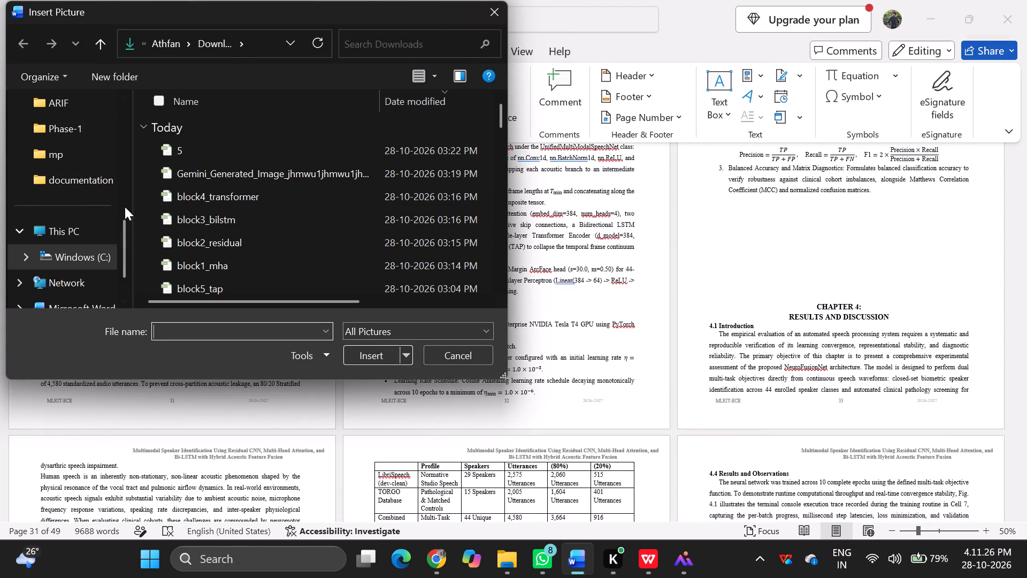
scroll(60, 162, up, 1)
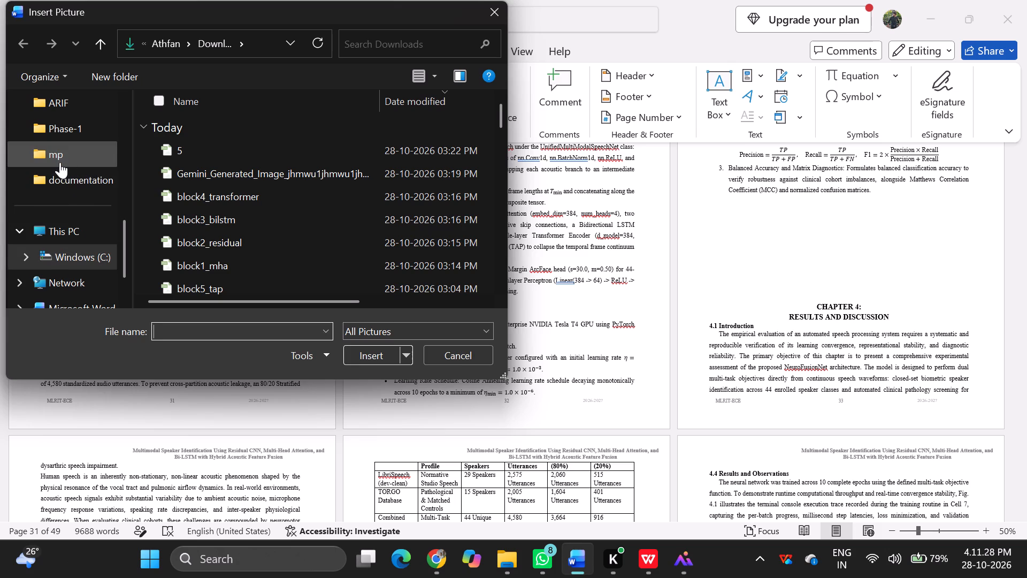
scroll(60, 162, up, 3)
scroll(72, 240, down, 1)
double_click(71, 232)
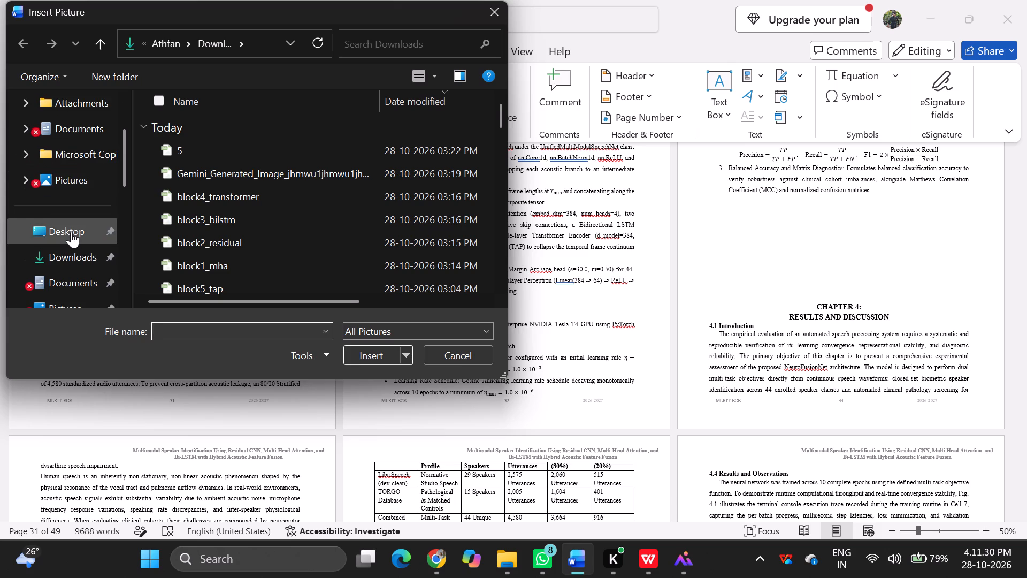
double_click(210, 171)
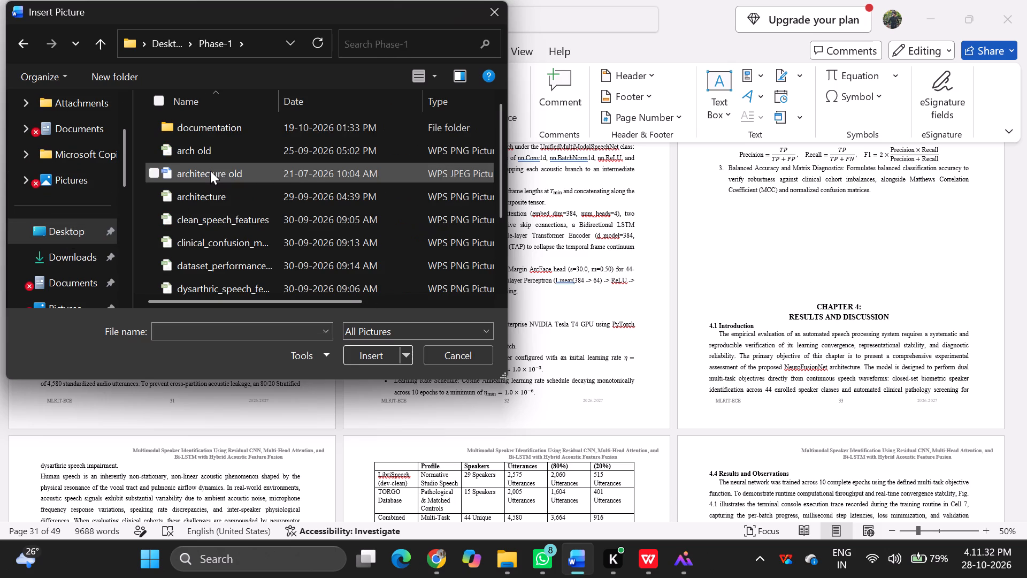
double_click(197, 132)
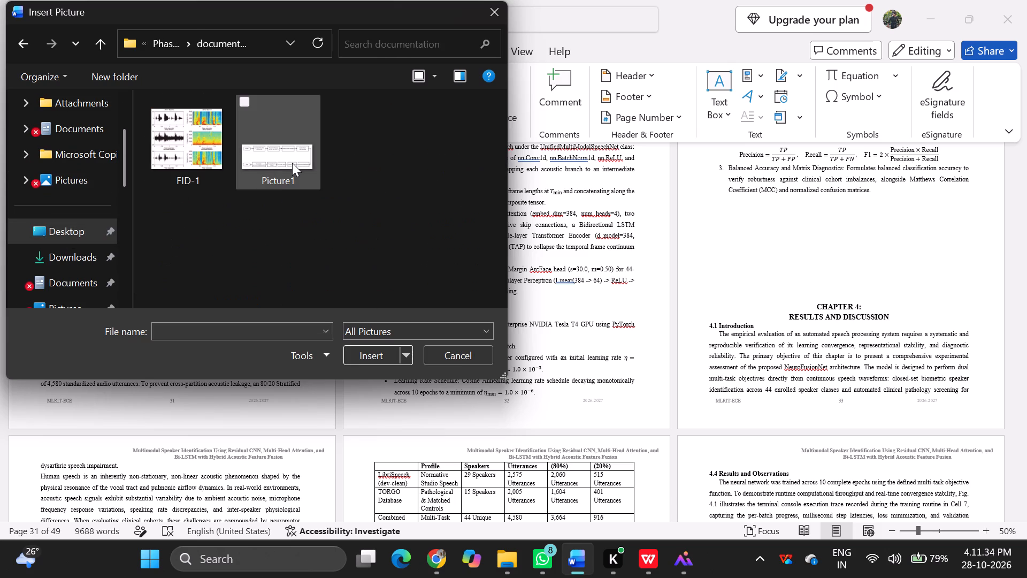
double_click(292, 162)
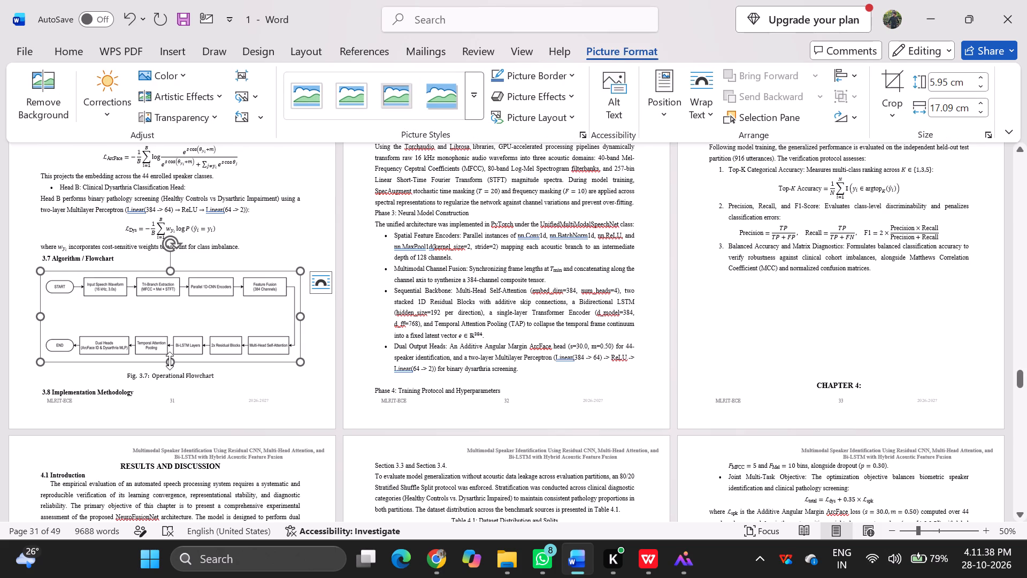
drag(170, 361, 171, 381)
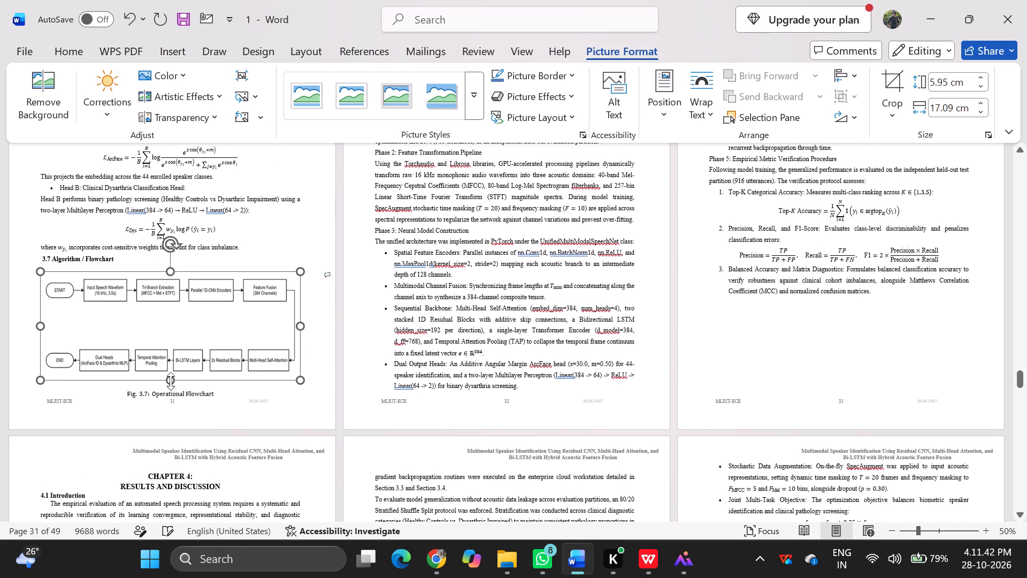
Add a blank line above the 3.8 Implementation Methodology heading at the top of page 32.
scroll(419, 363, up, 2)
click(419, 363)
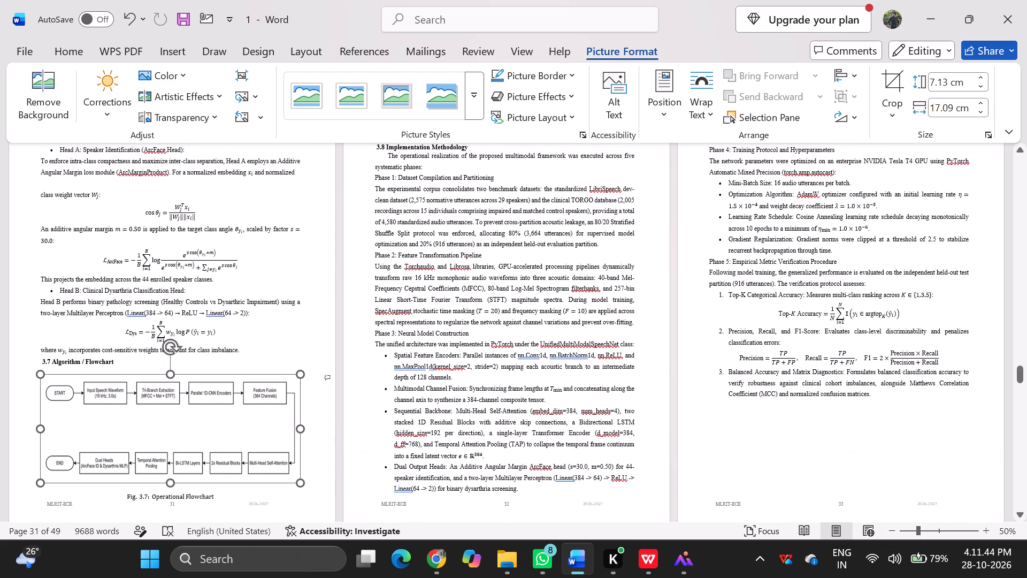
scroll(419, 363, up, 1)
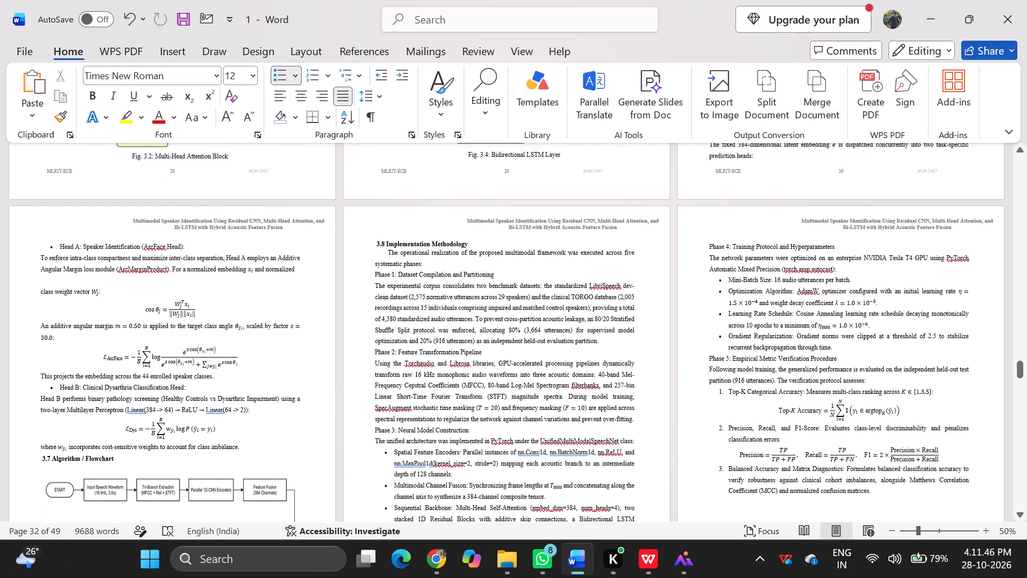
click(371, 243)
key(Return)
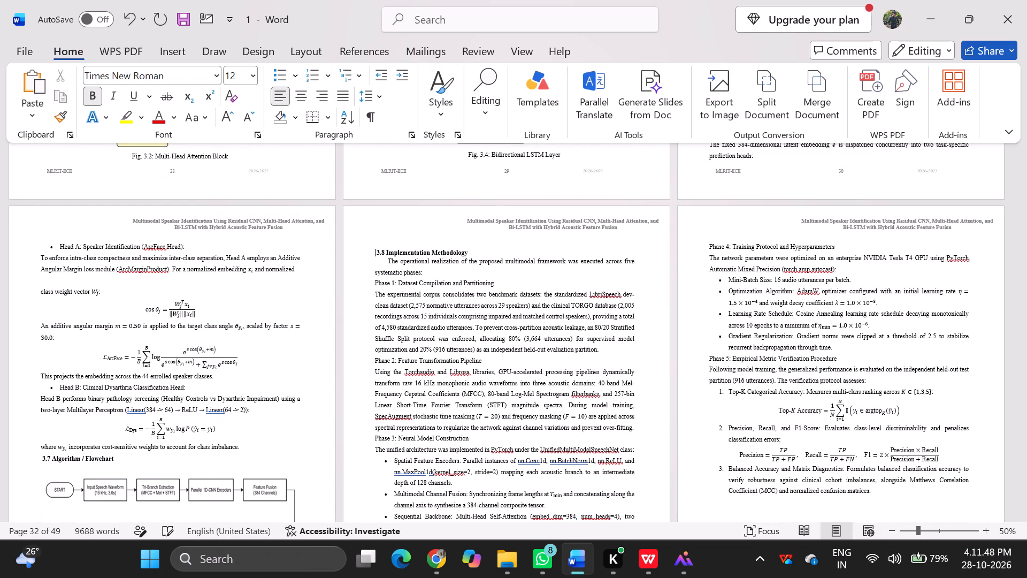
Add a blank line above heading 3.7 and shorten the flowchart slightly so its Fig. 3.7 caption fits on page 31.
scroll(658, 256, down, 2)
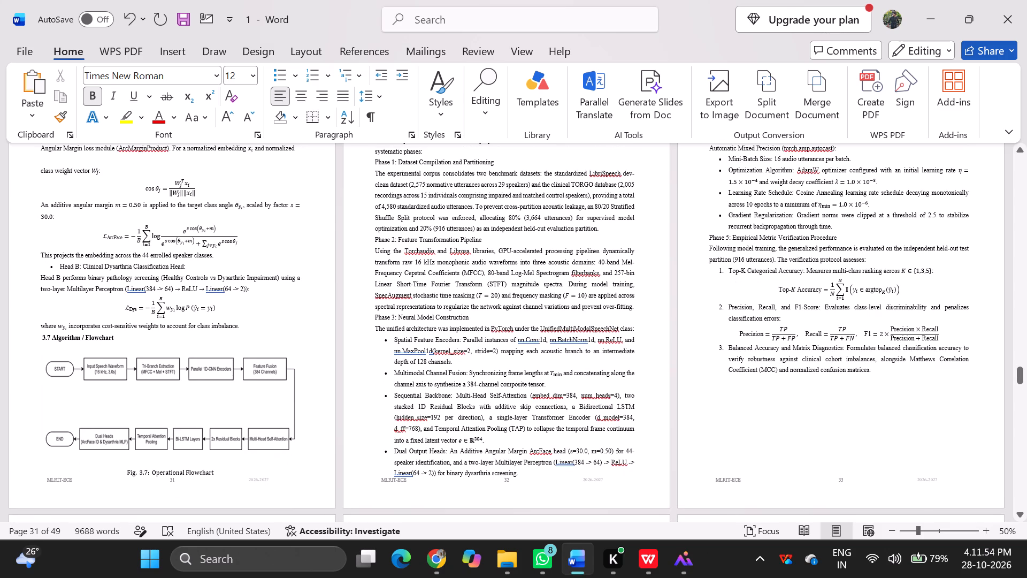
click(42, 339)
key(Return)
click(102, 402)
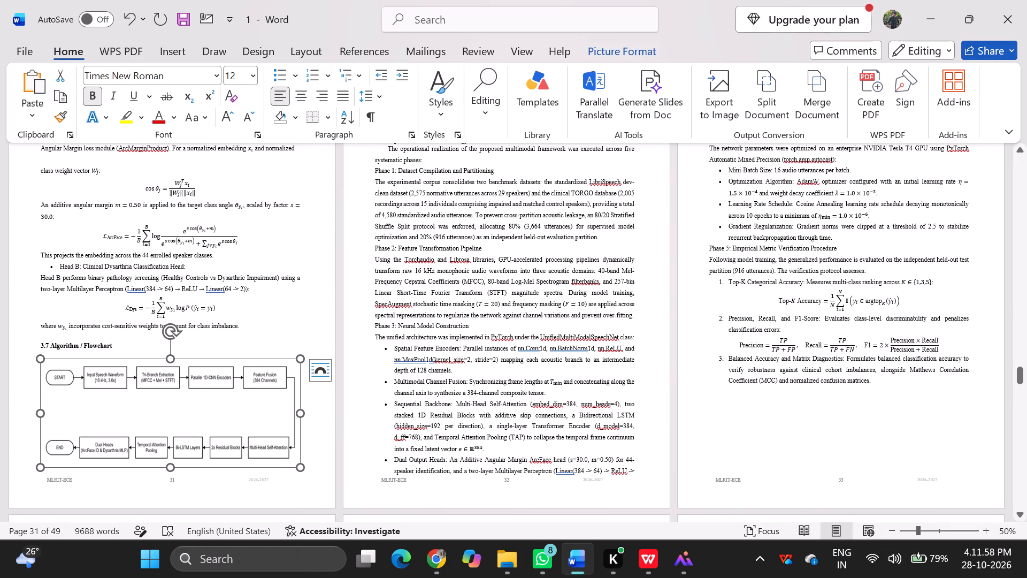
drag(169, 463, 169, 455)
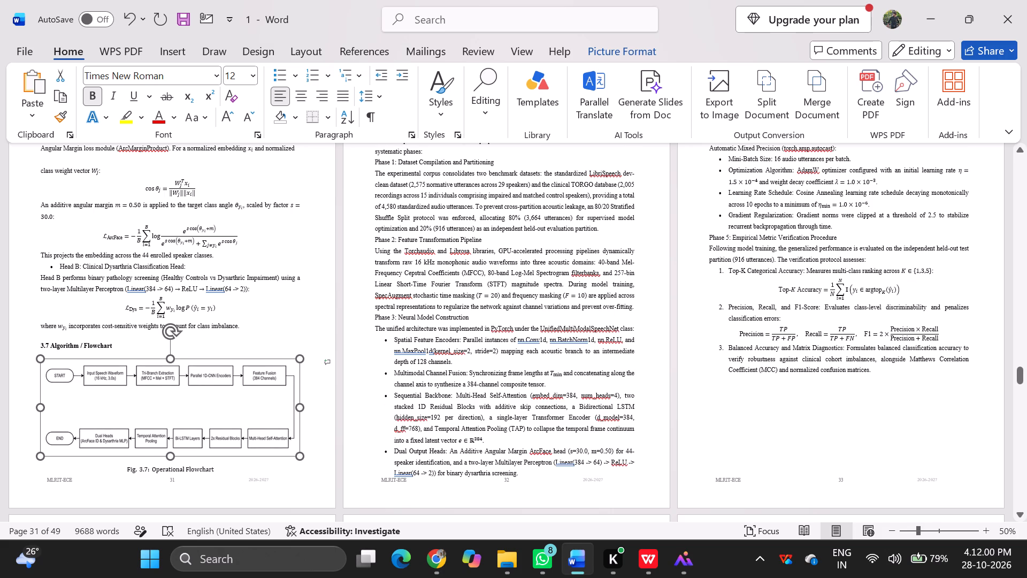
drag(169, 455, 170, 455)
Add an unbulleted blank line above the Stochastic Data Augmentation item at the top of page 36.
scroll(382, 408, up, 1)
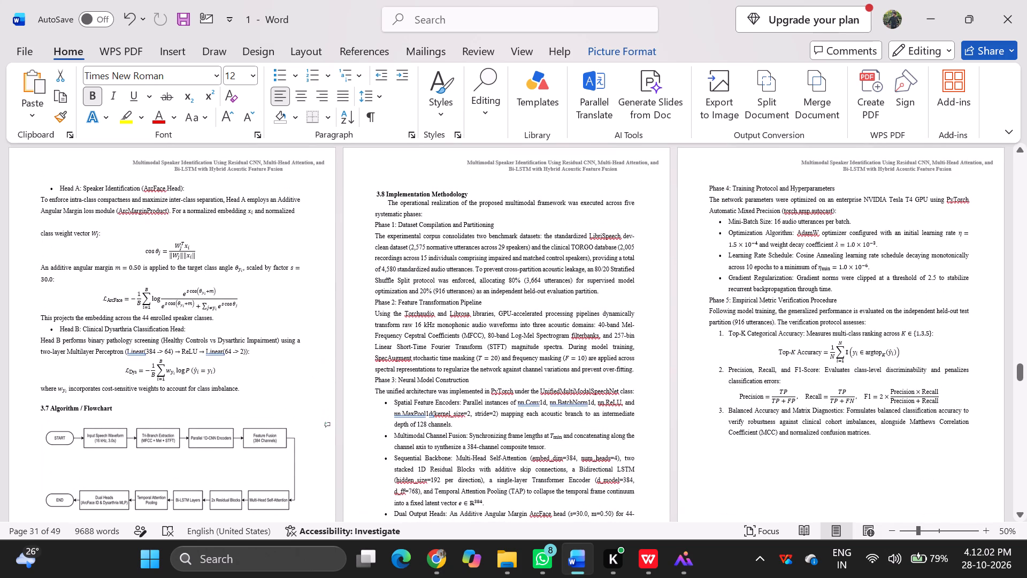
scroll(382, 408, up, 1)
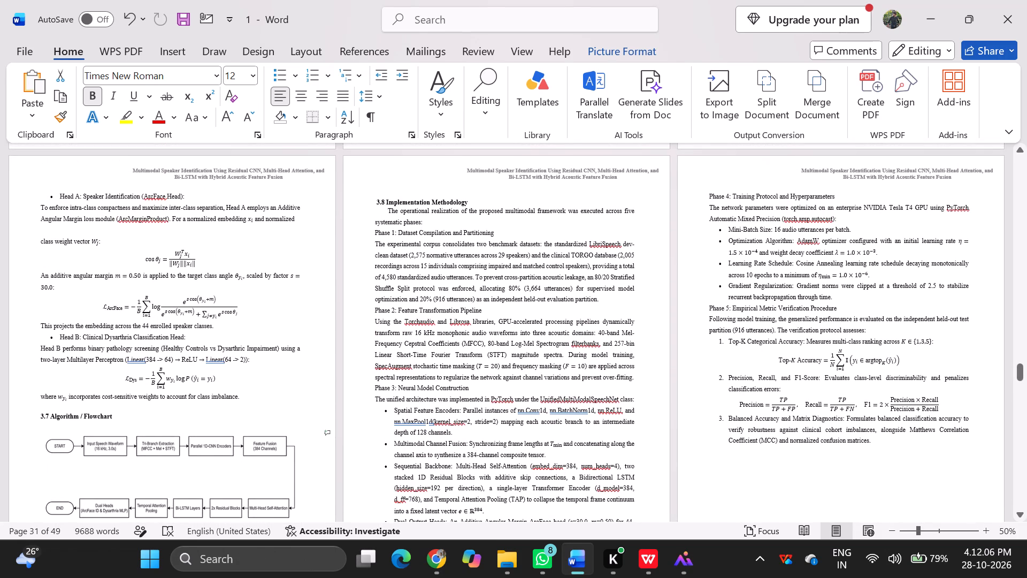
scroll(438, 381, down, 5)
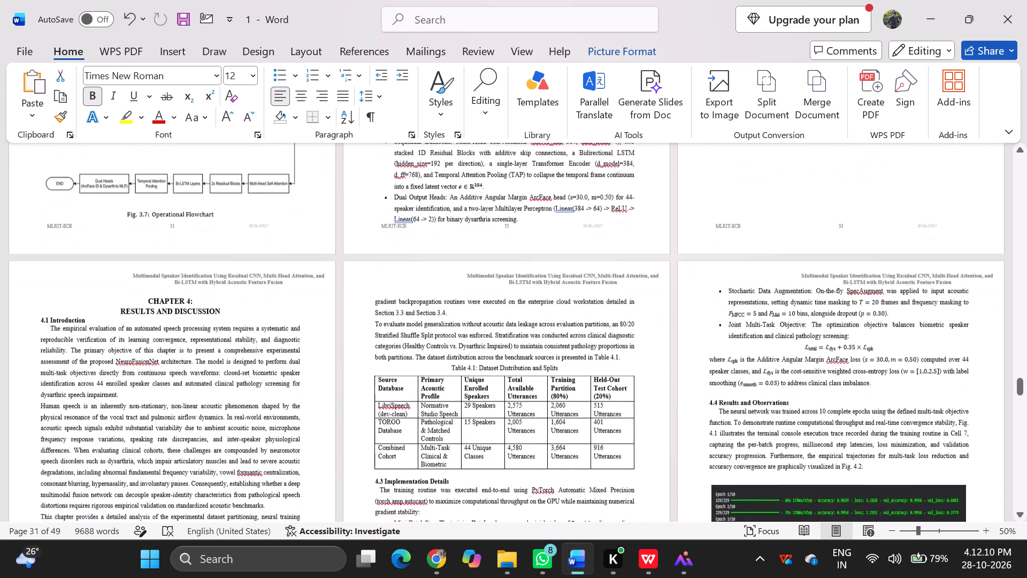
scroll(438, 381, down, 2)
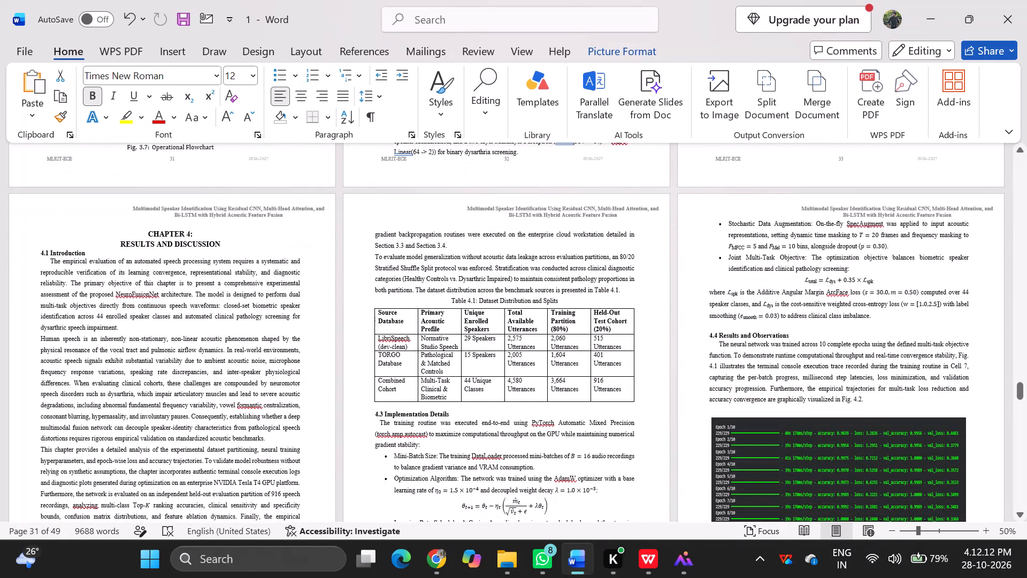
scroll(438, 381, down, 3)
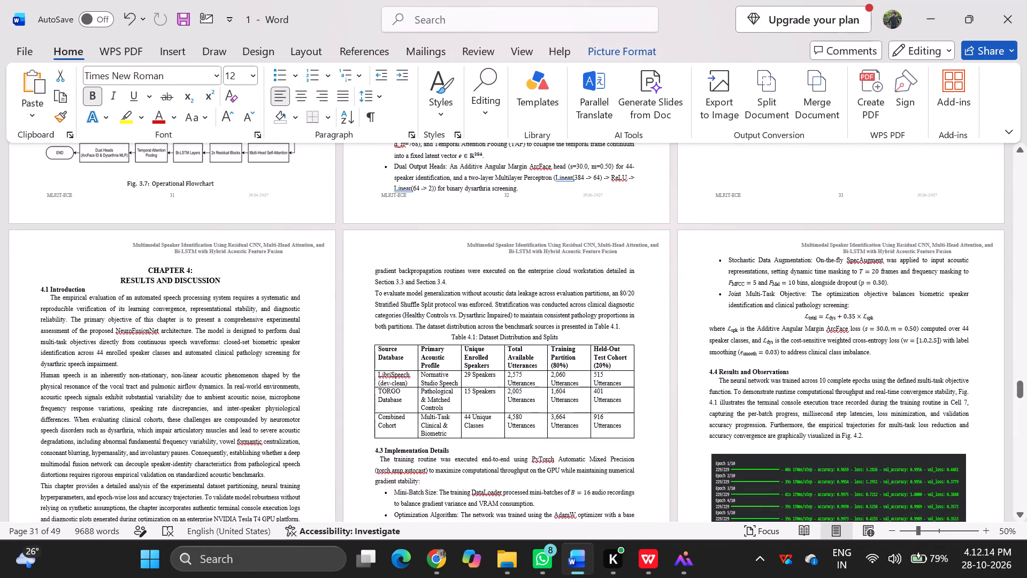
scroll(438, 381, down, 2)
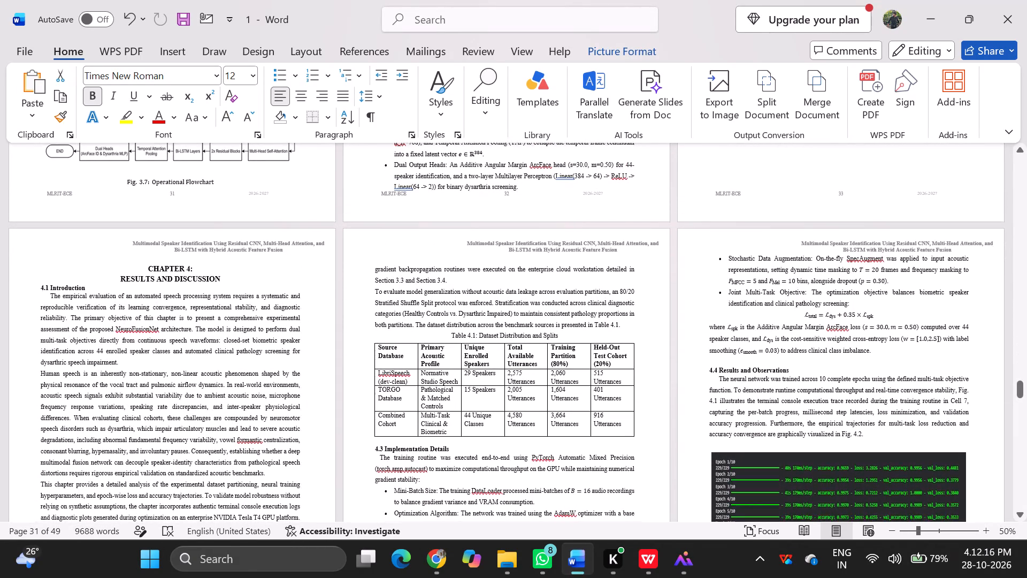
scroll(438, 381, down, 1)
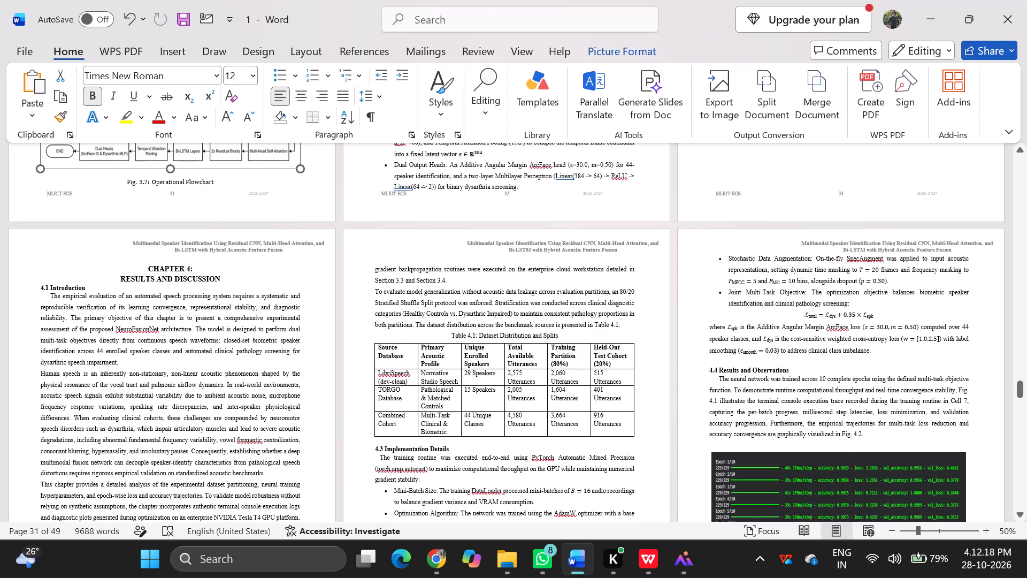
click(382, 260)
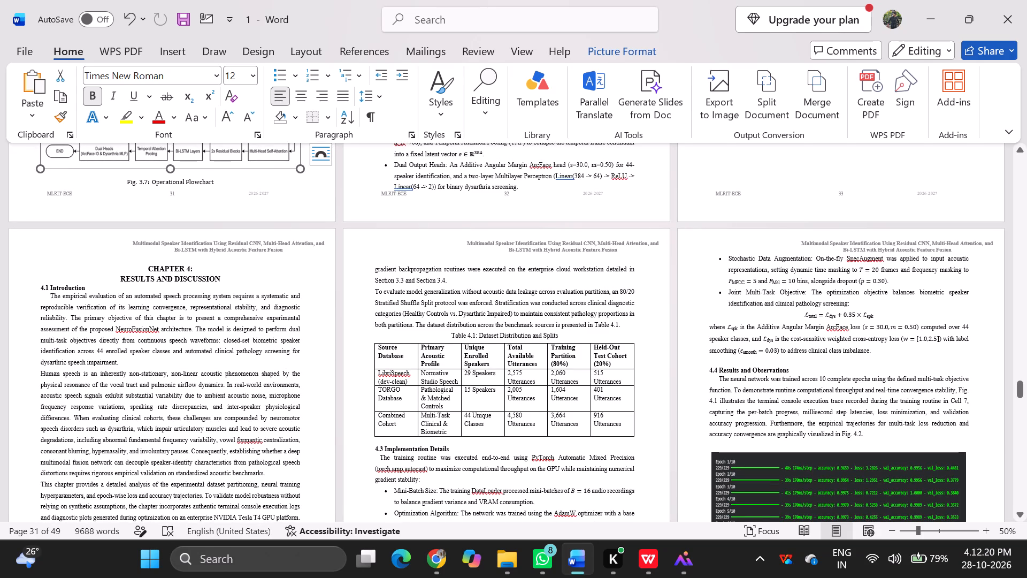
click(727, 256)
key(Return)
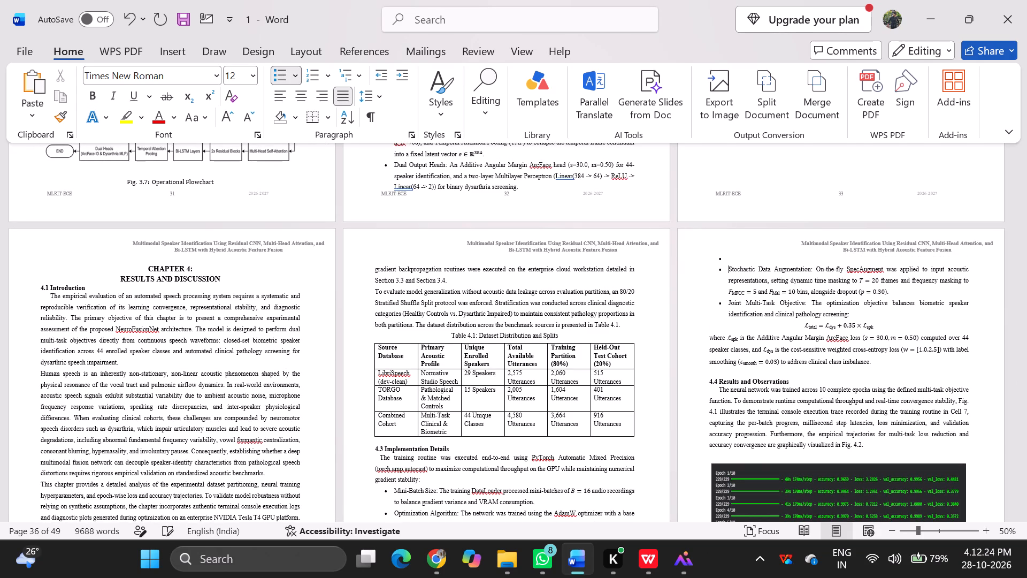
key(Up)
key(BackSpace)
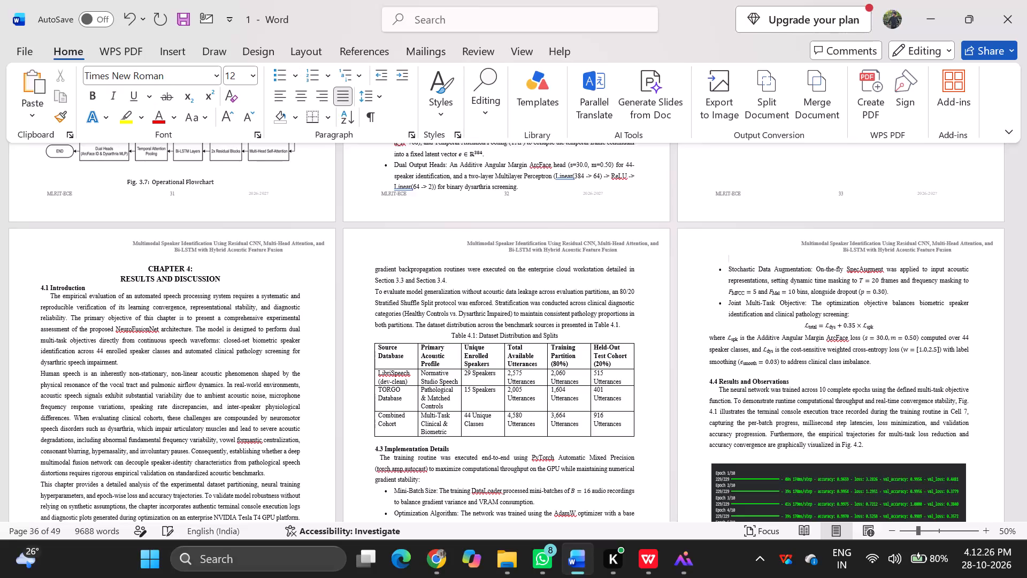
Add a blank line above "reliability of the diagnostic predictions." at the top of page 41, with no bullet on either line.
scroll(727, 256, down, 3)
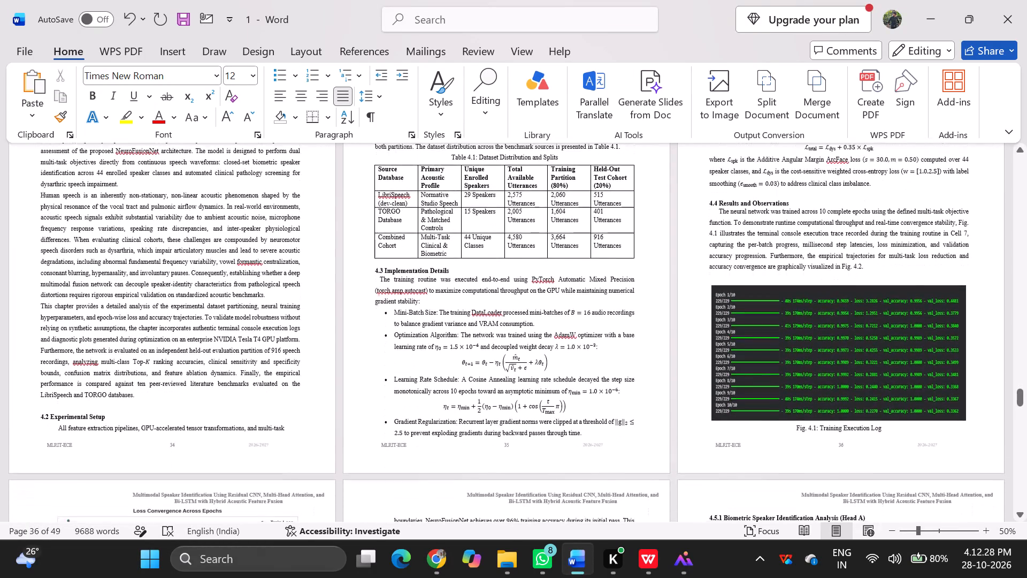
scroll(727, 256, down, 4)
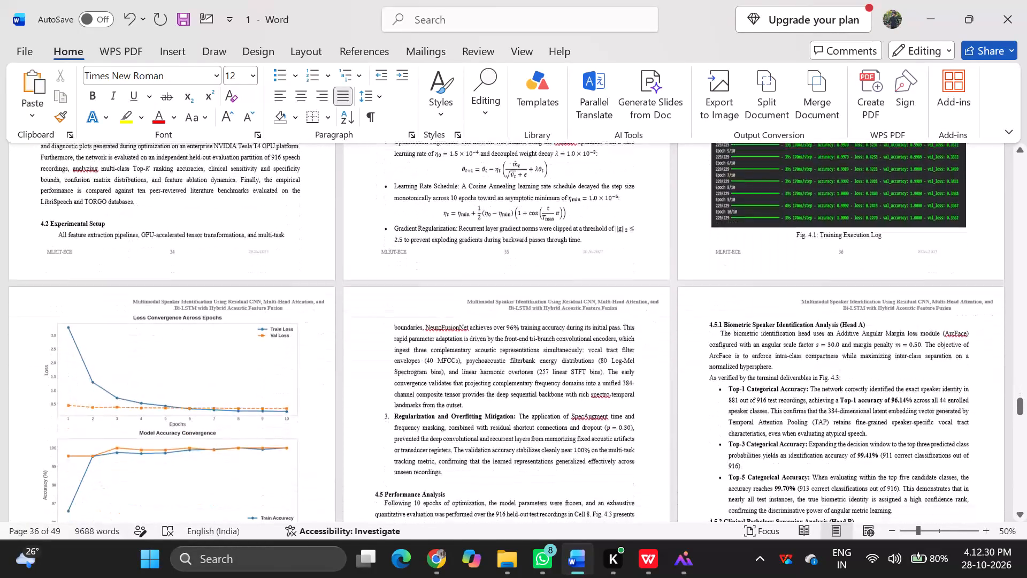
scroll(727, 256, down, 3)
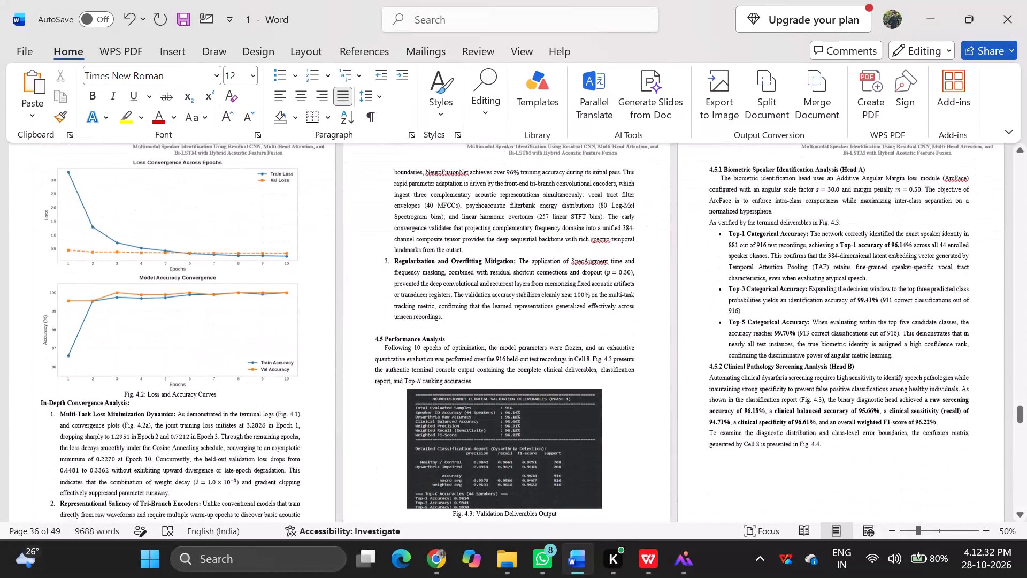
scroll(727, 256, down, 3)
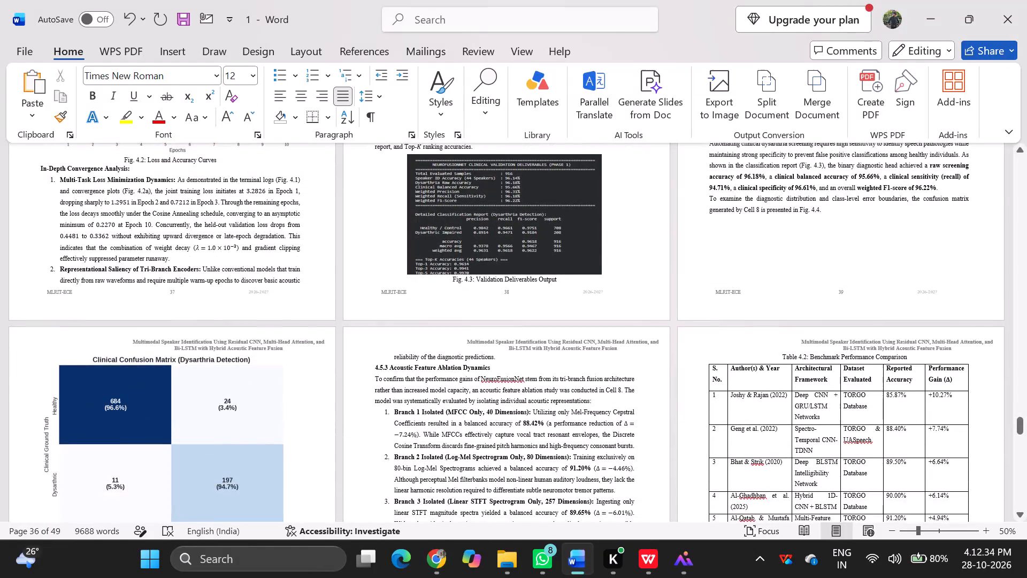
scroll(727, 256, down, 1)
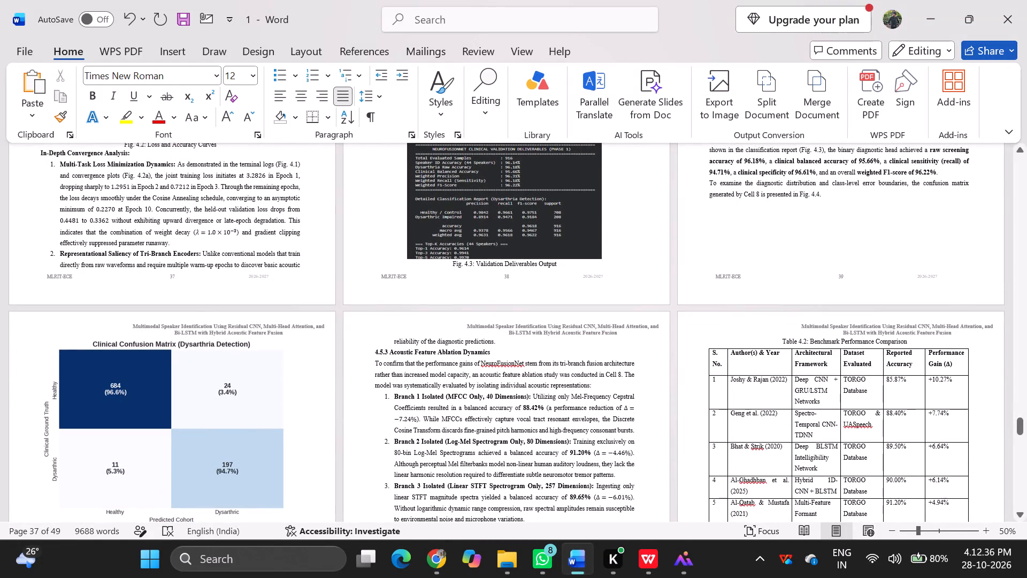
click(396, 344)
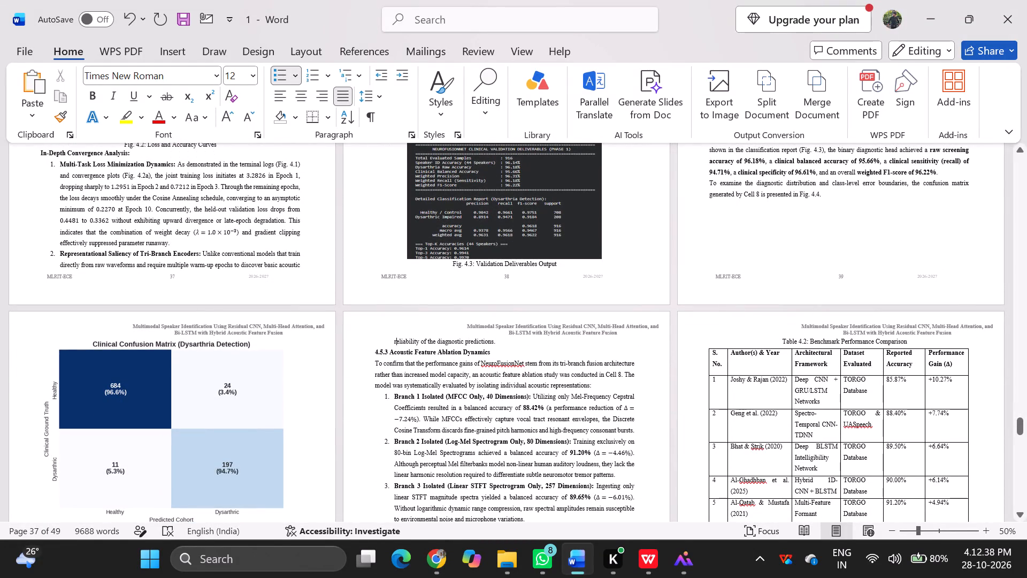
click(392, 343)
key(Return)
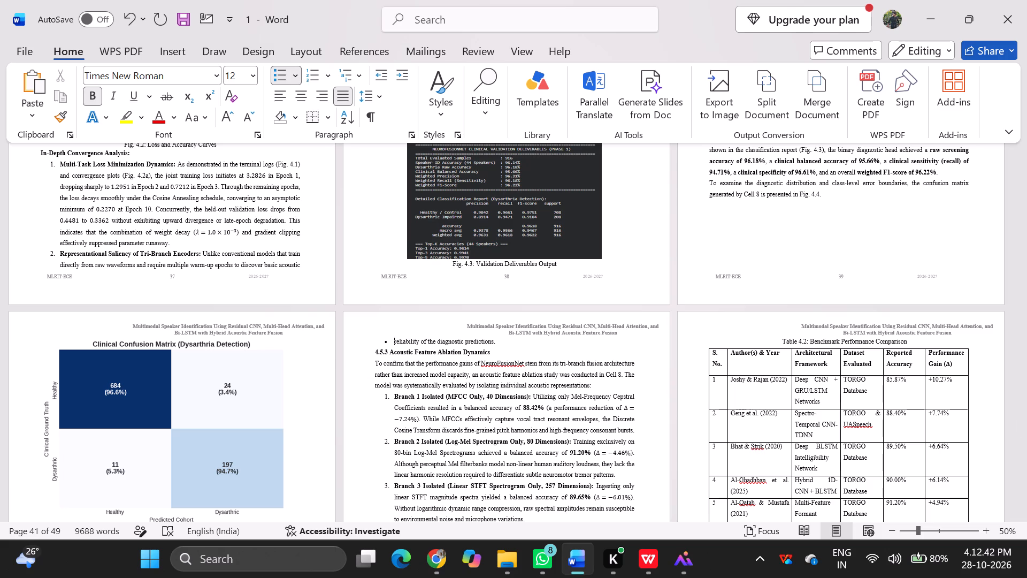
key(Return)
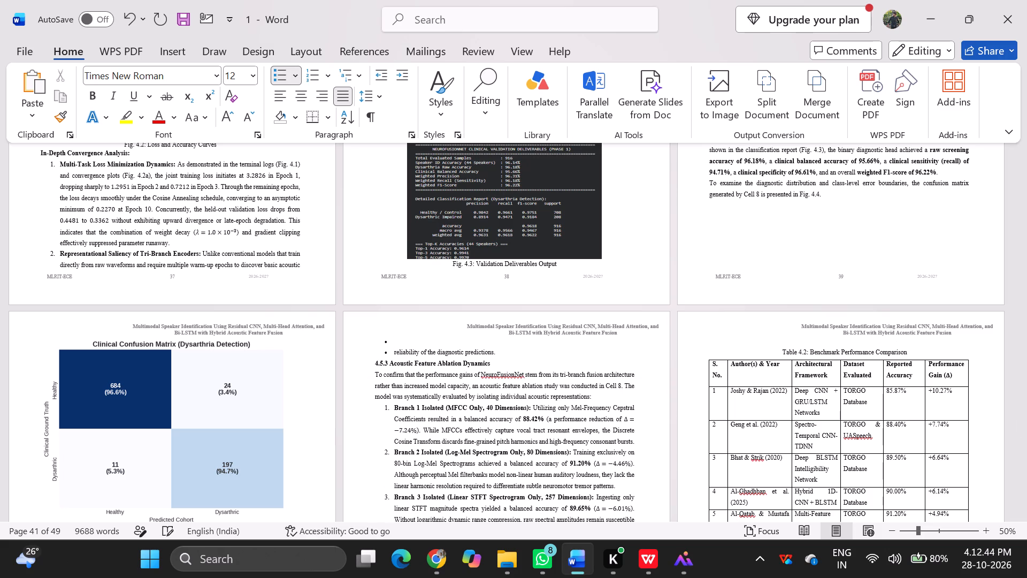
key(BackSpace)
key(Up)
key(BackSpace)
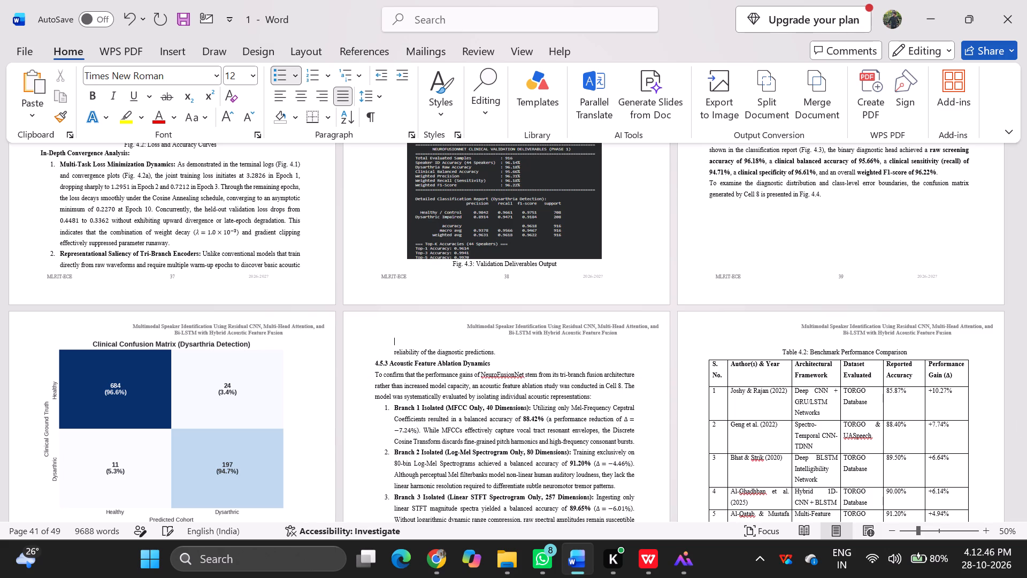
Remove the blank line above the Table 4.2 caption at the top of page 42 so the whole table fits on that page.
scroll(392, 343, down, 3)
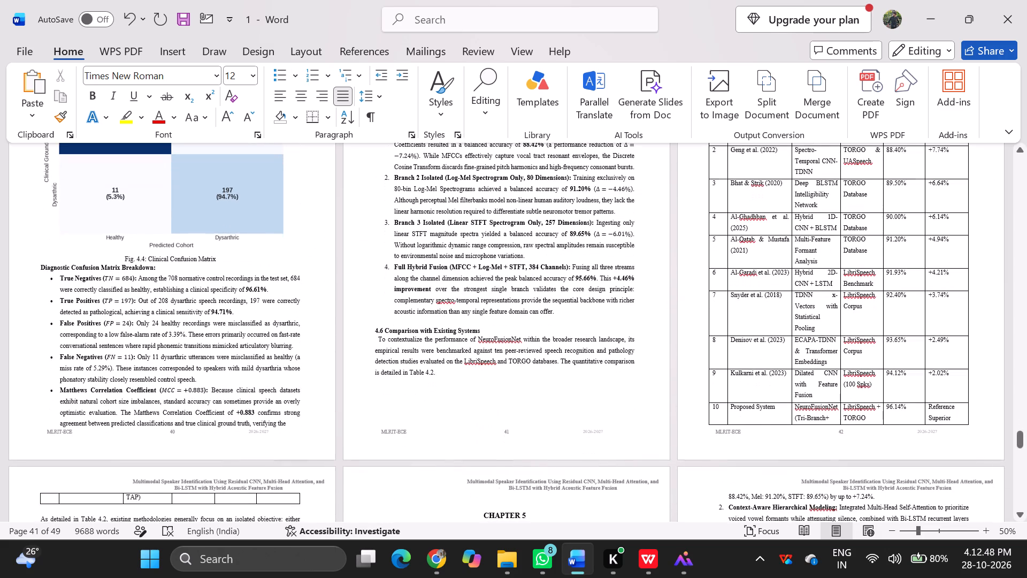
scroll(392, 343, down, 3)
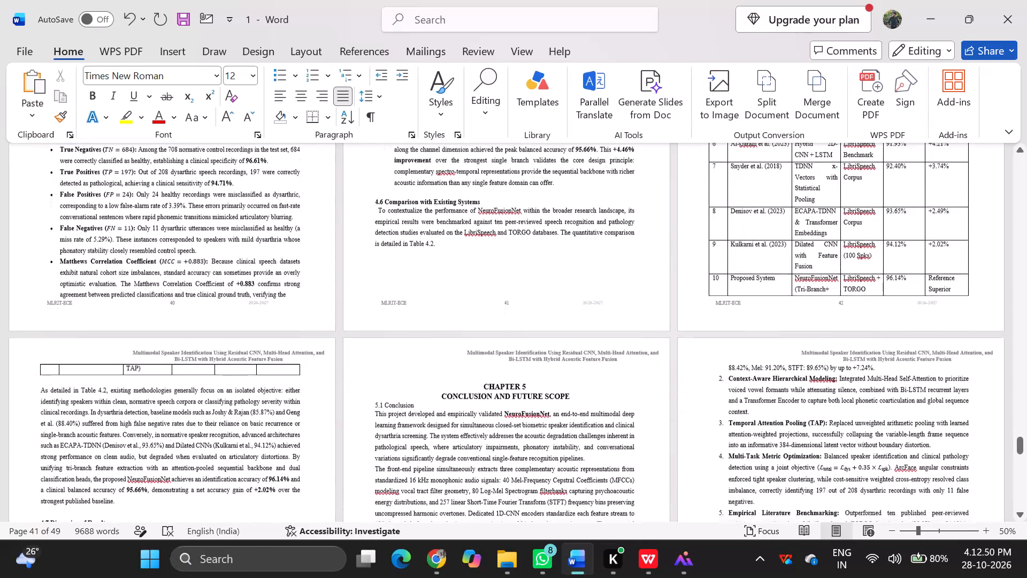
scroll(392, 343, down, 1)
scroll(392, 343, up, 3)
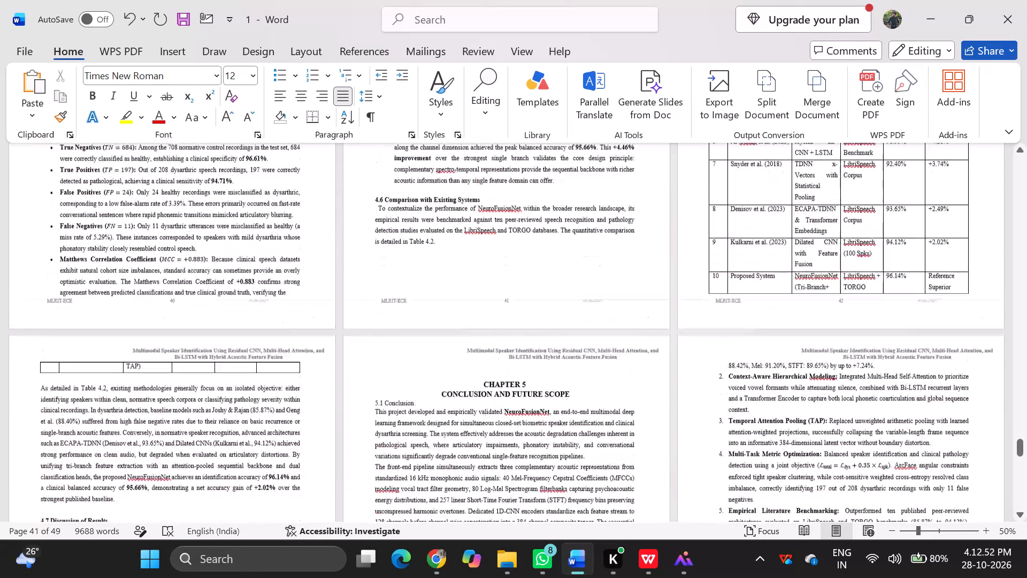
scroll(392, 343, up, 3)
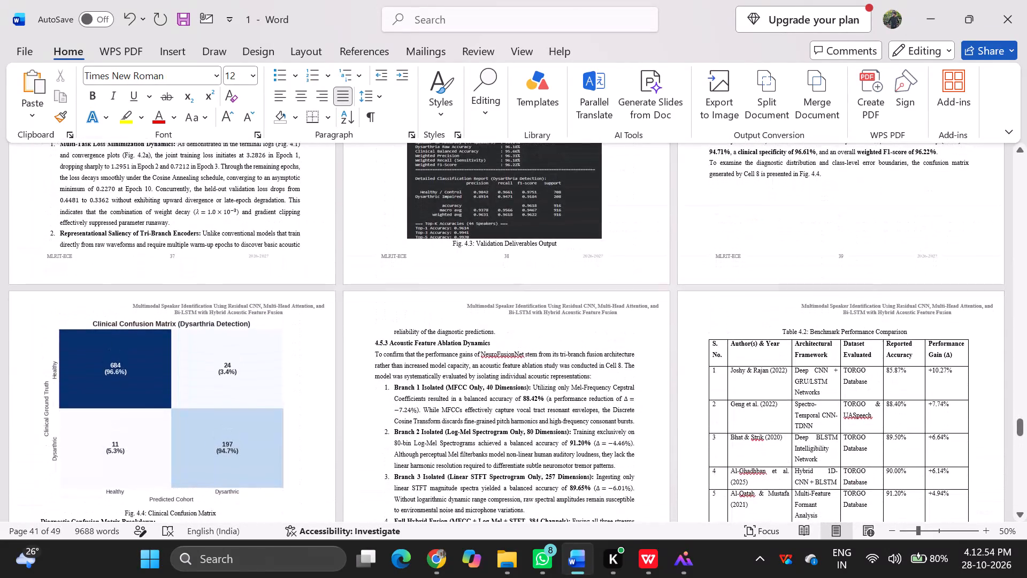
scroll(392, 343, up, 1)
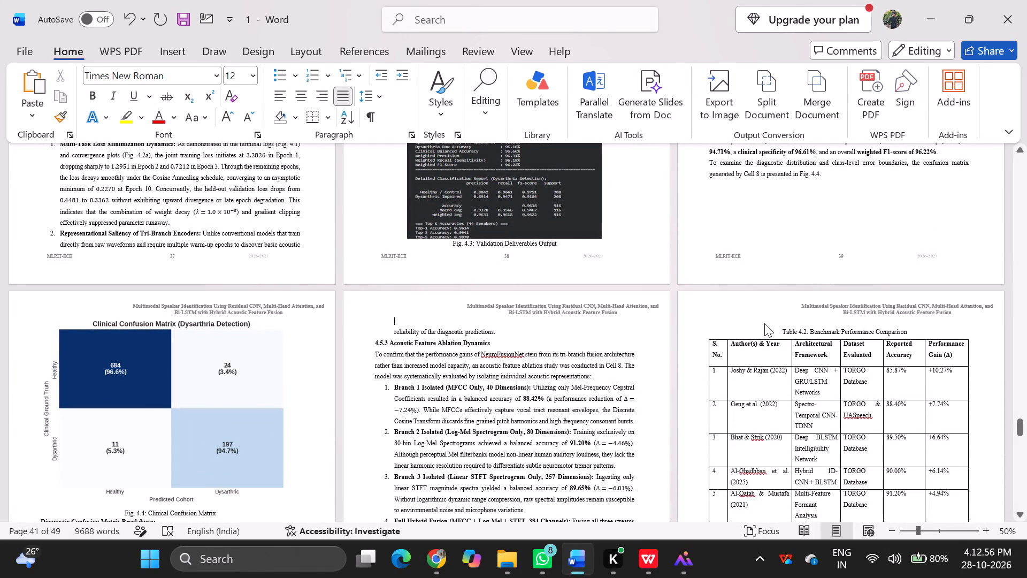
click(764, 323)
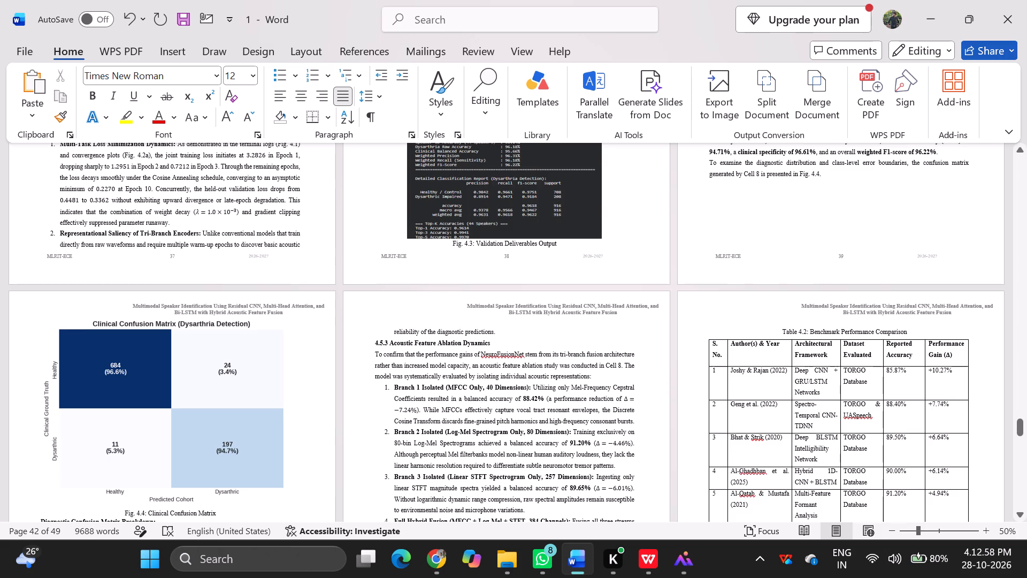
key(BackSpace)
Make the 5.1 Conclusion heading on the first page of Chapter 5 bold.
scroll(764, 323, down, 2)
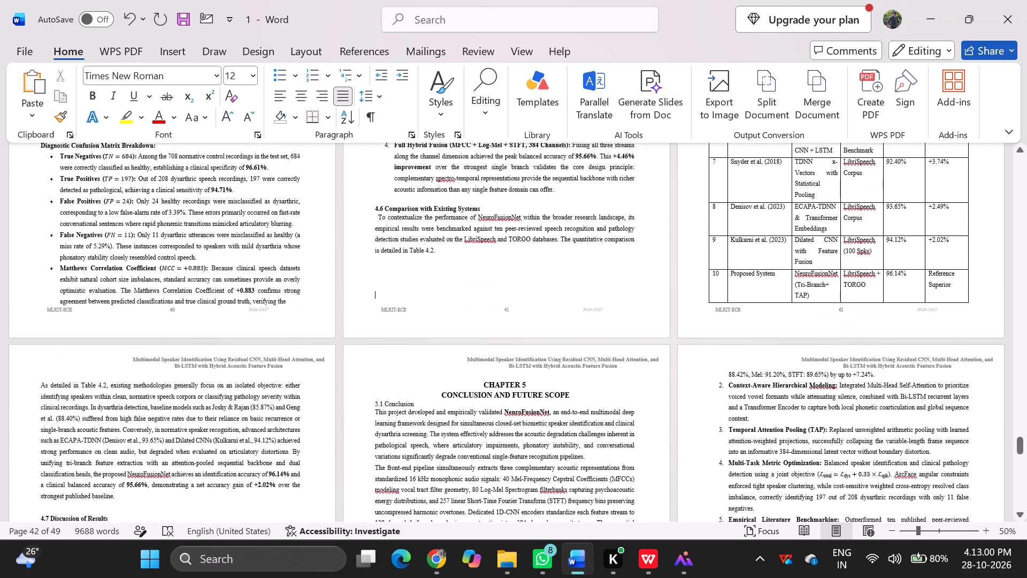
scroll(764, 323, down, 2)
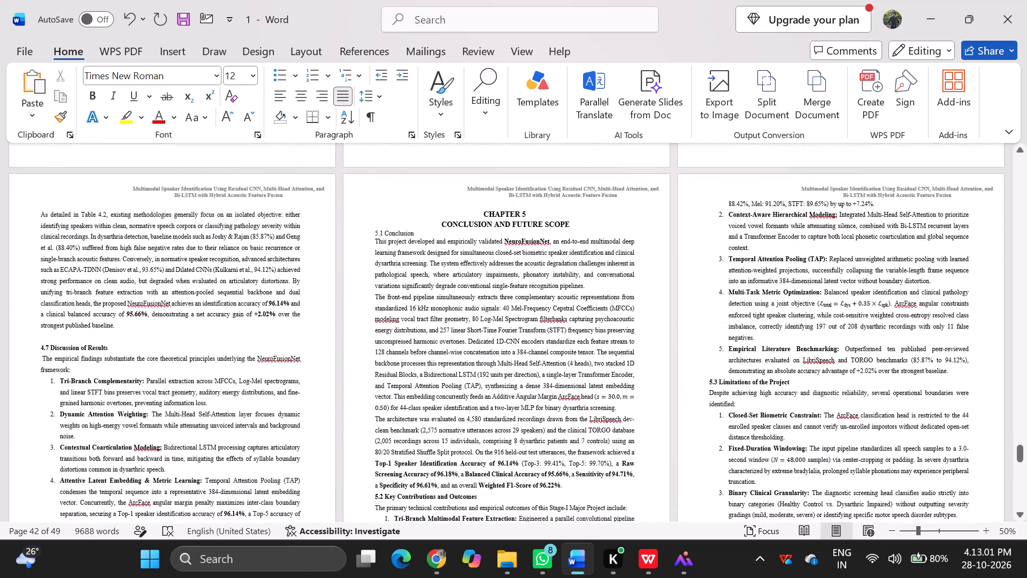
scroll(764, 323, down, 1)
scroll(764, 323, up, 1)
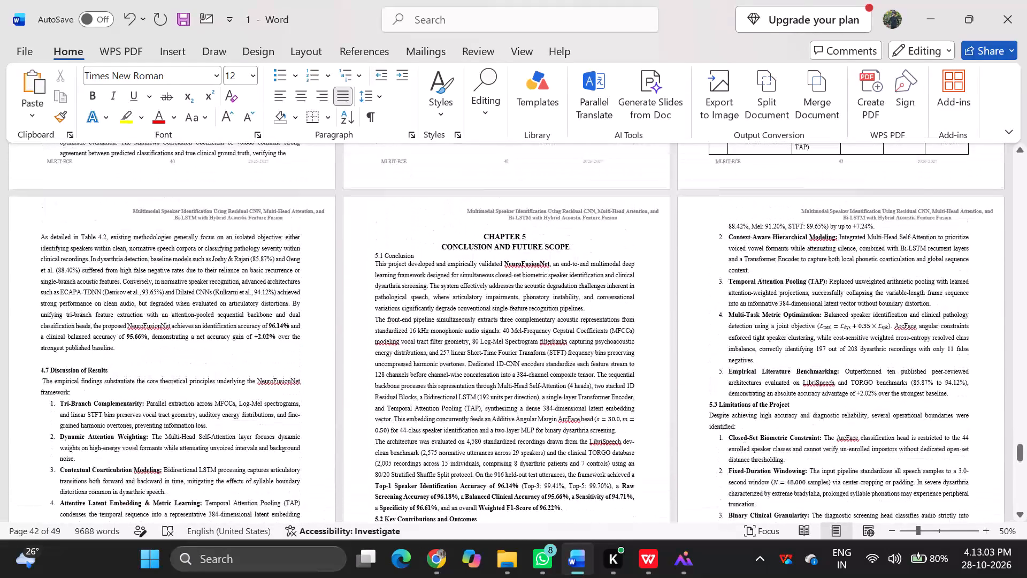
scroll(764, 323, up, 2)
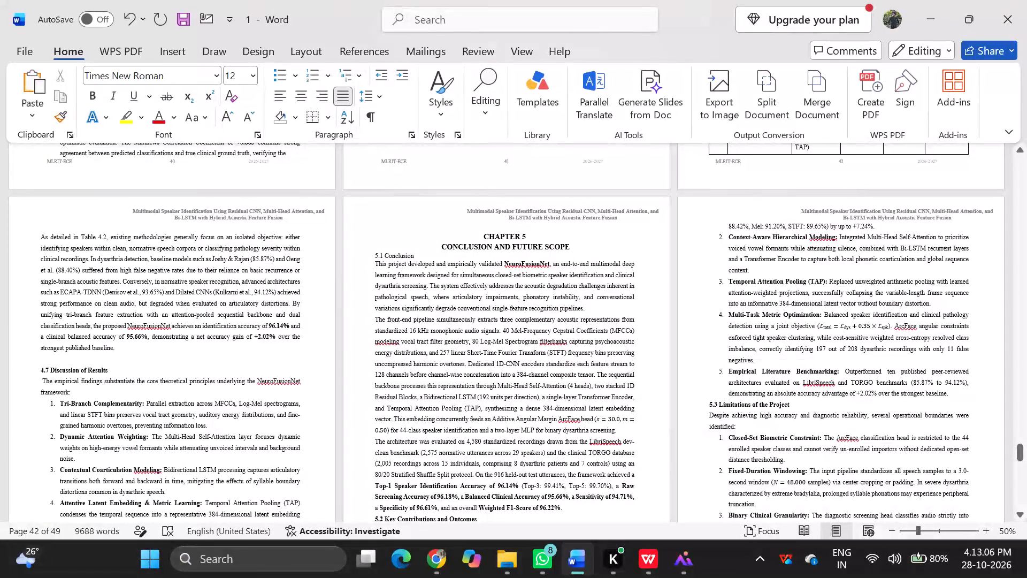
drag(375, 254, 408, 256)
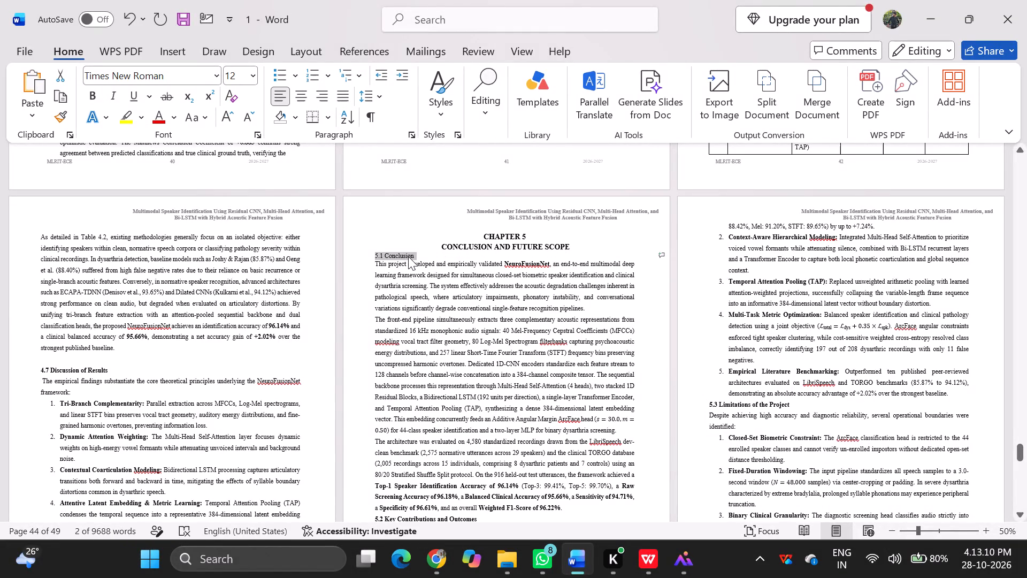
key(ctrl+b)
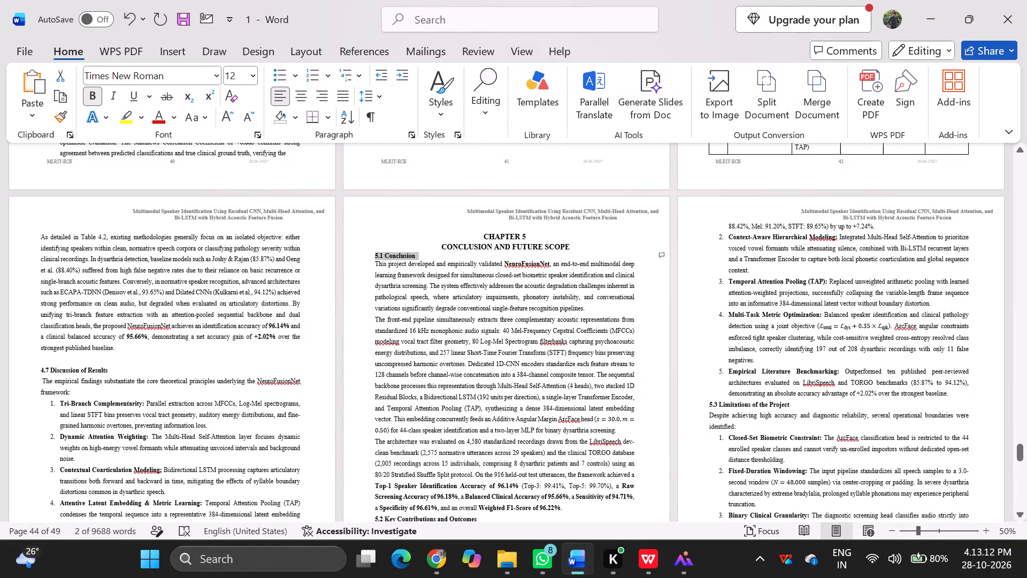
click(417, 235)
Add a blank line above "88.42%, Mel: 91.20%" at the top of page 45, with no list number on either line.
scroll(417, 235, up, 1)
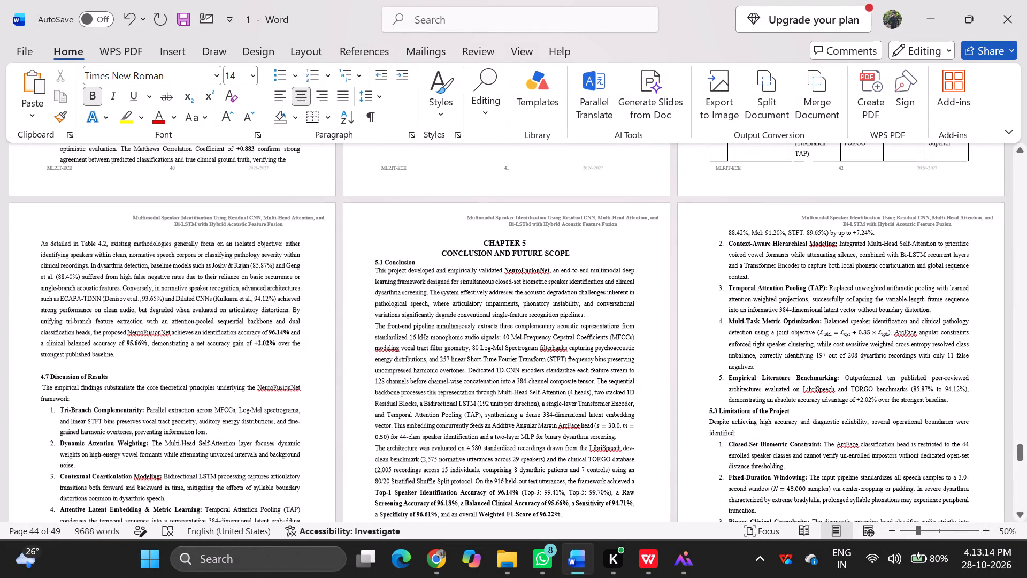
scroll(417, 235, up, 1)
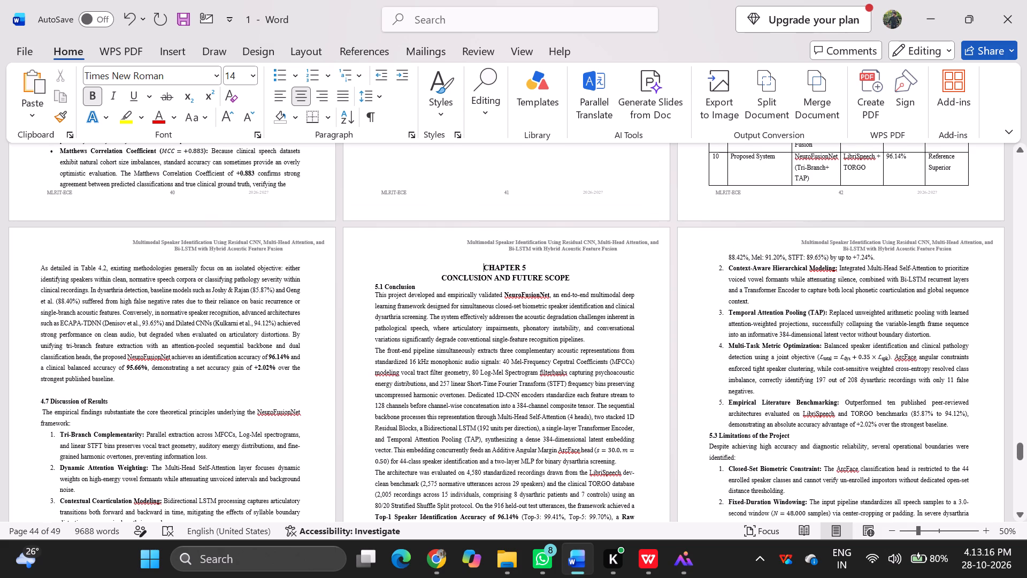
click(729, 257)
key(Return)
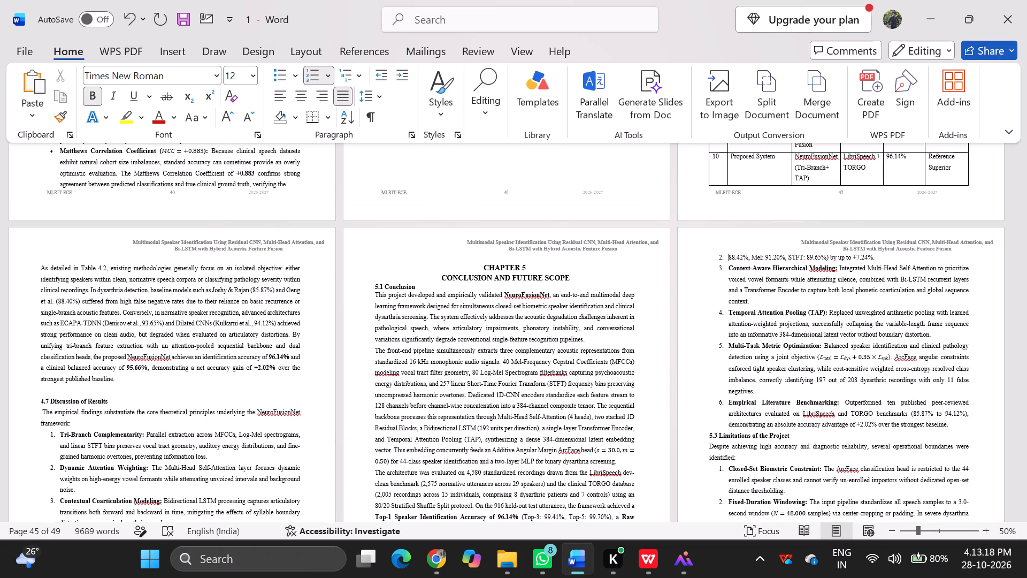
key(Return)
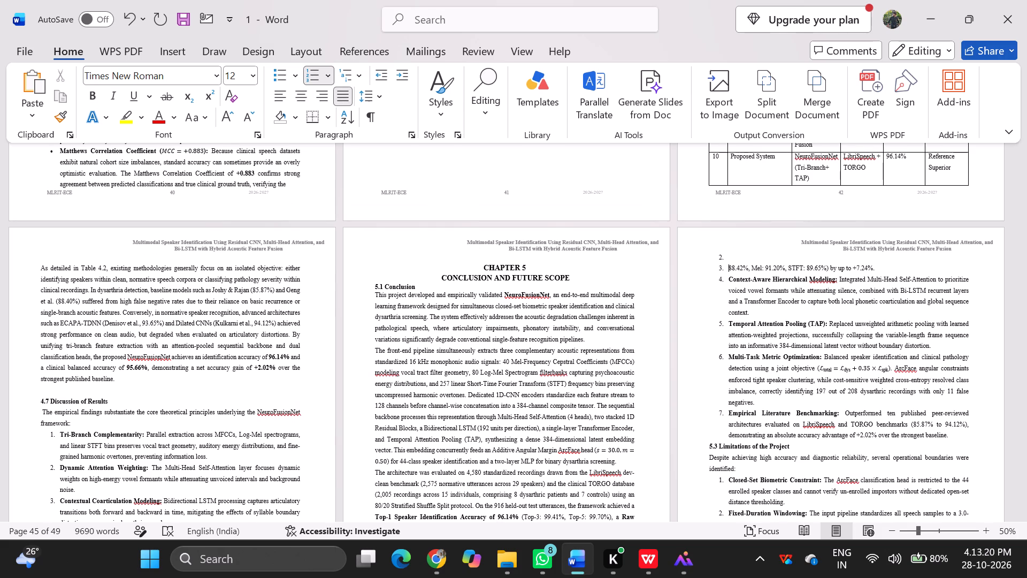
key(BackSpace)
key(Up)
key(BackSpace)
Add a blank line above the 5.3 Limitations of the Project heading on page 45.
scroll(729, 257, down, 1)
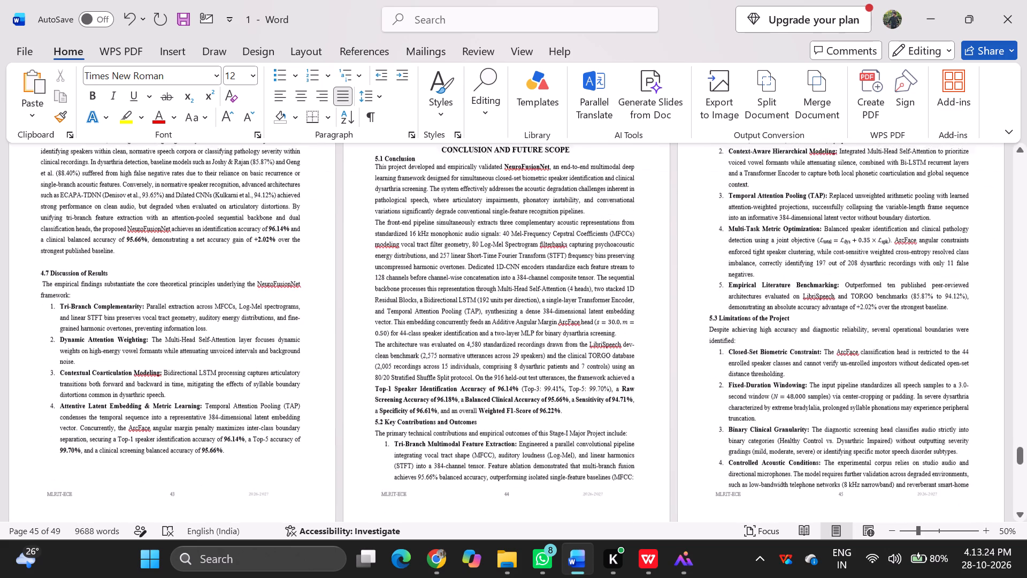
scroll(729, 257, down, 2)
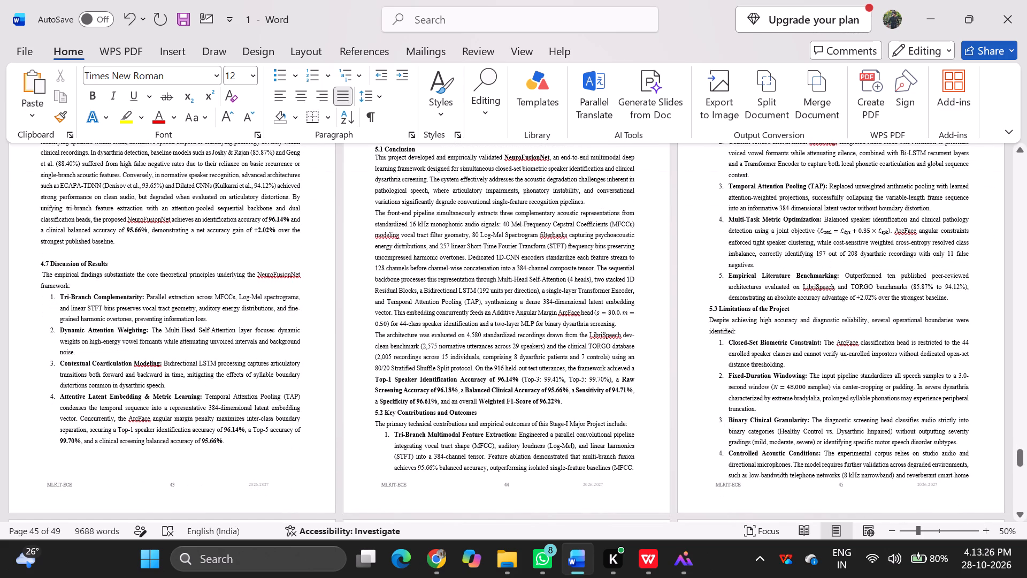
scroll(729, 257, down, 1)
click(704, 307)
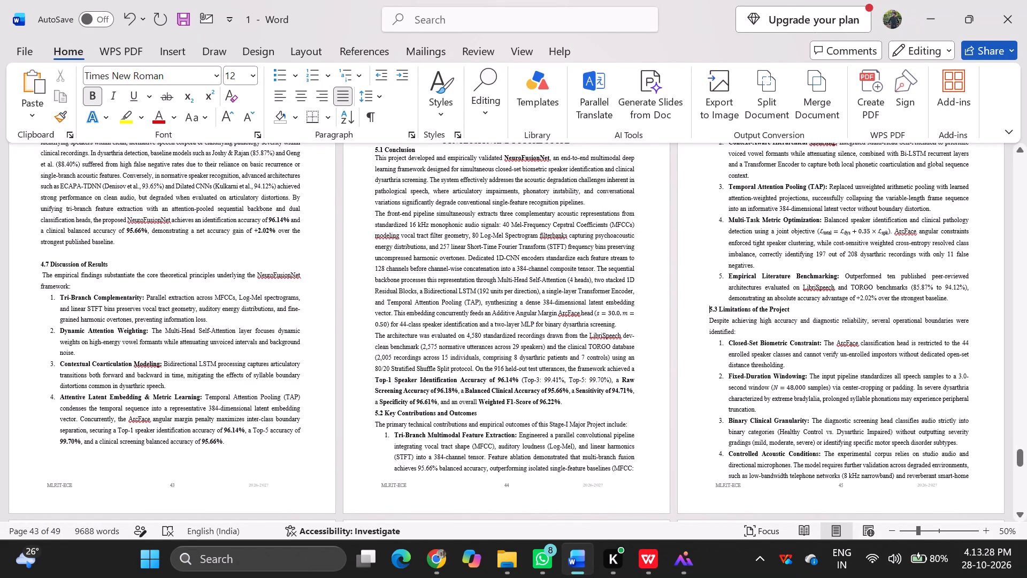
key(Return)
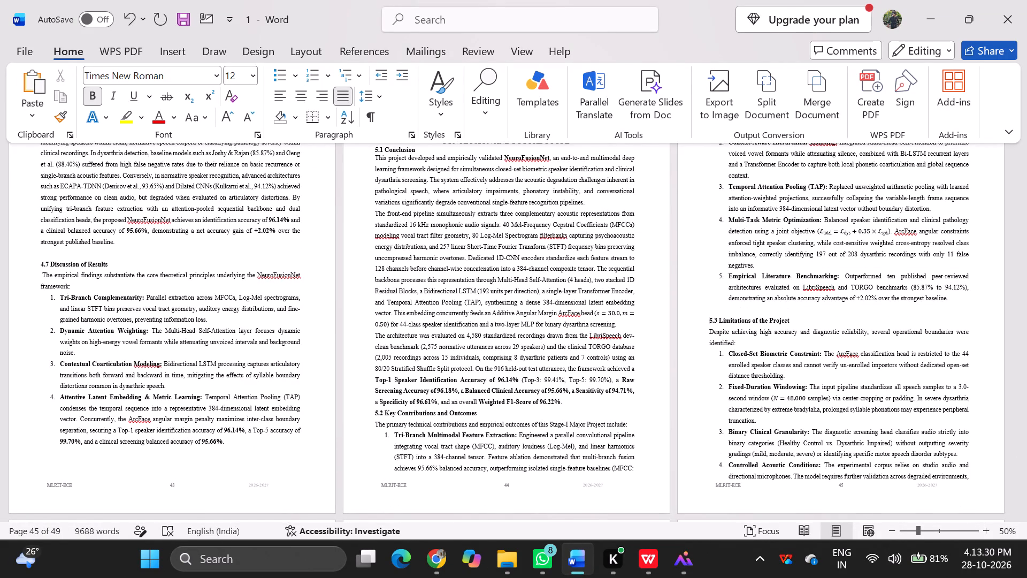
Indent the first line of the opening paragraph under 5.1 Conclusion with six spaces.
scroll(704, 307, up, 2)
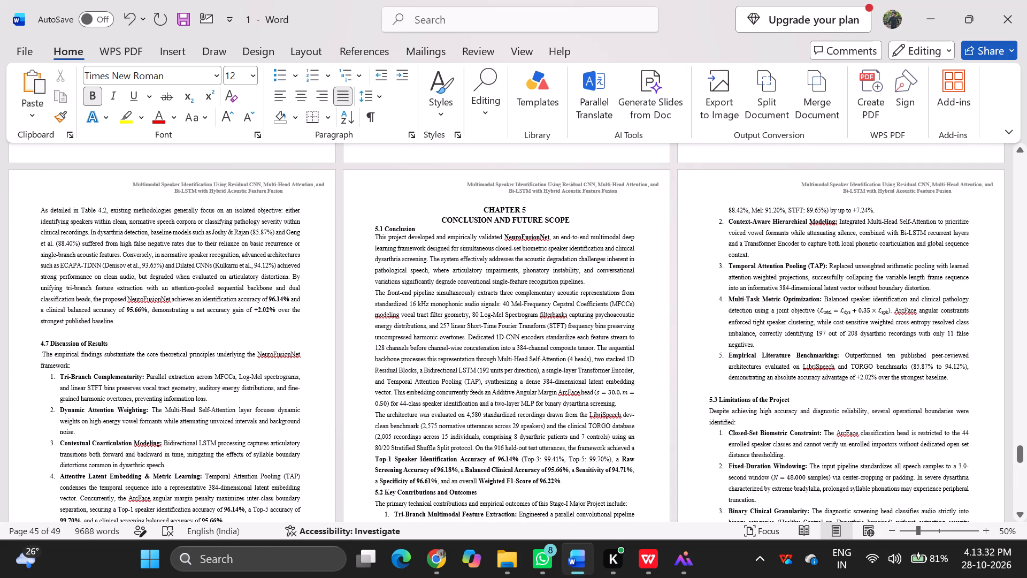
scroll(704, 307, up, 2)
click(375, 238)
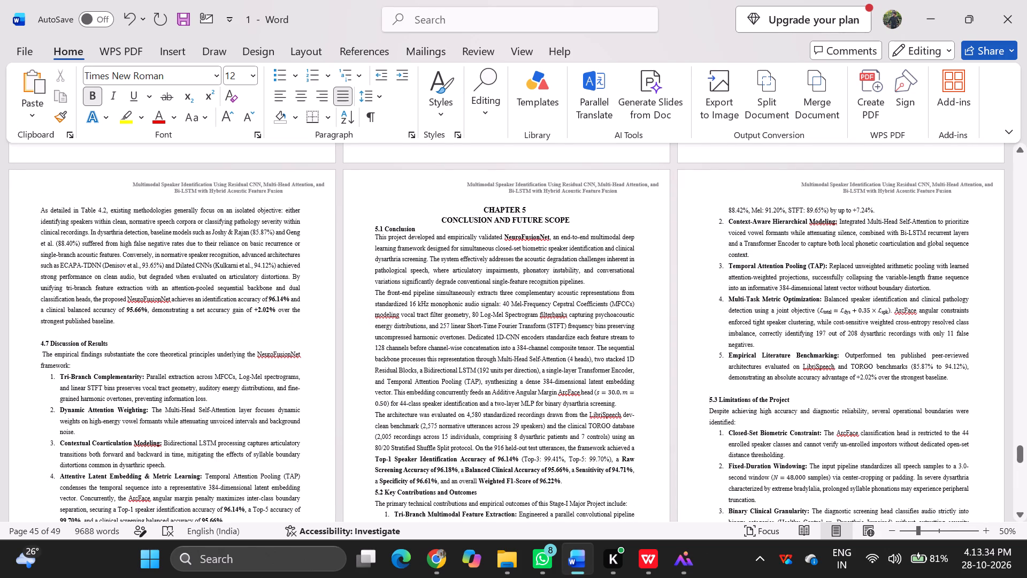
key(space)
key(space)
key(space)
key(space)
key(space)
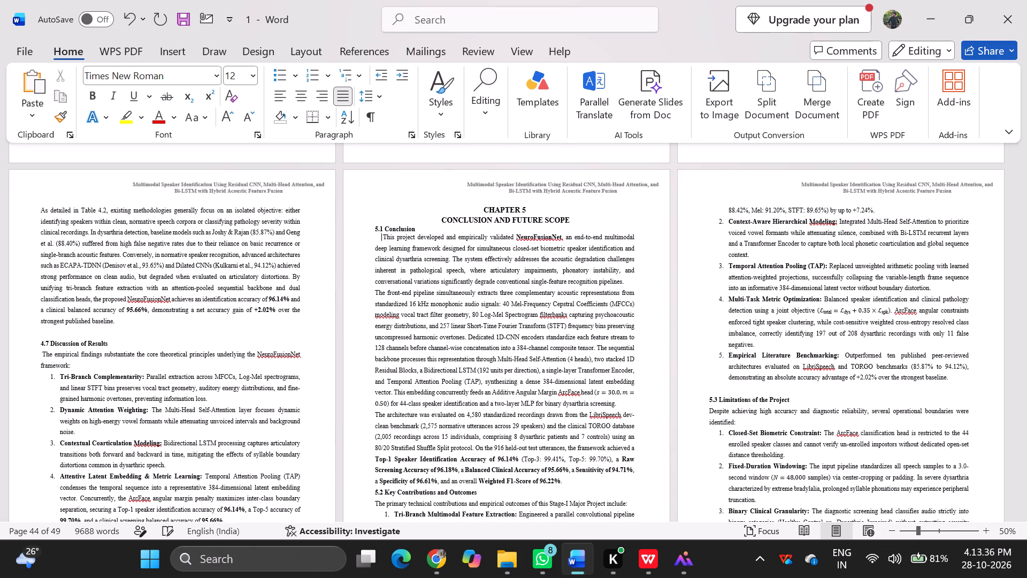
key(space)
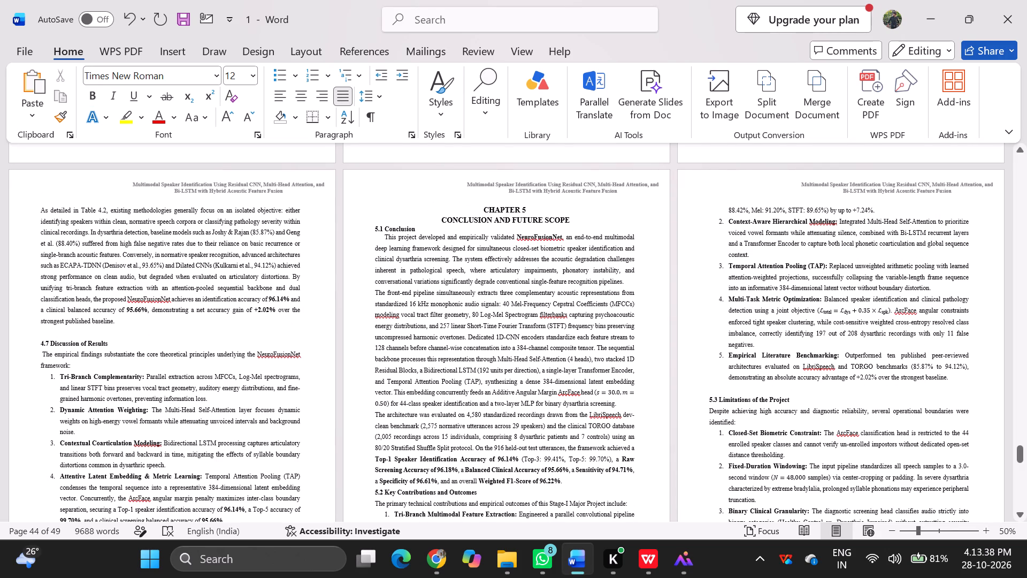
Add a blank line above "such as low-bandwidth telephone networks" at the top of page 46, with no list number on either line.
scroll(766, 345, down, 2)
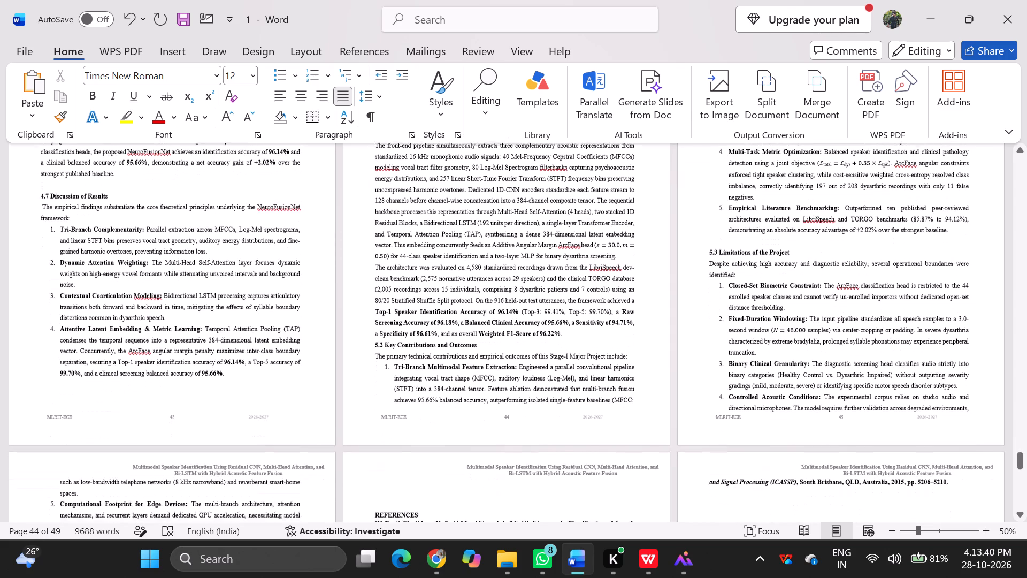
scroll(766, 345, down, 2)
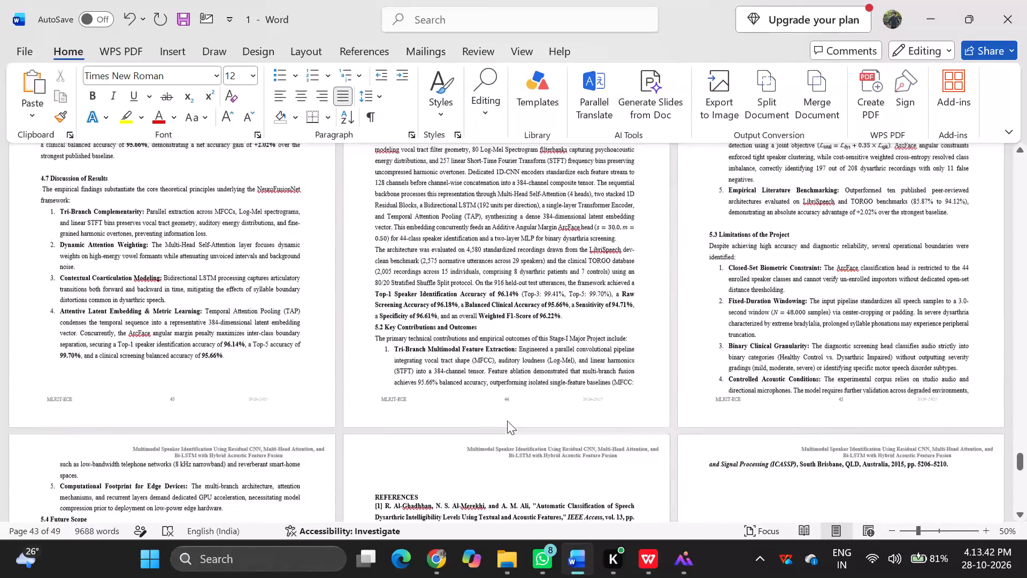
scroll(507, 421, down, 2)
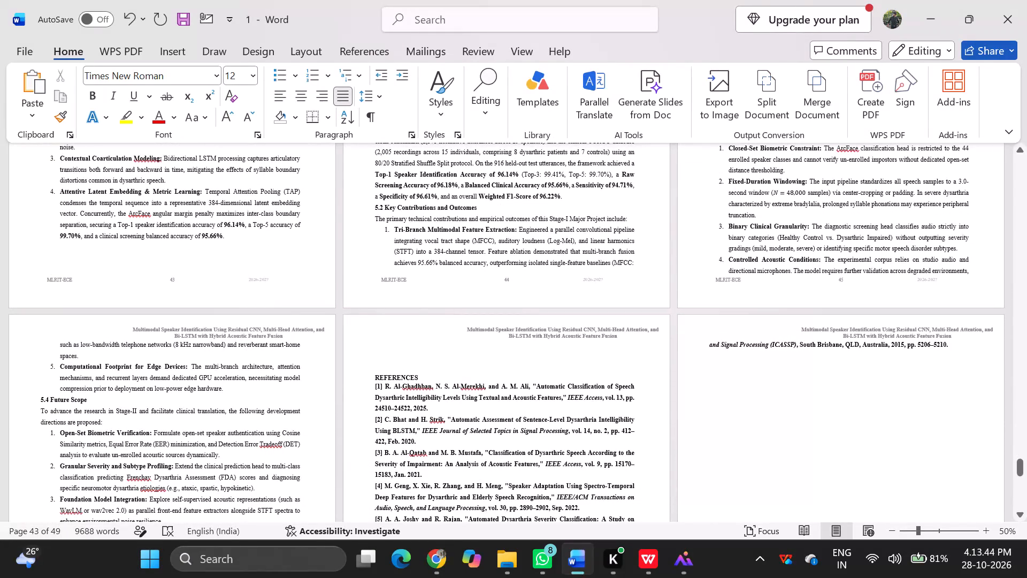
click(62, 341)
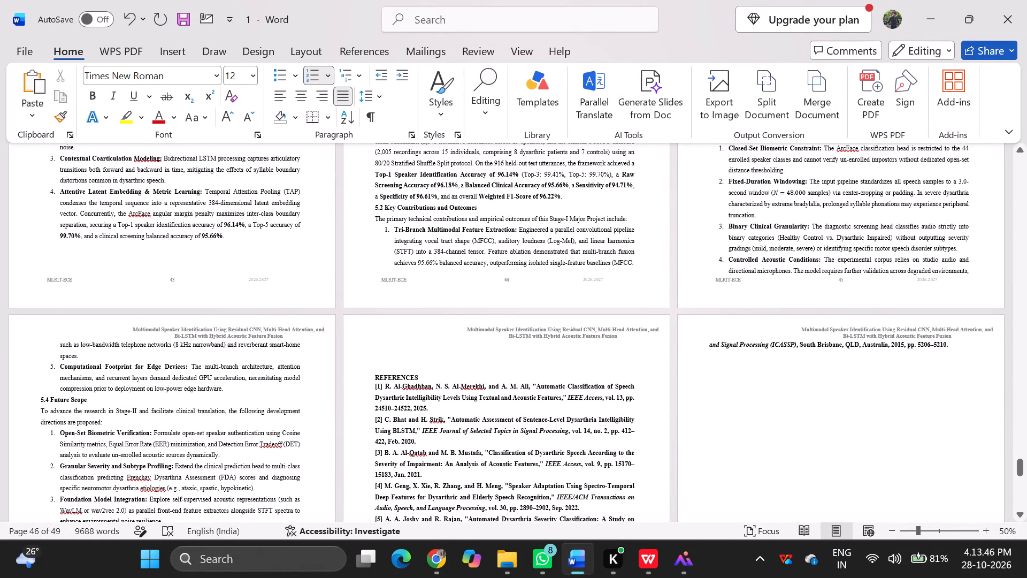
click(54, 341)
key(Return)
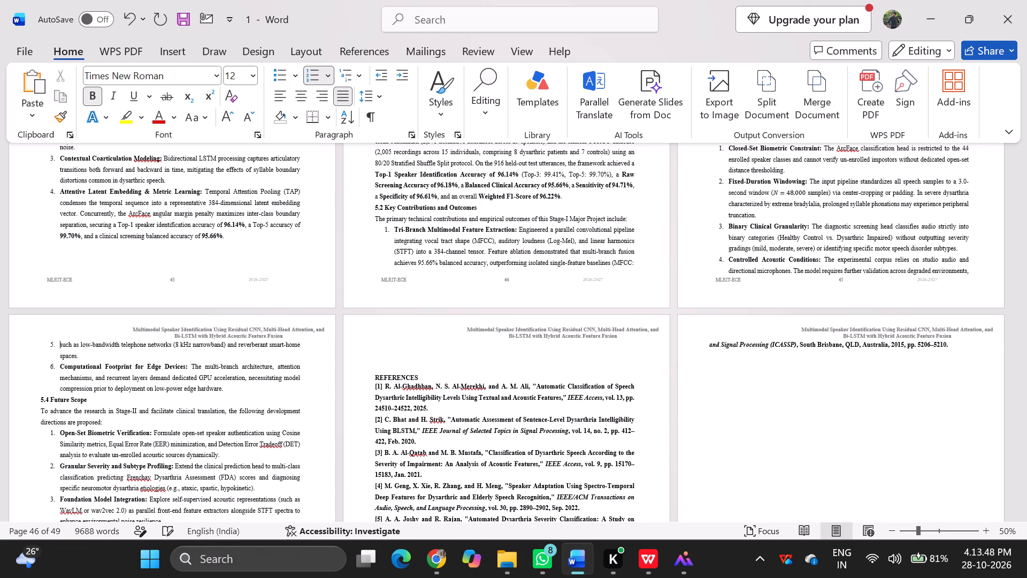
key(Return)
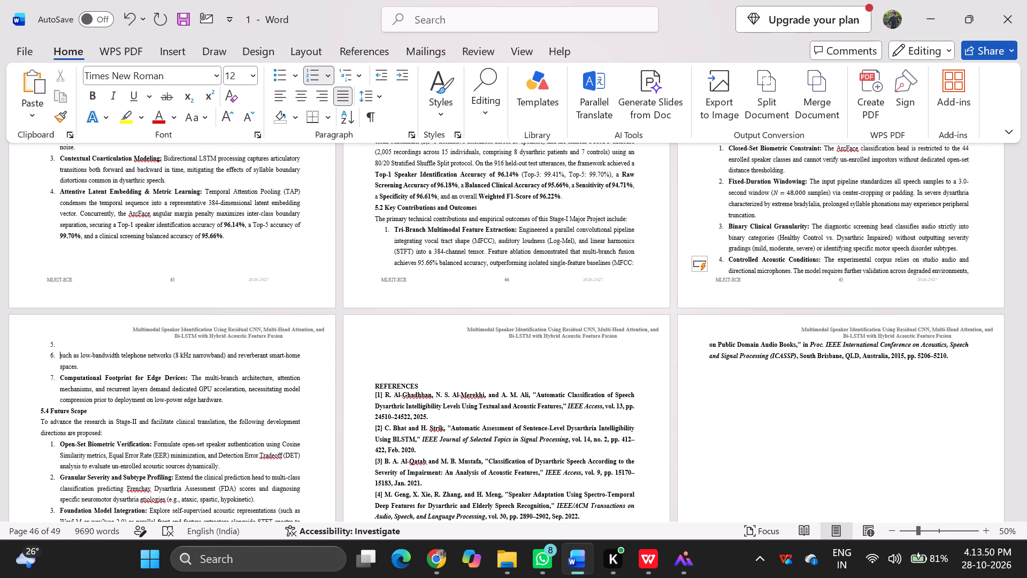
key(BackSpace)
key(Up)
key(BackSpace)
Delete three of the blank lines above the REFERENCES heading on page 47, leaving the heading just below the page header.
click(379, 374)
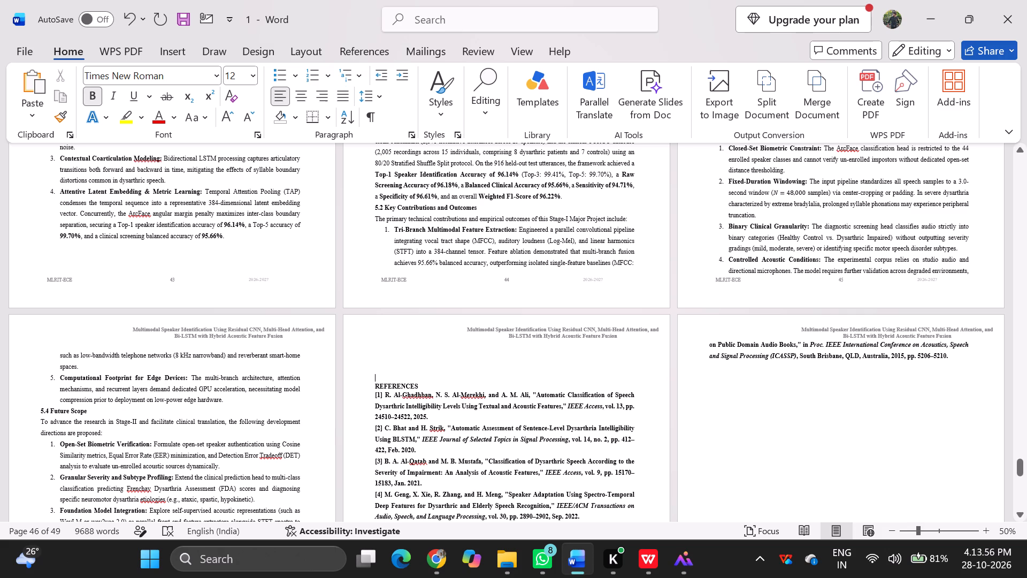
key(BackSpace)
key(BackSpace)
key(BackSpace)
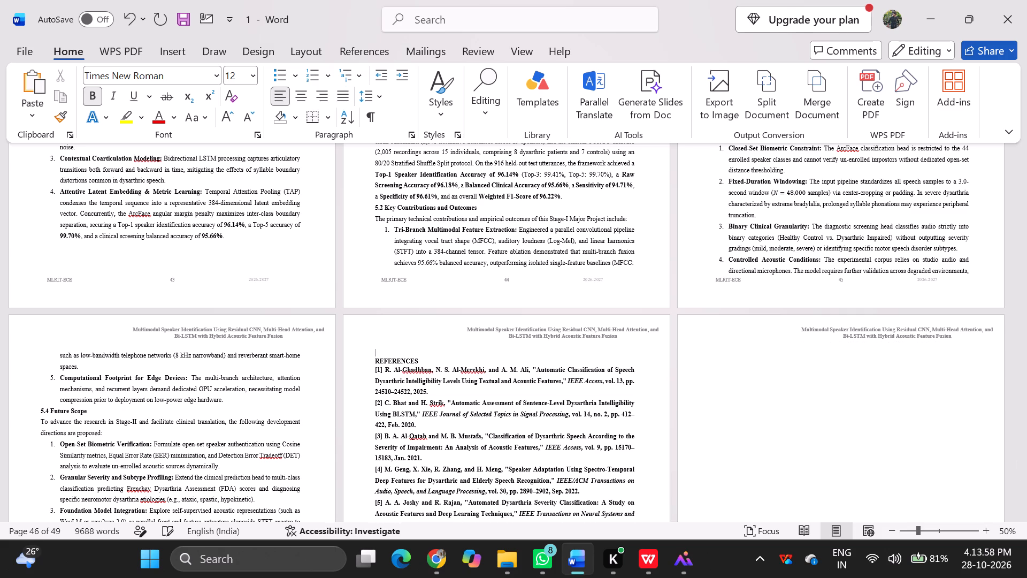
Review the page layout and spacing from the end of chapter 3 through chapters 4 and 5 to the references.
scroll(379, 374, down, 3)
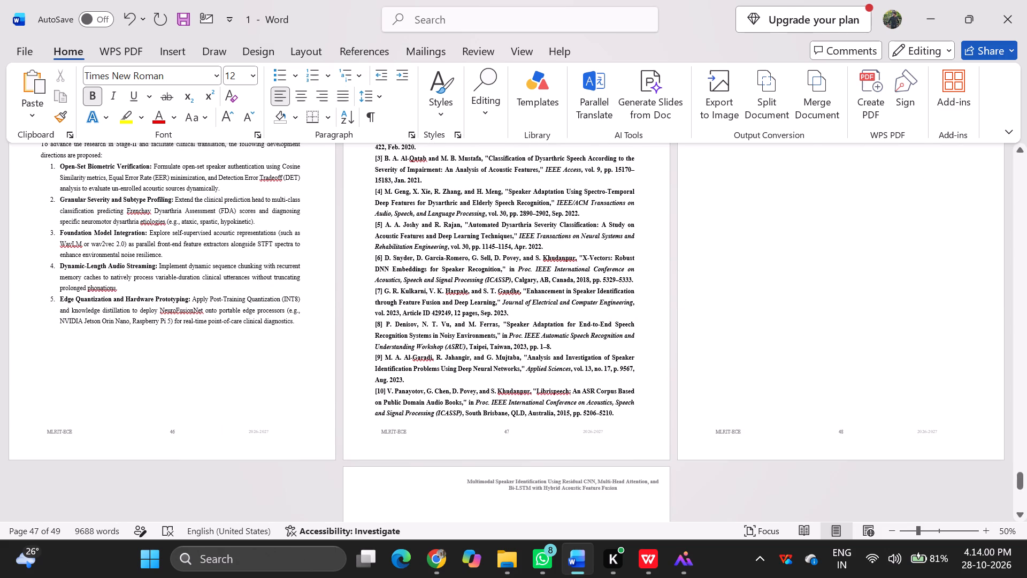
scroll(379, 374, up, 3)
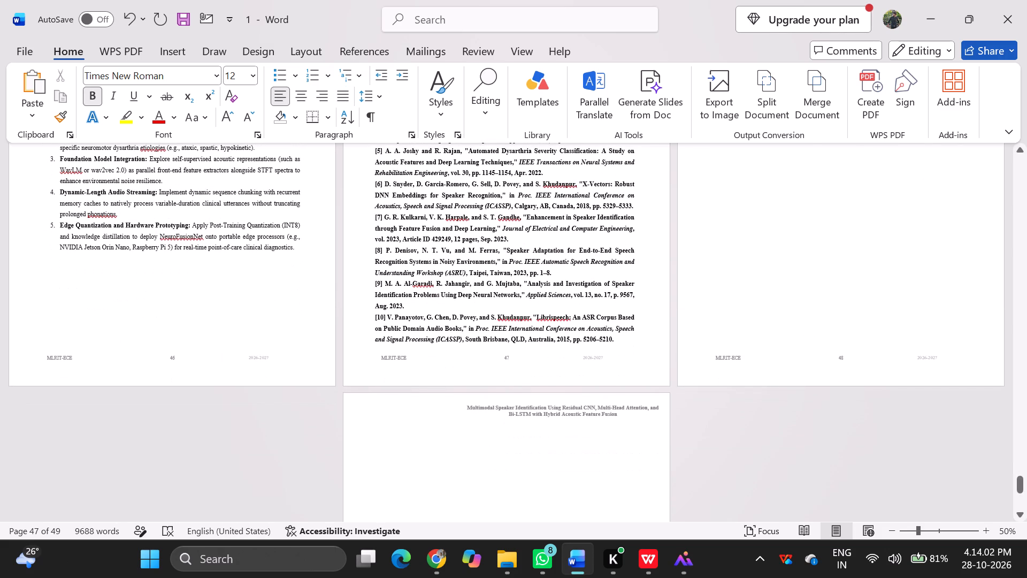
scroll(379, 374, up, 2)
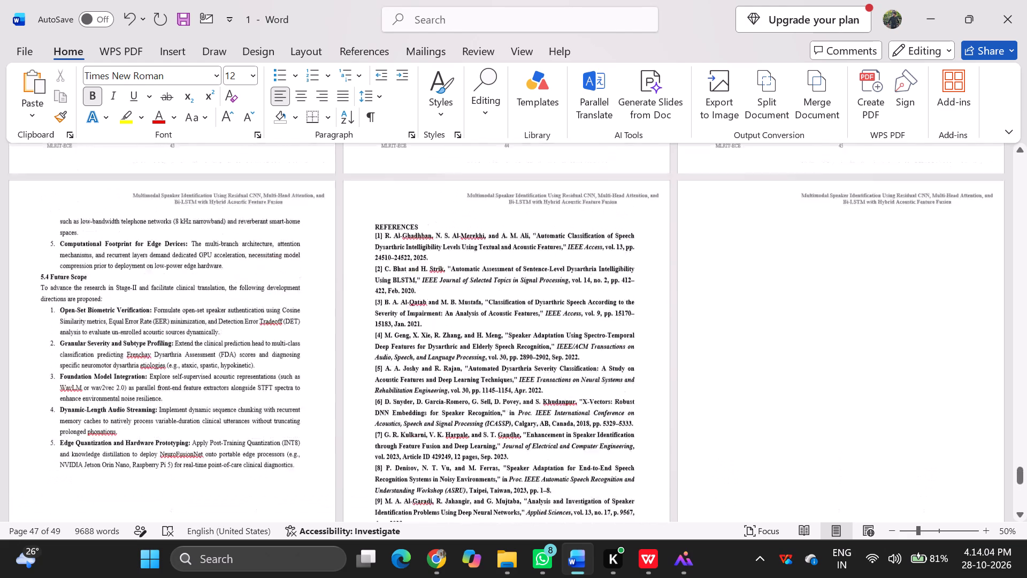
scroll(379, 374, up, 7)
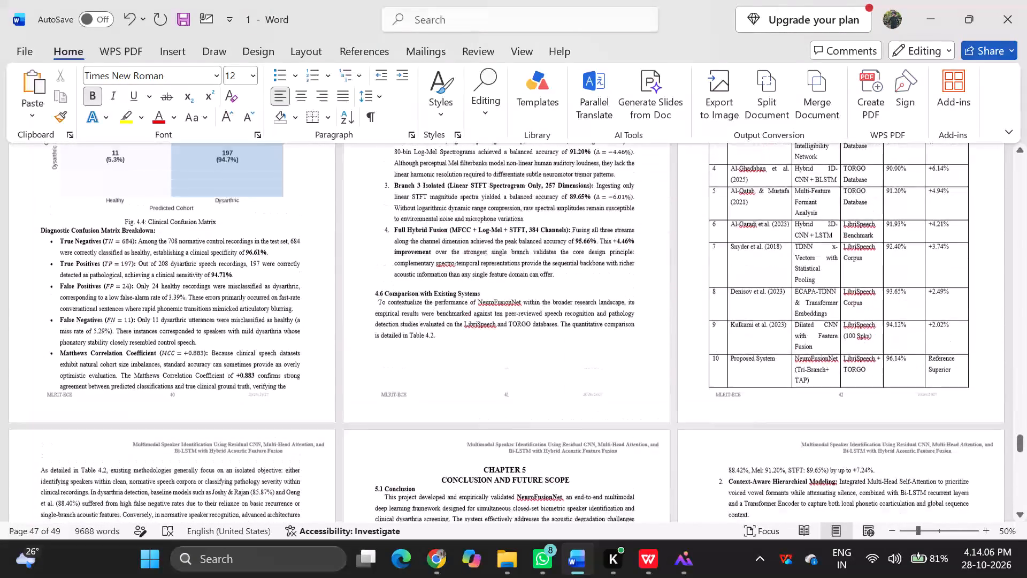
scroll(379, 374, up, 2)
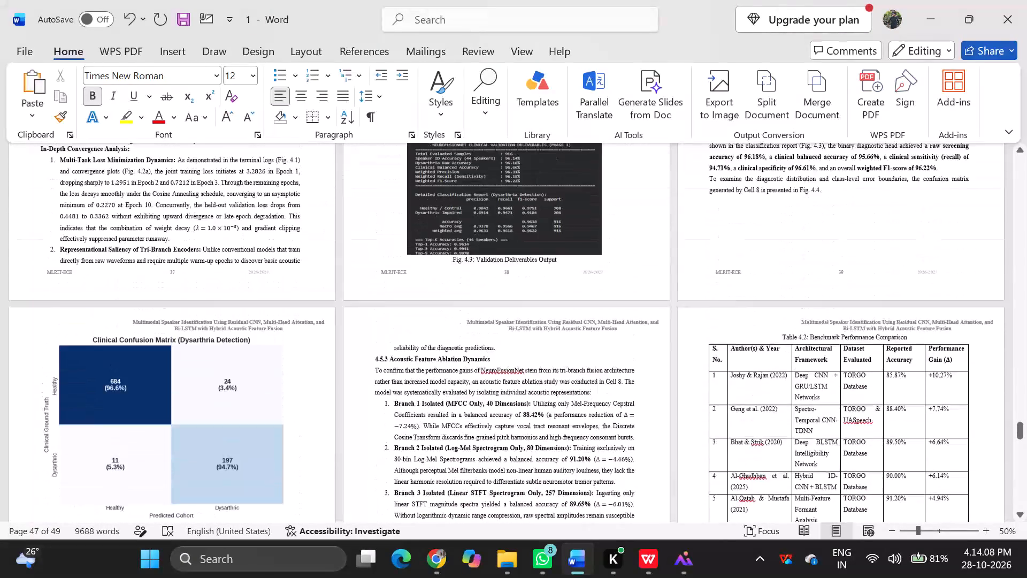
scroll(379, 376, up, 1)
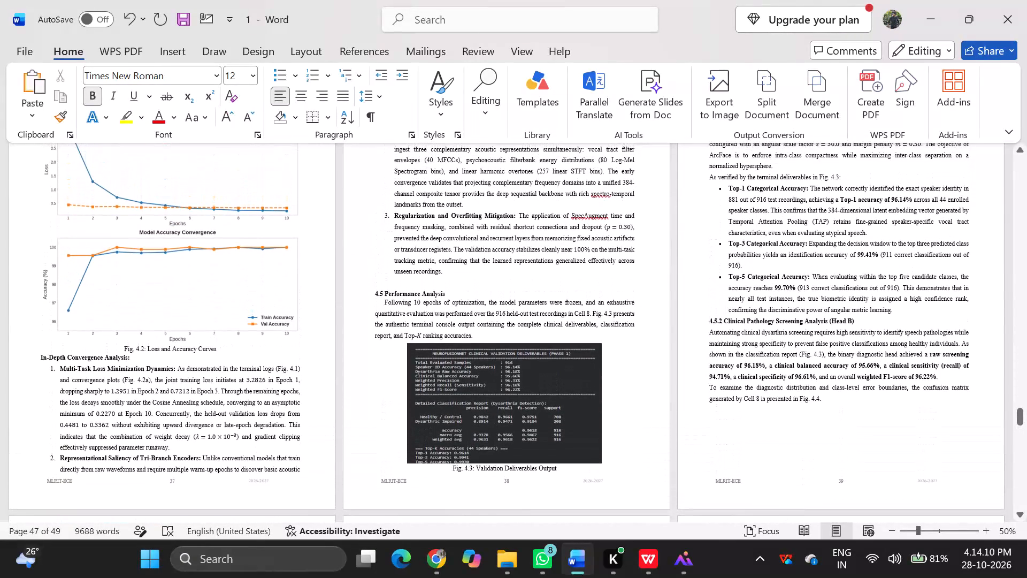
scroll(379, 376, up, 2)
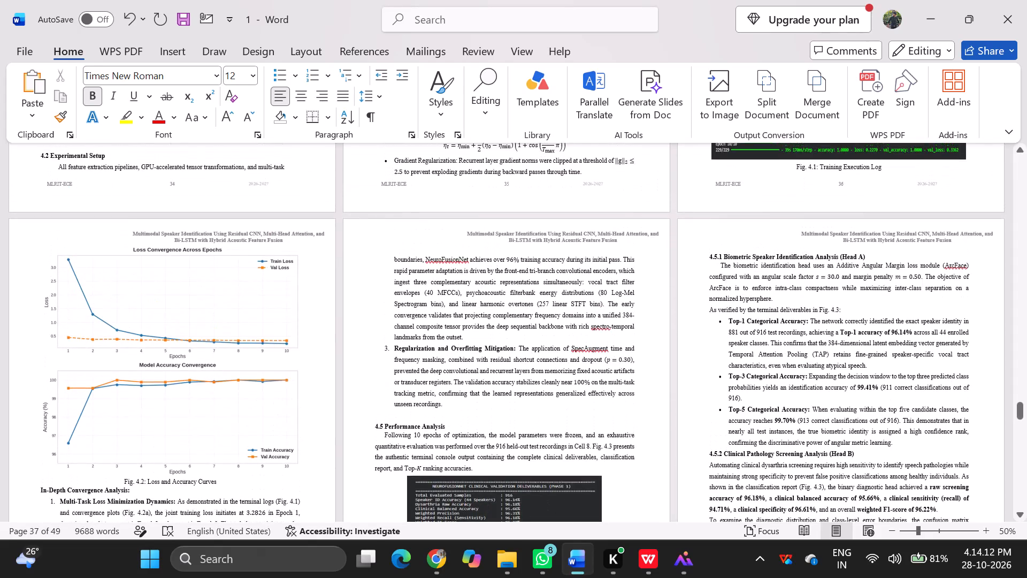
scroll(379, 376, up, 3)
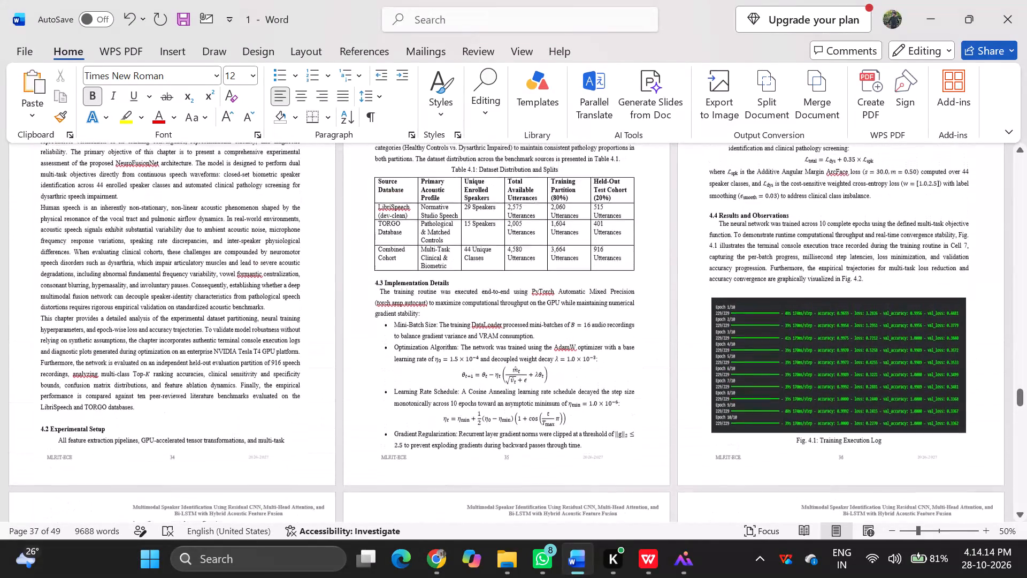
scroll(379, 376, up, 2)
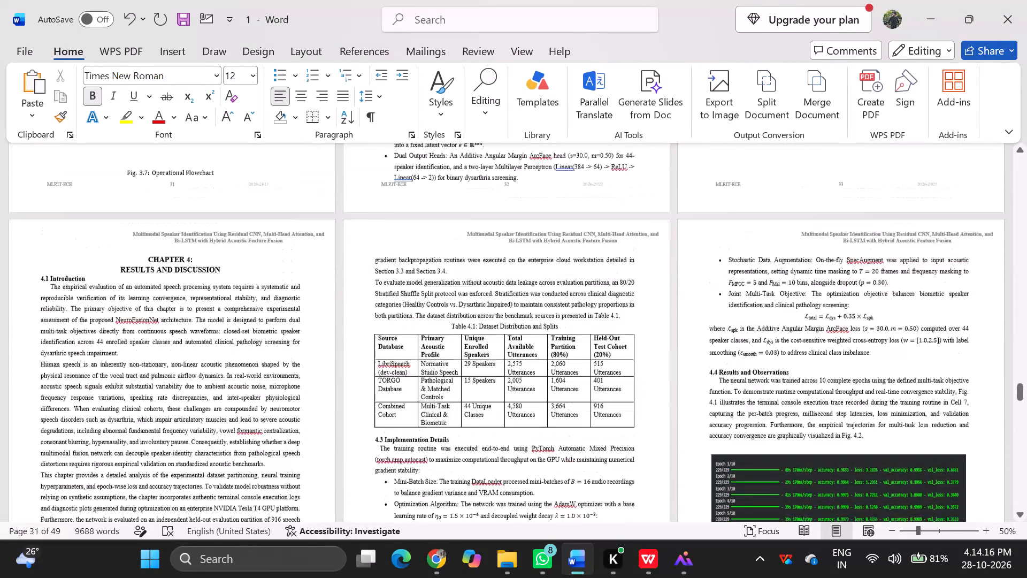
scroll(379, 376, up, 2)
scroll(379, 376, down, 1)
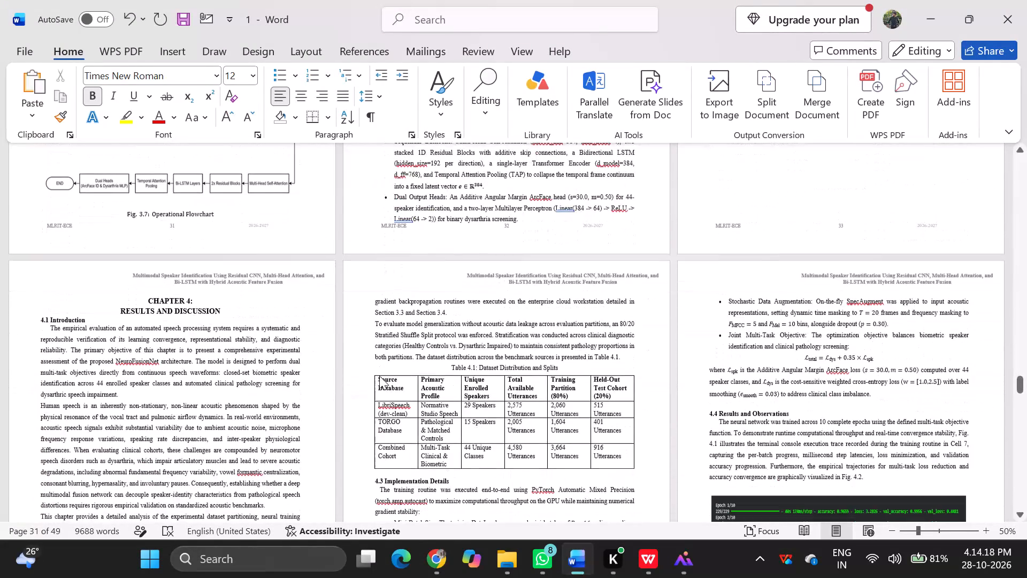
scroll(379, 376, down, 5)
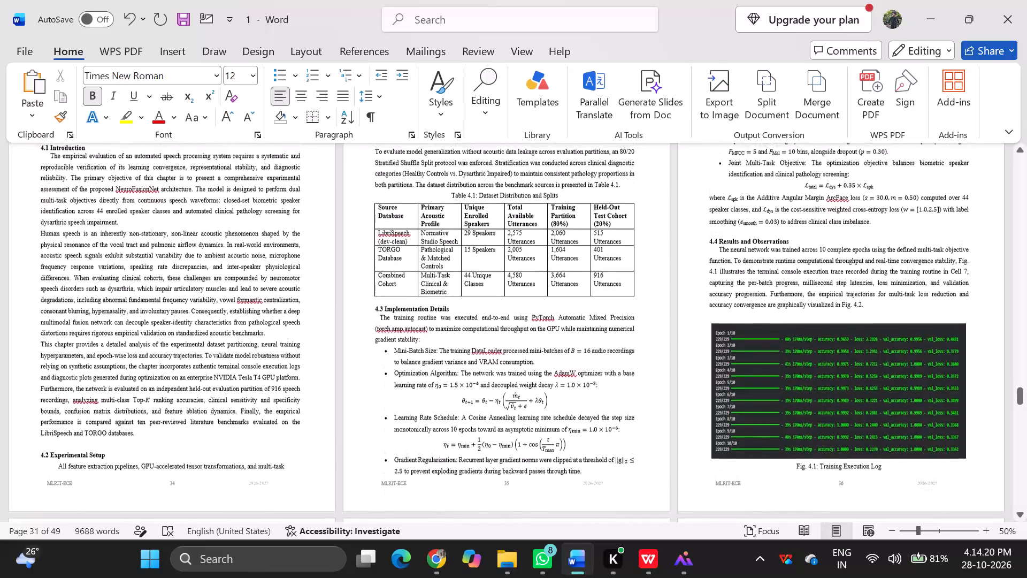
scroll(379, 376, down, 3)
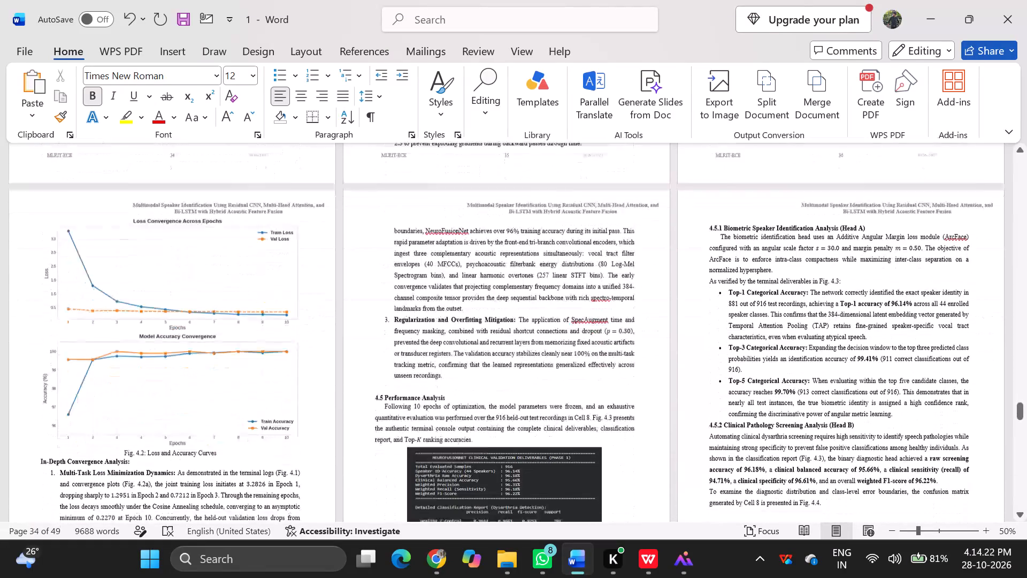
scroll(379, 376, down, 3)
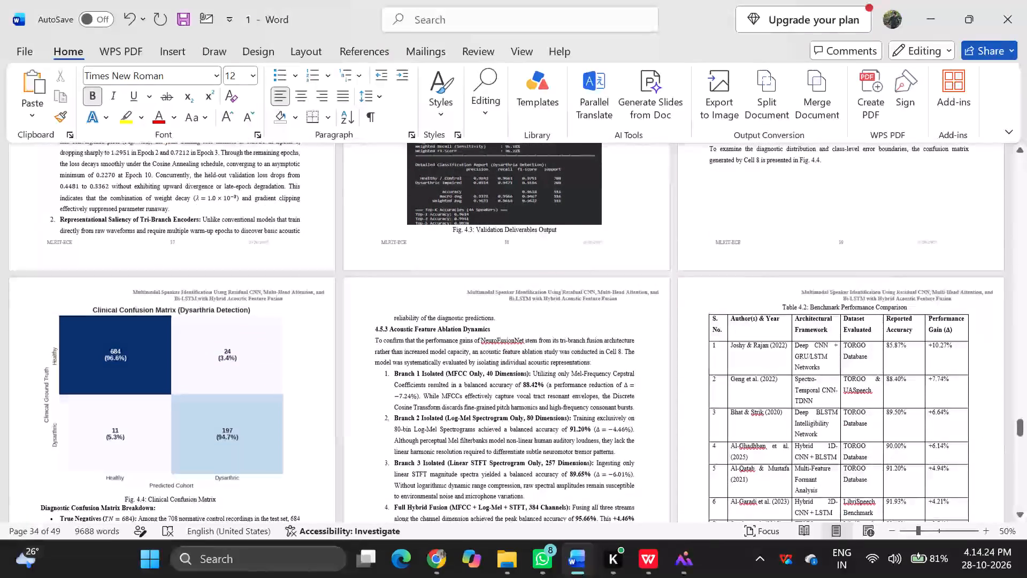
scroll(379, 376, down, 3)
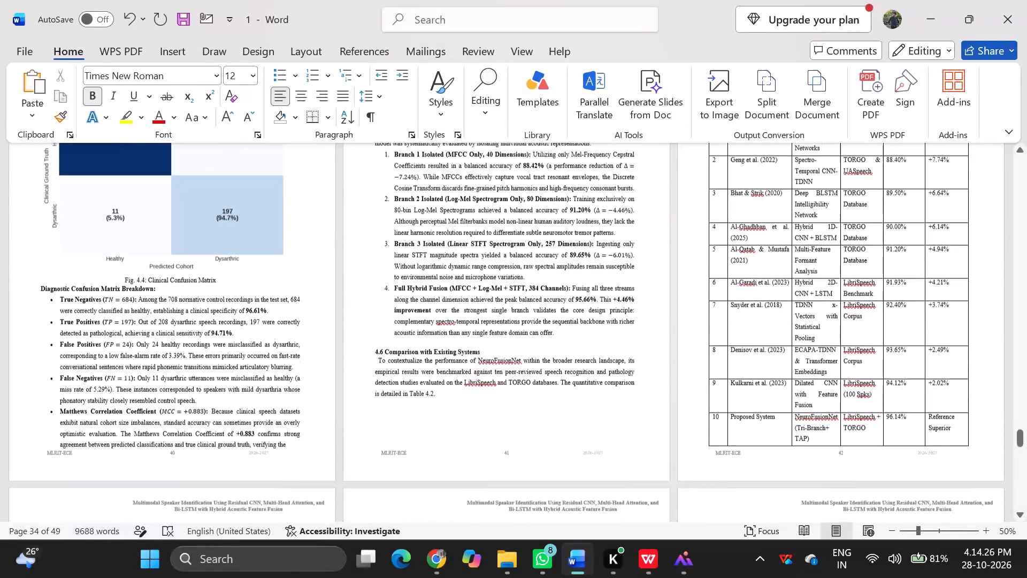
scroll(379, 376, down, 4)
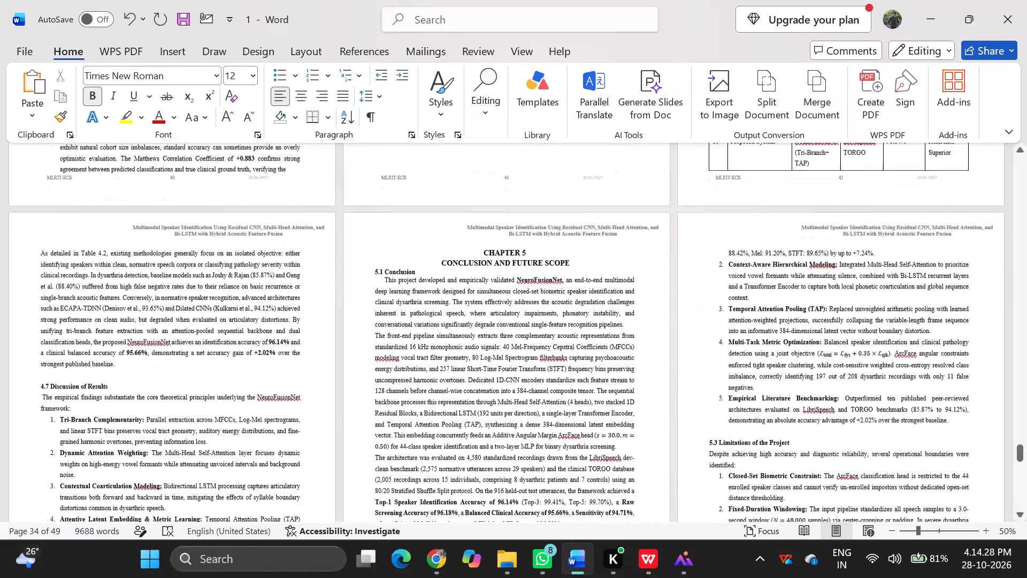
scroll(379, 376, down, 5)
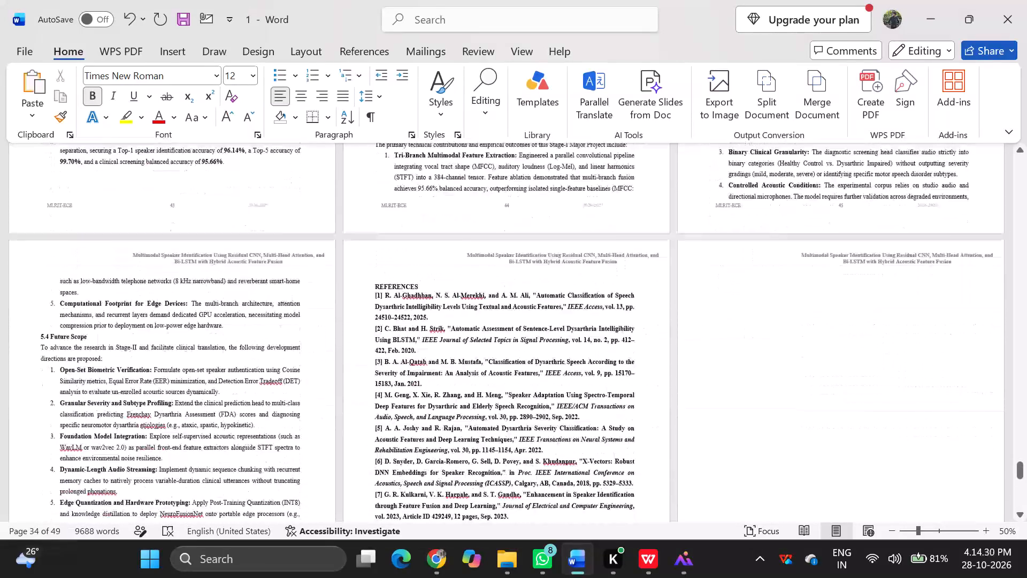
scroll(379, 376, down, 4)
Check the page-top spacing and equation layout from the references back to the chapter 3 pages around section 3.6.
scroll(379, 376, up, 1)
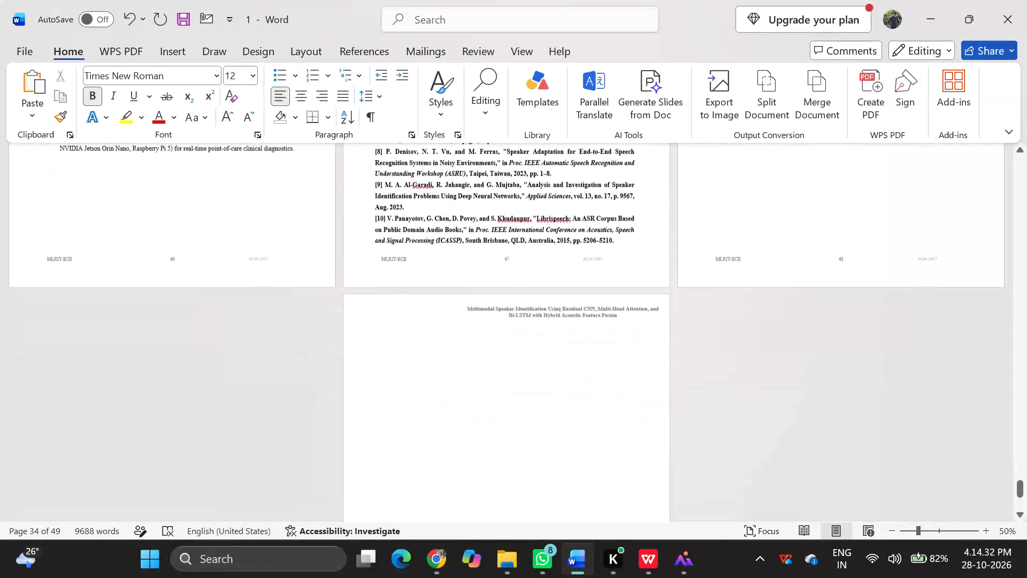
scroll(379, 376, up, 4)
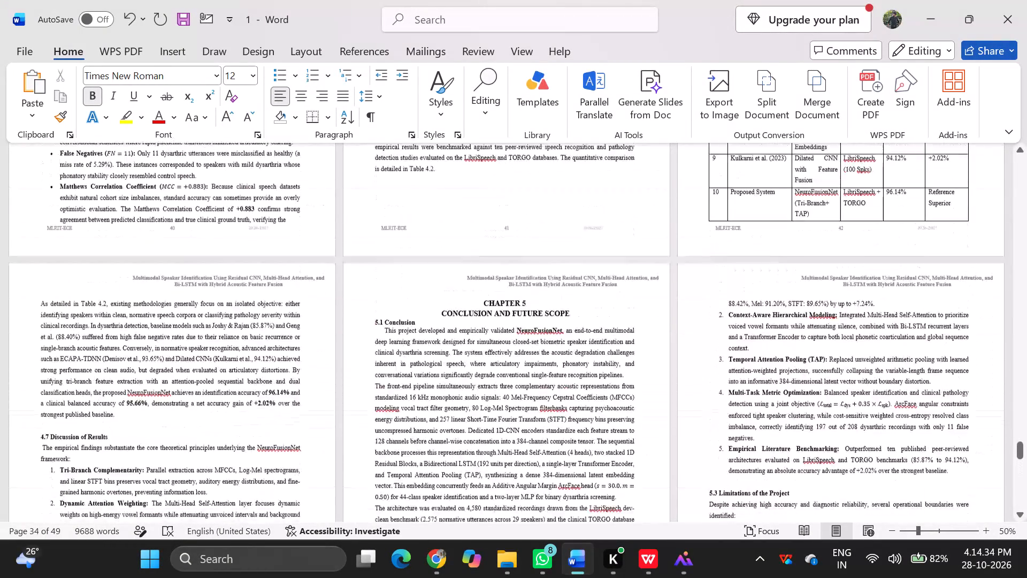
scroll(379, 376, up, 6)
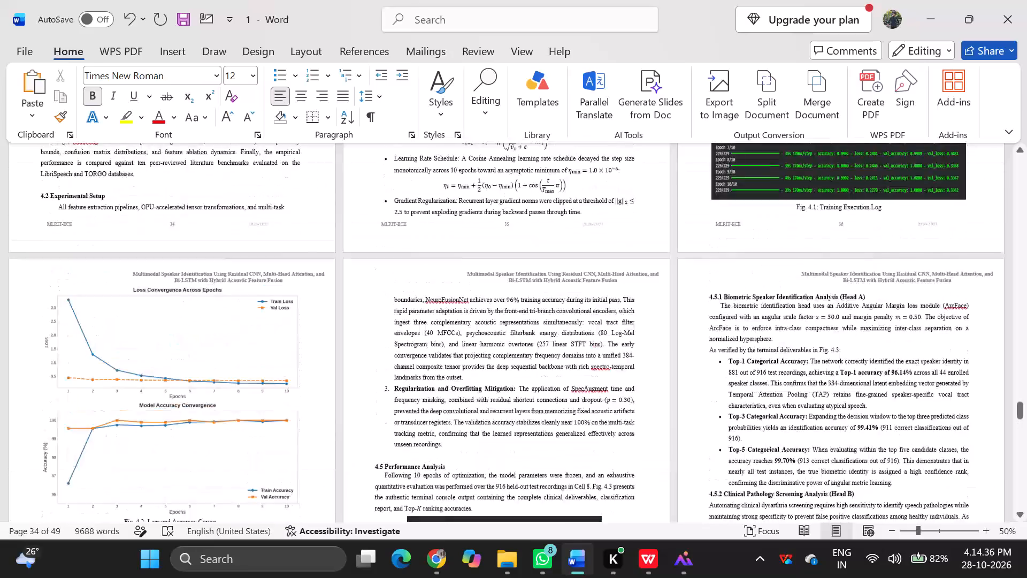
scroll(379, 376, up, 5)
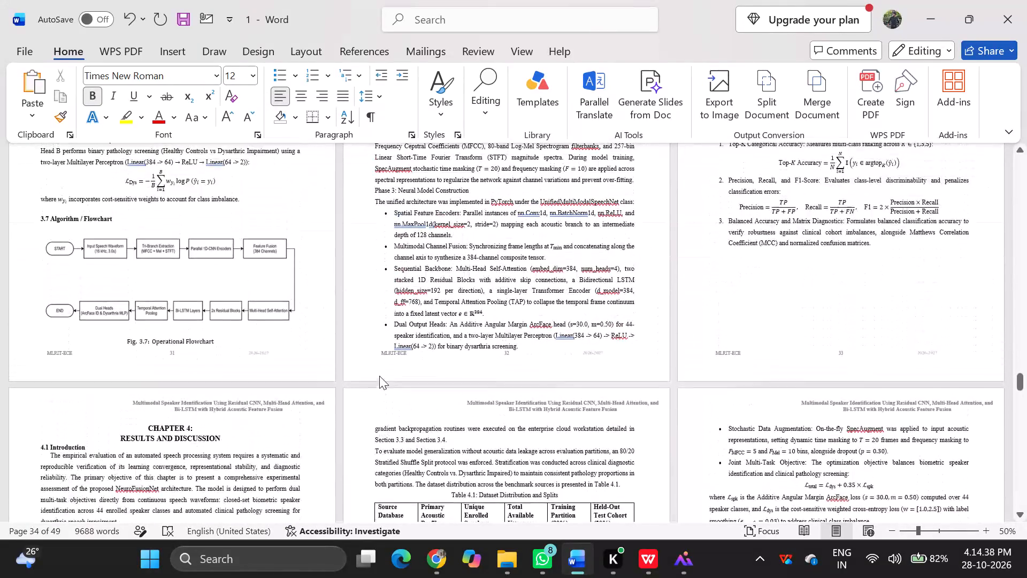
scroll(379, 376, up, 4)
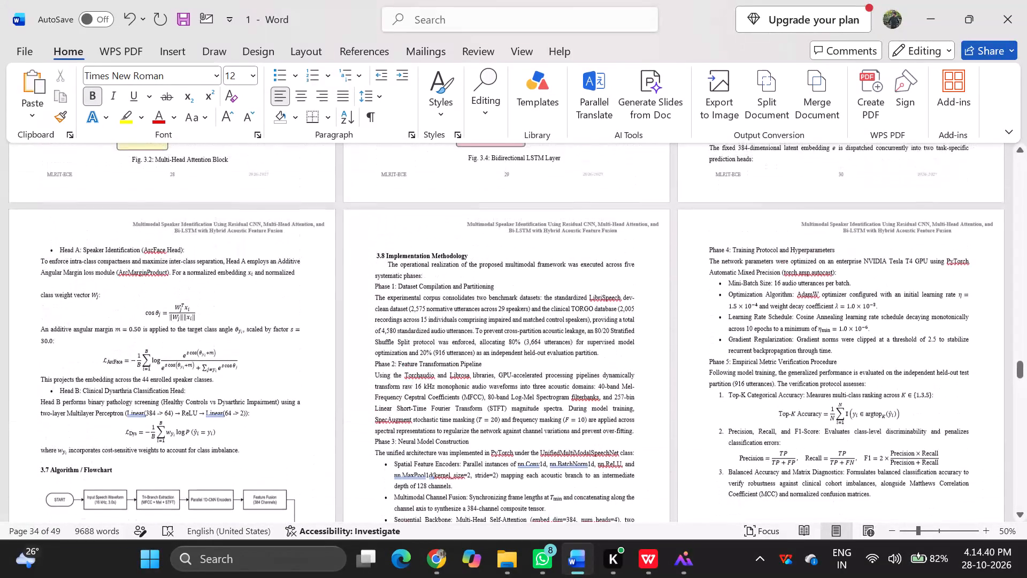
scroll(379, 376, up, 2)
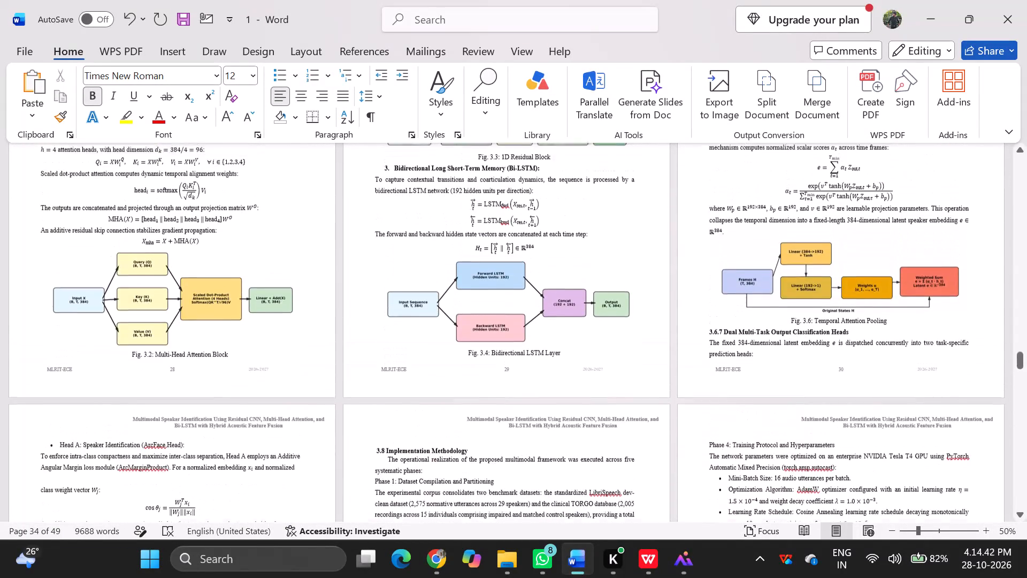
scroll(379, 376, up, 2)
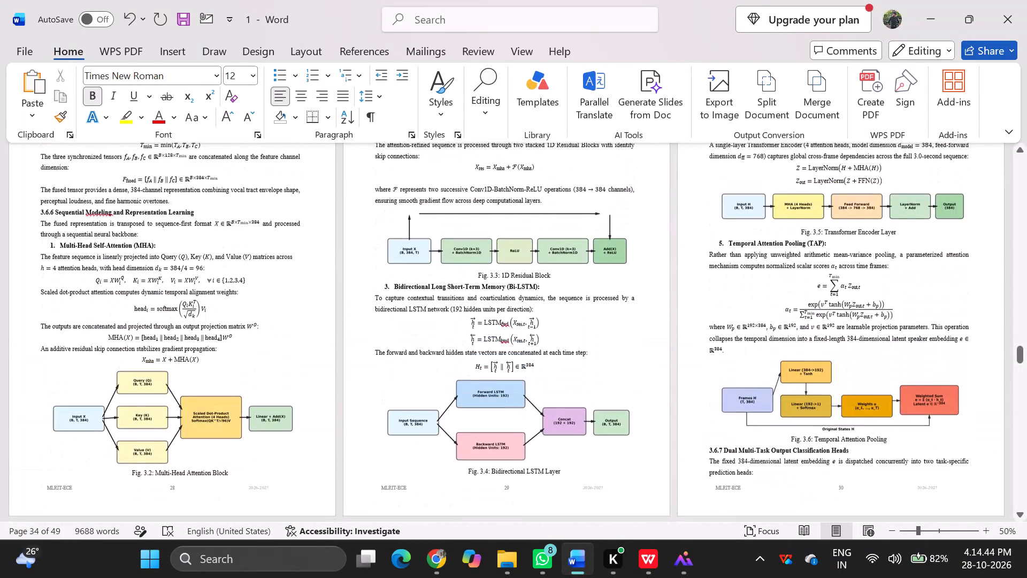
scroll(379, 376, up, 1)
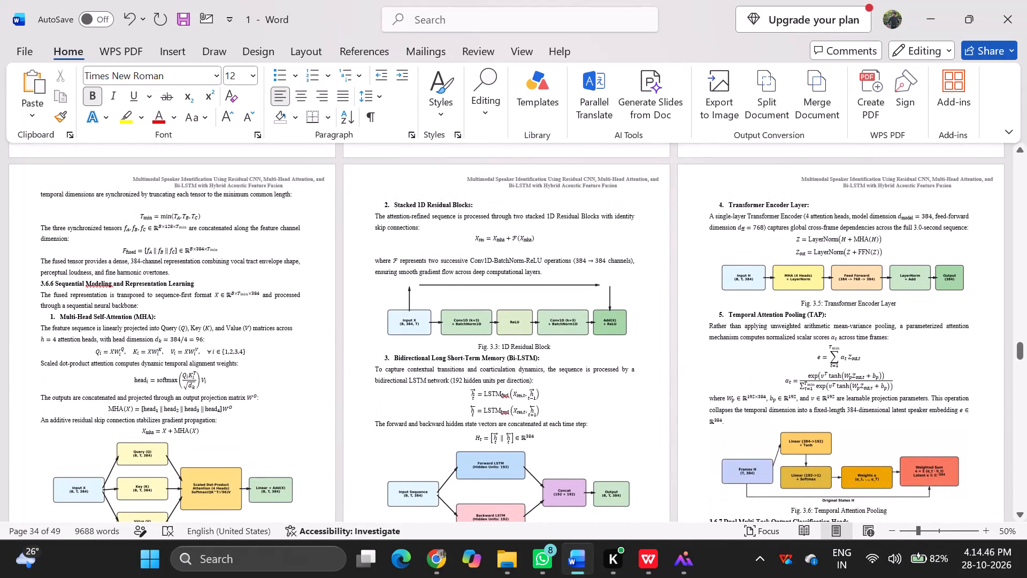
scroll(379, 376, up, 3)
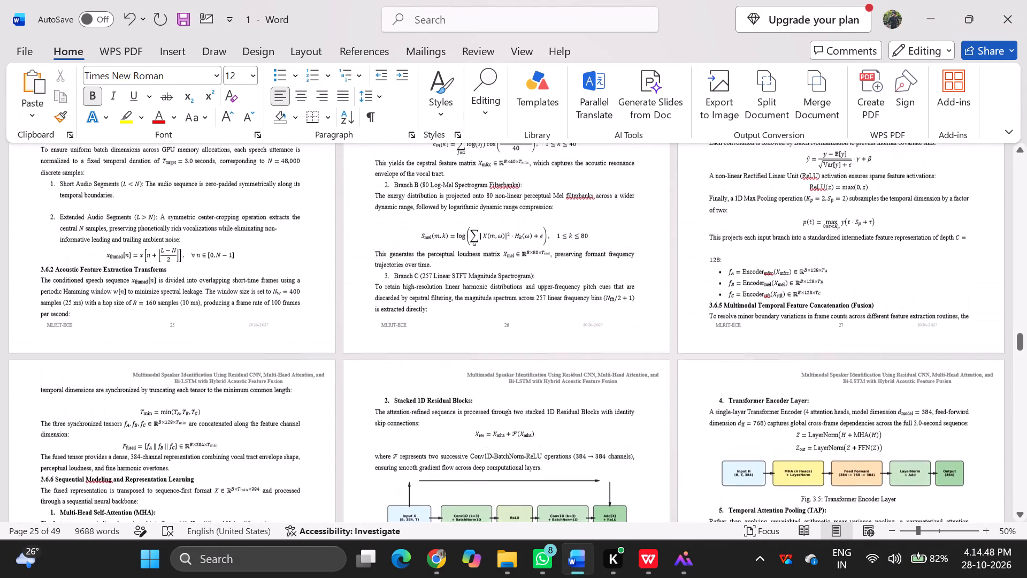
Delete the blank line above the T_min equation near the top of page 28.
click(168, 412)
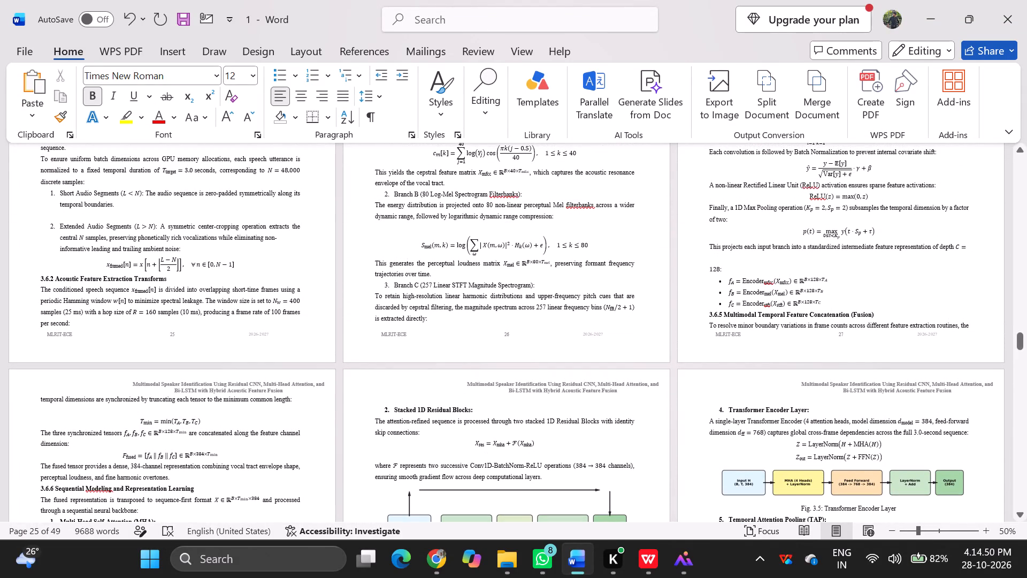
key(BackSpace)
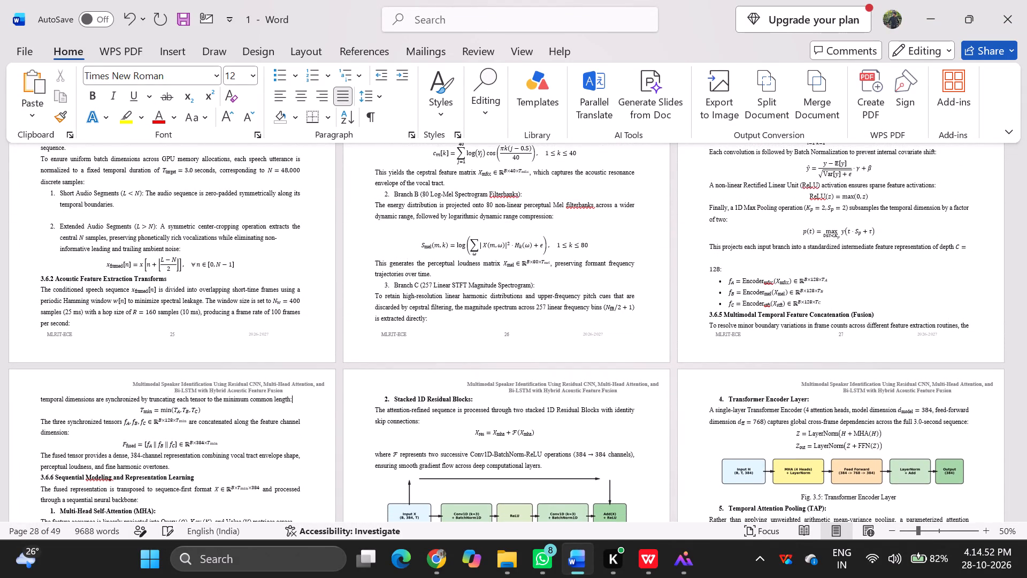
Break the paragraph before "temporal dimensions are synchronized" at the top of page 28 and add one blank line above it.
click(37, 399)
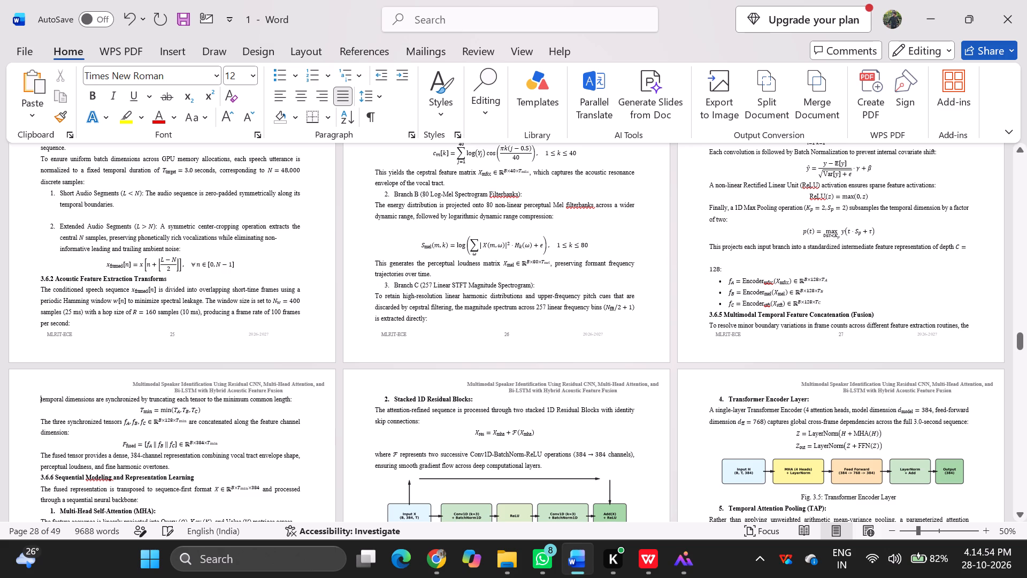
key(Return)
key(Return)
Delete the blank line above the log-magnitude STFT equation at the top of page 27, before section 3.6.3.
scroll(361, 444, down, 1)
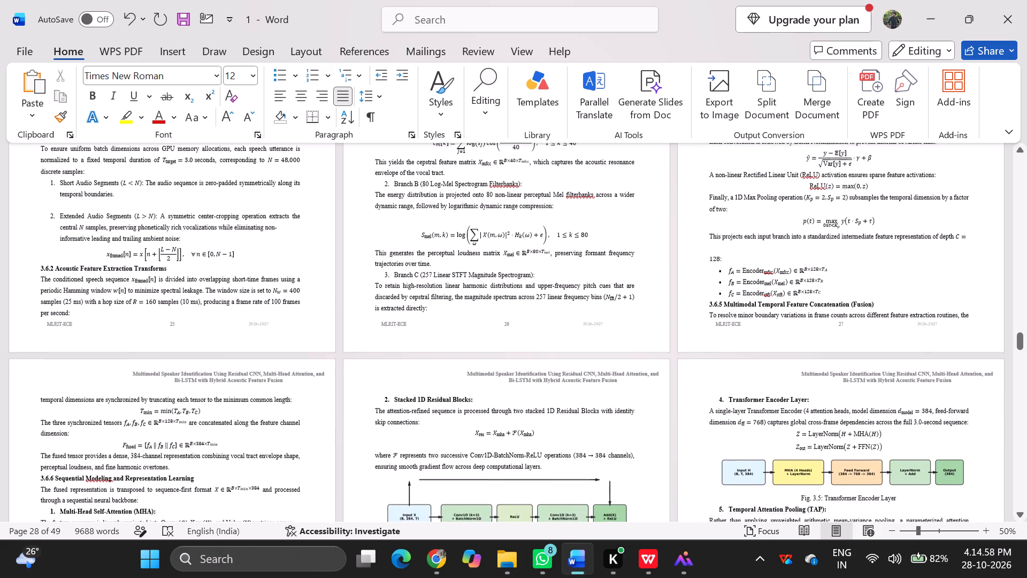
scroll(361, 444, down, 2)
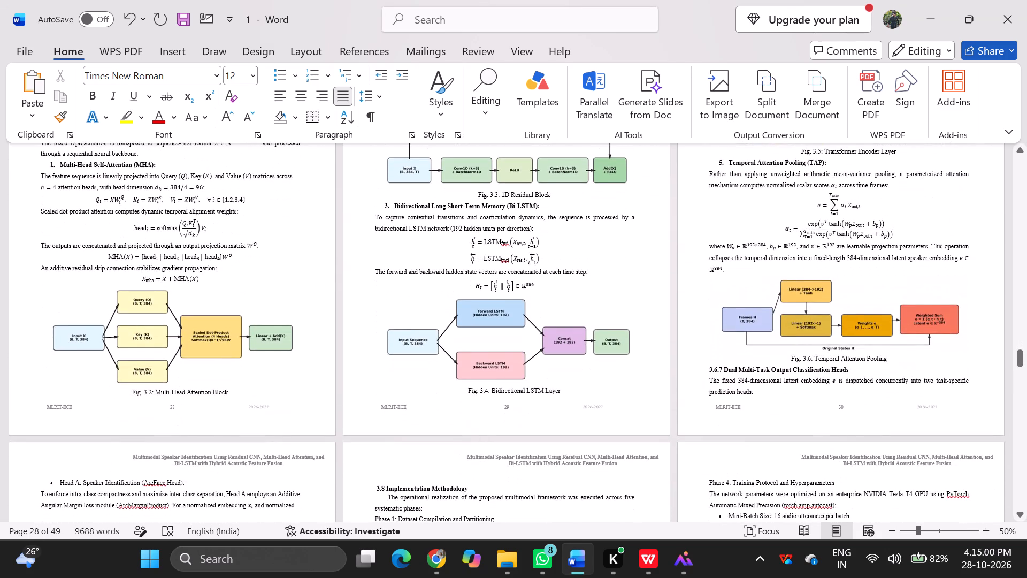
scroll(361, 444, up, 3)
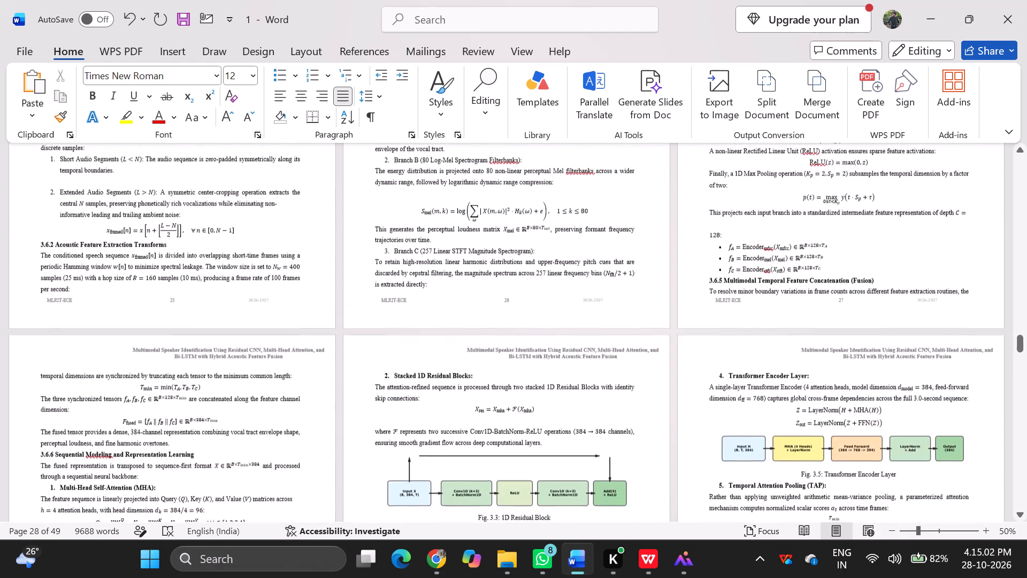
scroll(361, 444, up, 5)
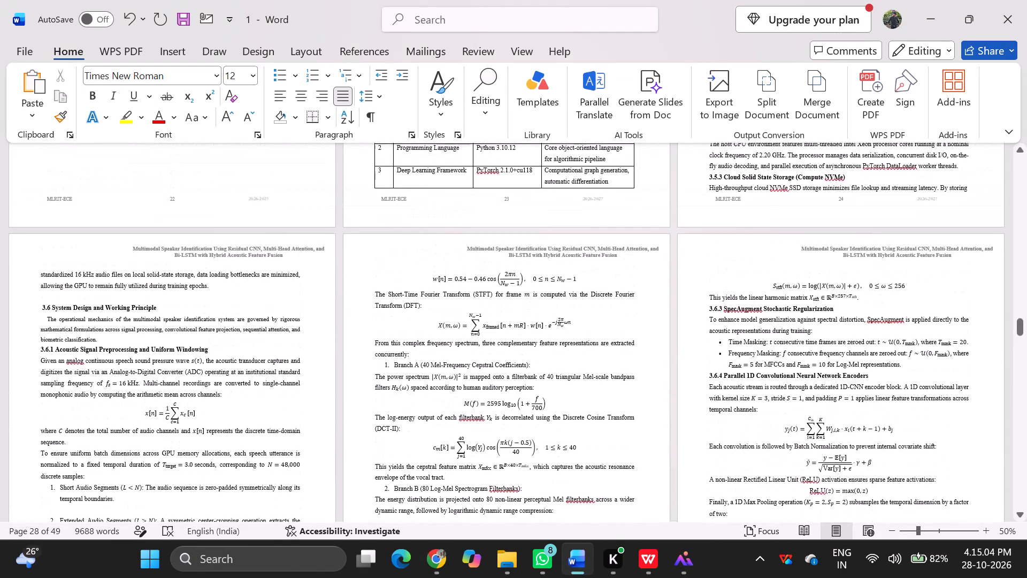
scroll(361, 444, up, 1)
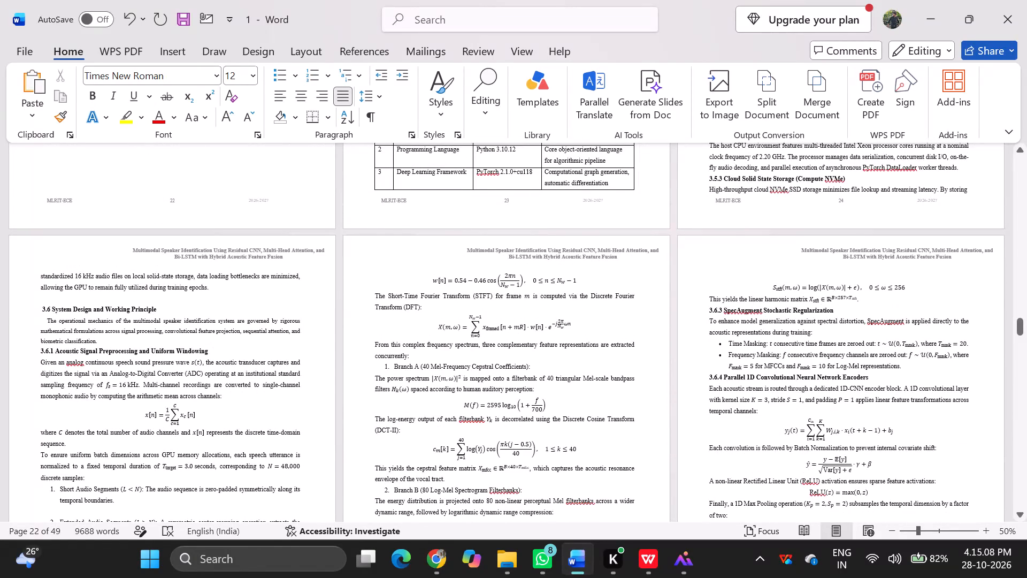
click(732, 277)
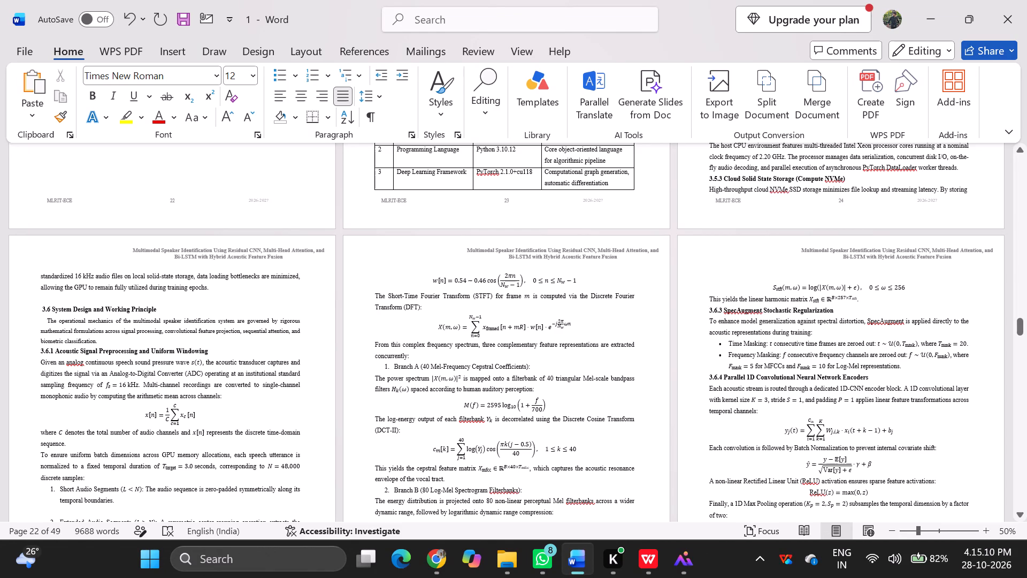
key(BackSpace)
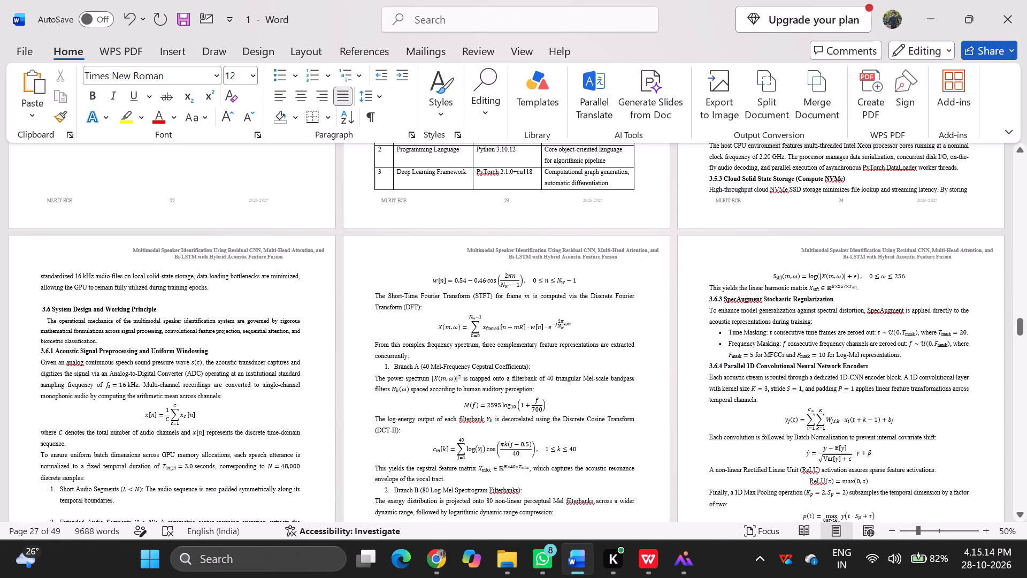
Add one blank line above "temporal dimensions are synchronized" at the top of page 28.
scroll(710, 362, down, 2)
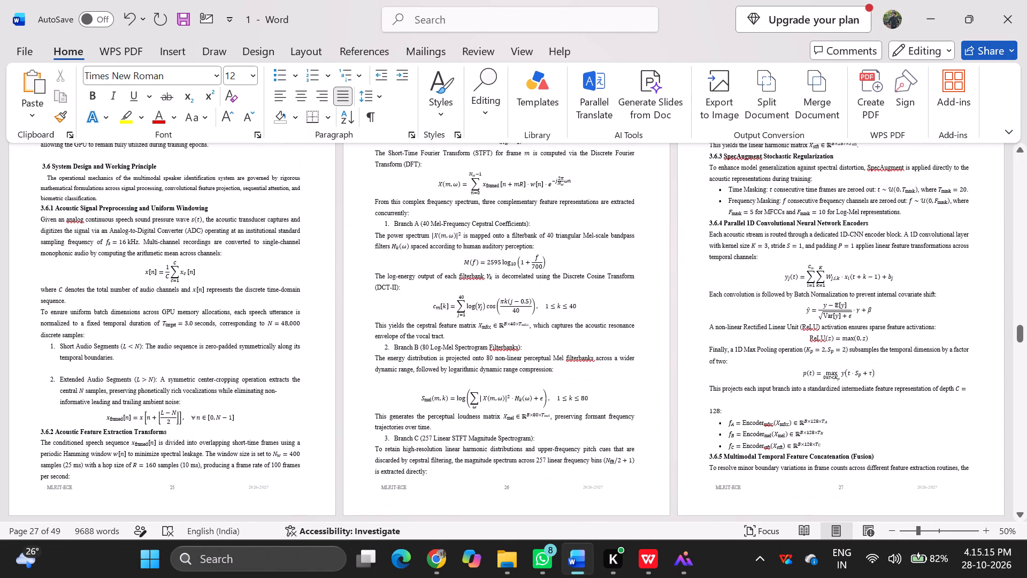
scroll(710, 362, down, 2)
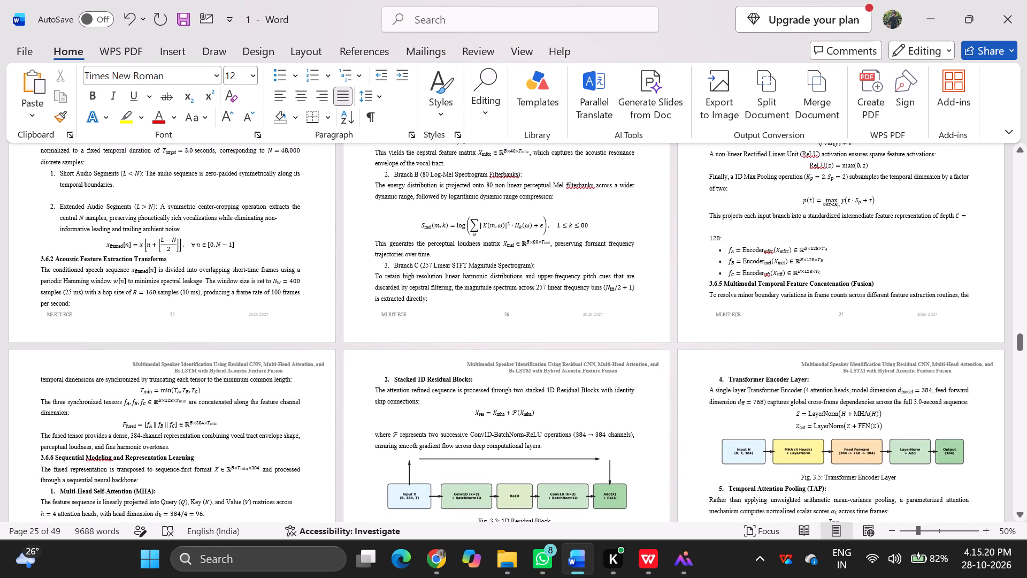
click(40, 379)
key(Return)
Review the page-top spacing and layout from page 28 through section 3.8 to the first pages of chapter 4.
scroll(338, 434, down, 1)
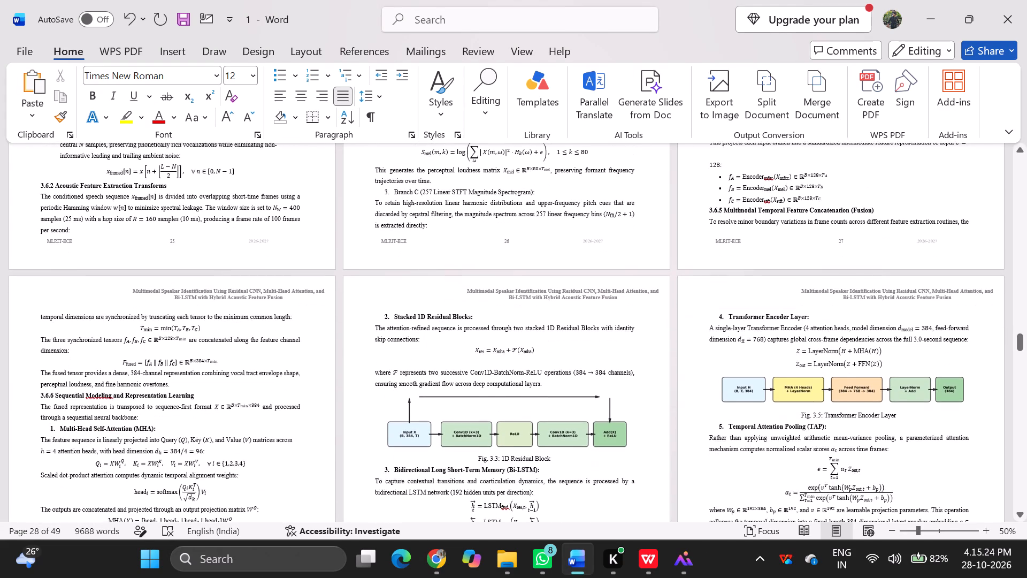
scroll(338, 434, down, 4)
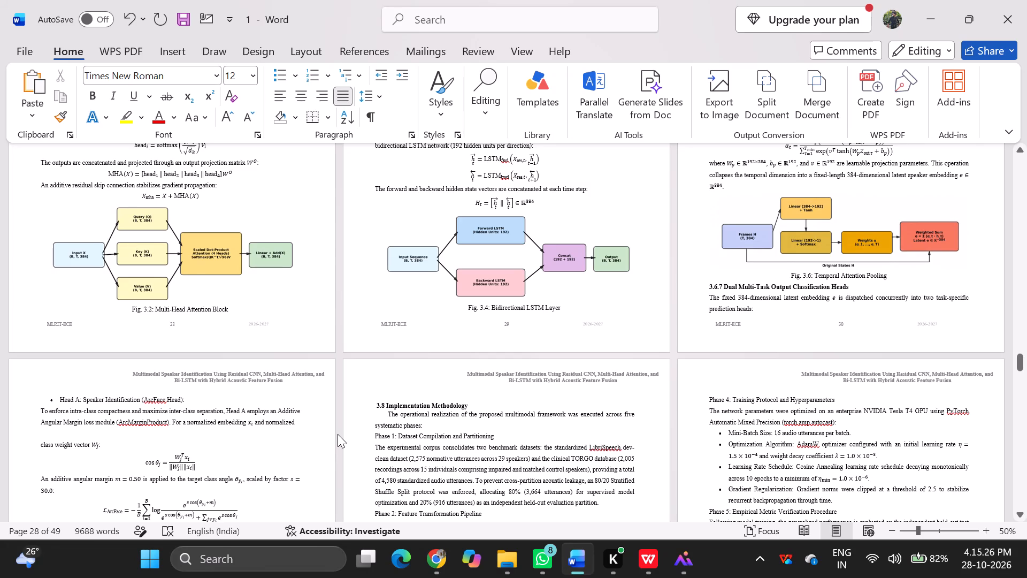
scroll(338, 434, down, 1)
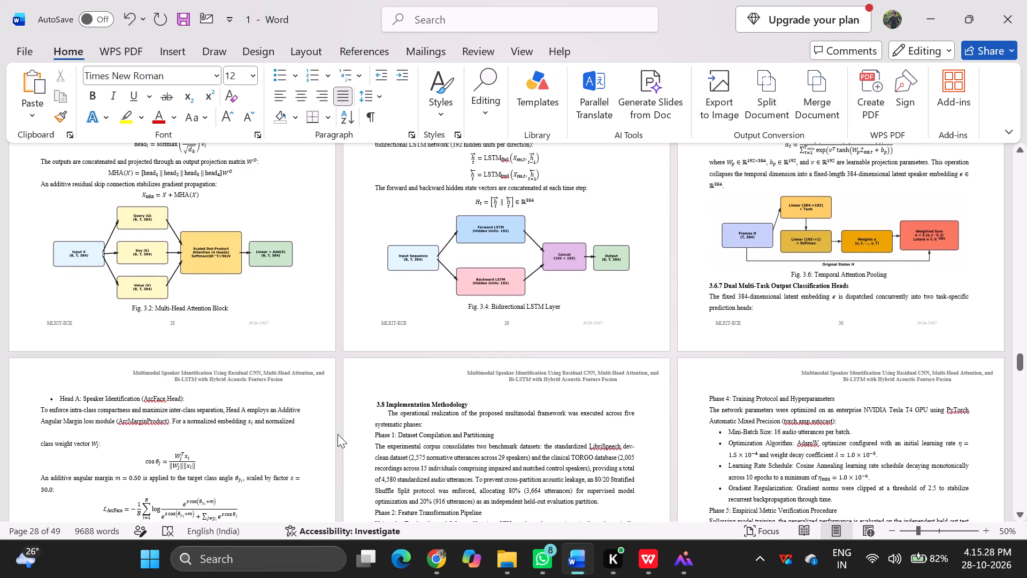
scroll(338, 434, down, 1)
click(390, 389)
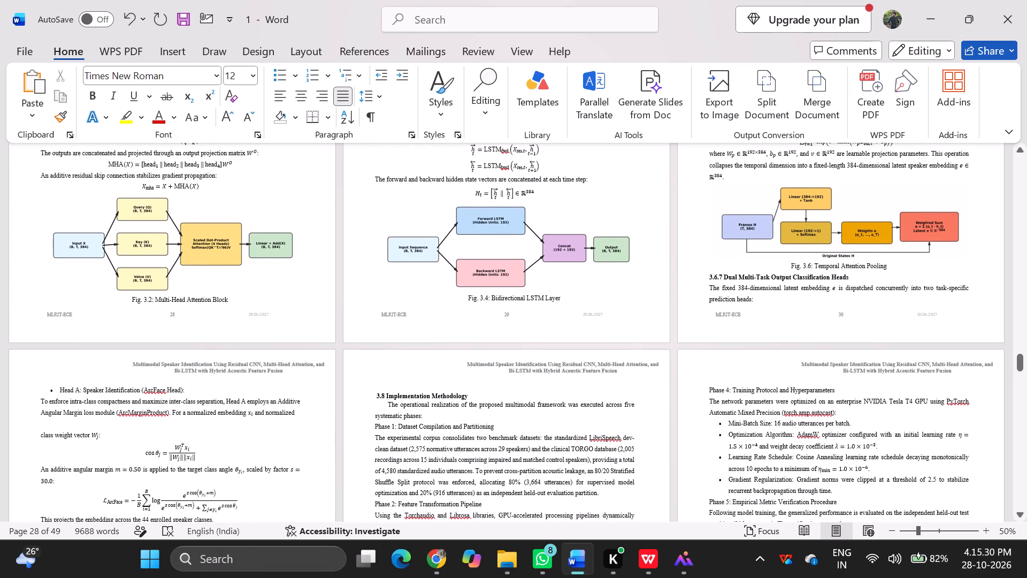
scroll(390, 389, down, 2)
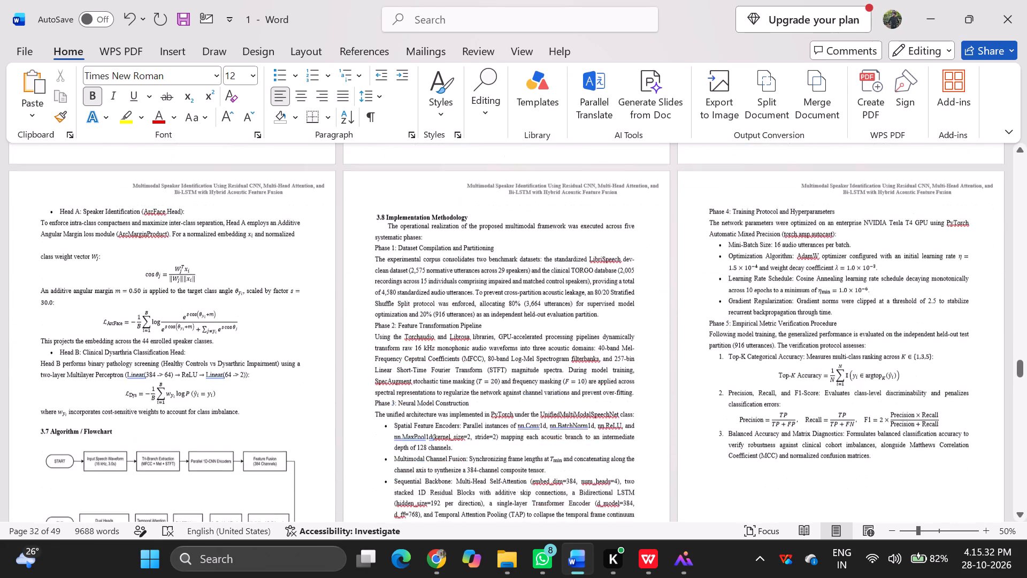
scroll(390, 389, down, 3)
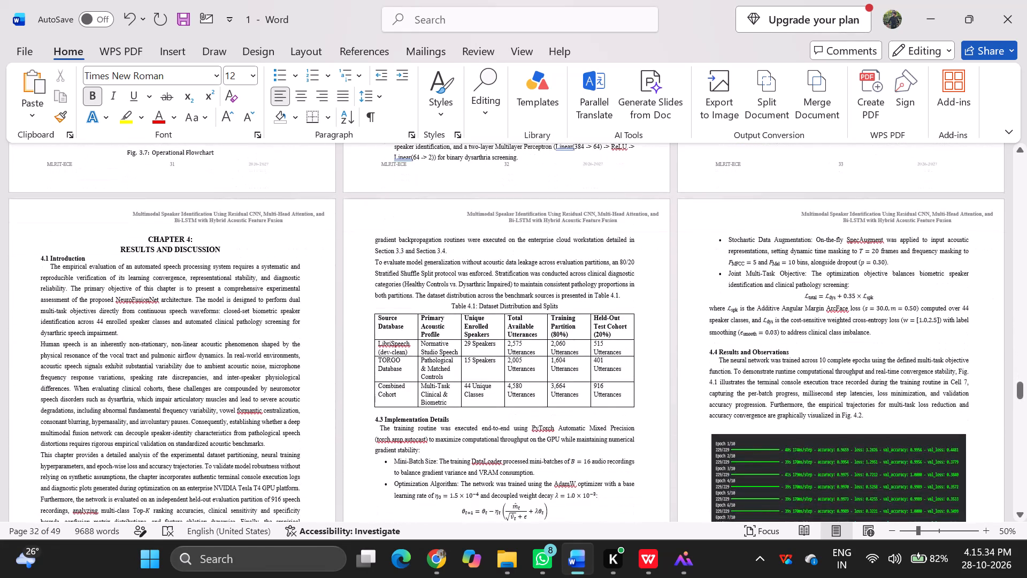
scroll(390, 389, down, 3)
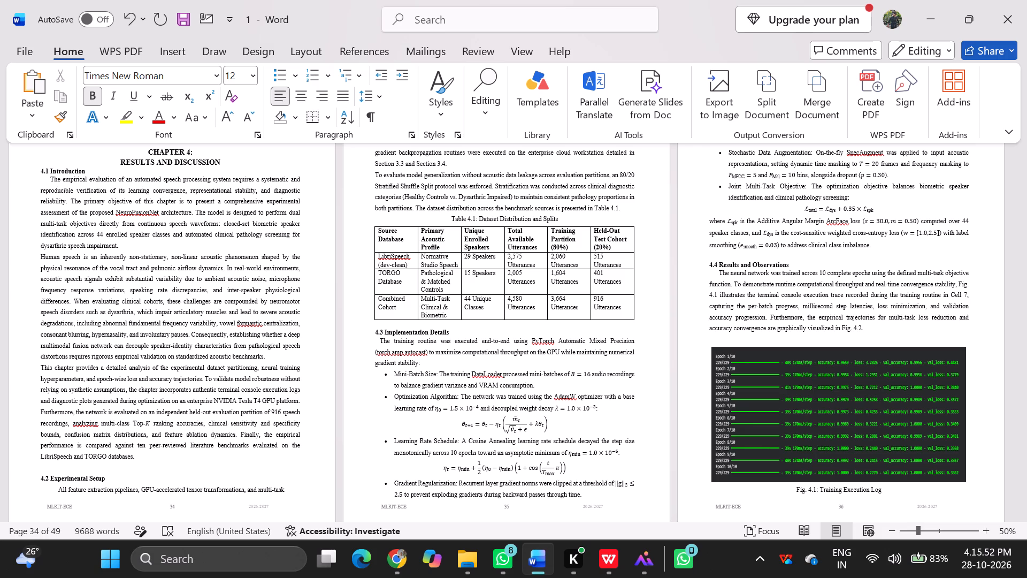
Check the page layout backwards from chapter 4 through chapters 3, 2 and 1 to the front matter.
scroll(390, 389, up, 1)
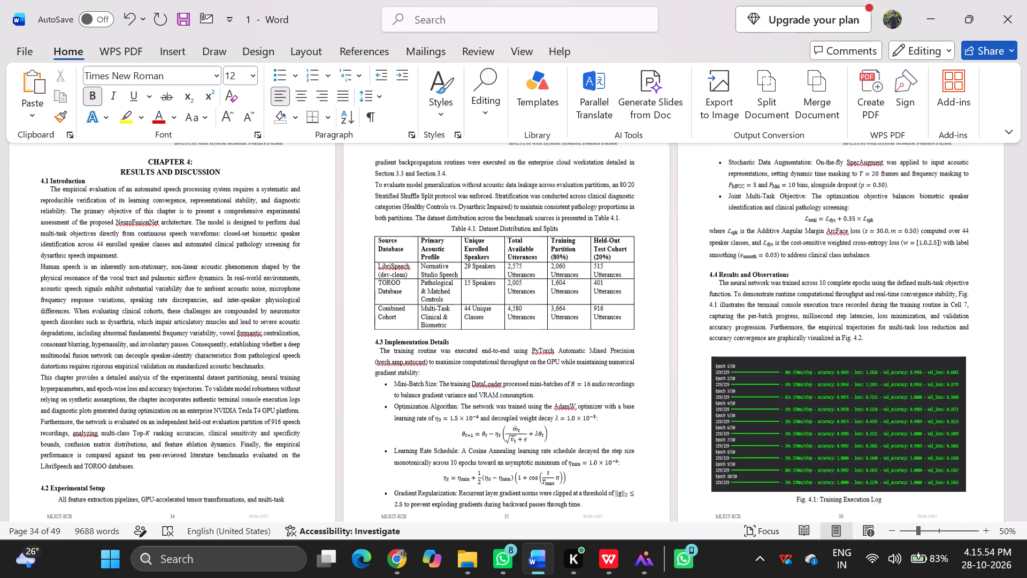
scroll(390, 389, up, 2)
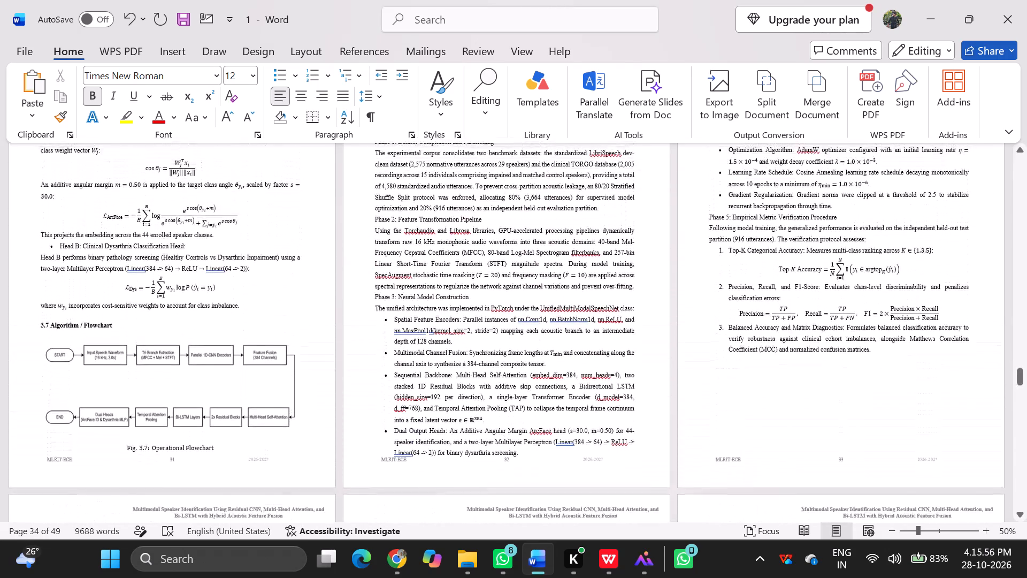
scroll(390, 389, up, 2)
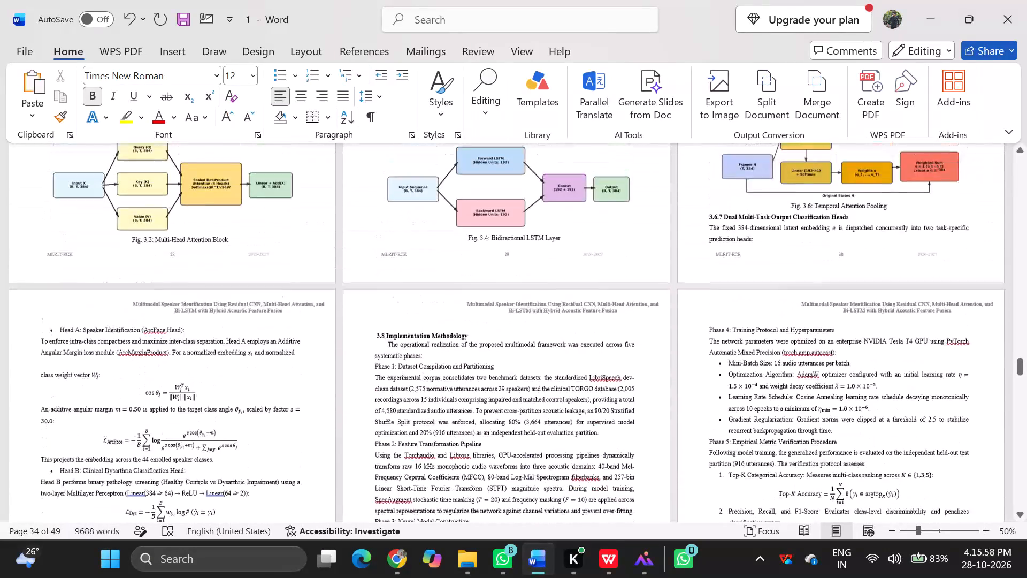
scroll(390, 389, up, 3)
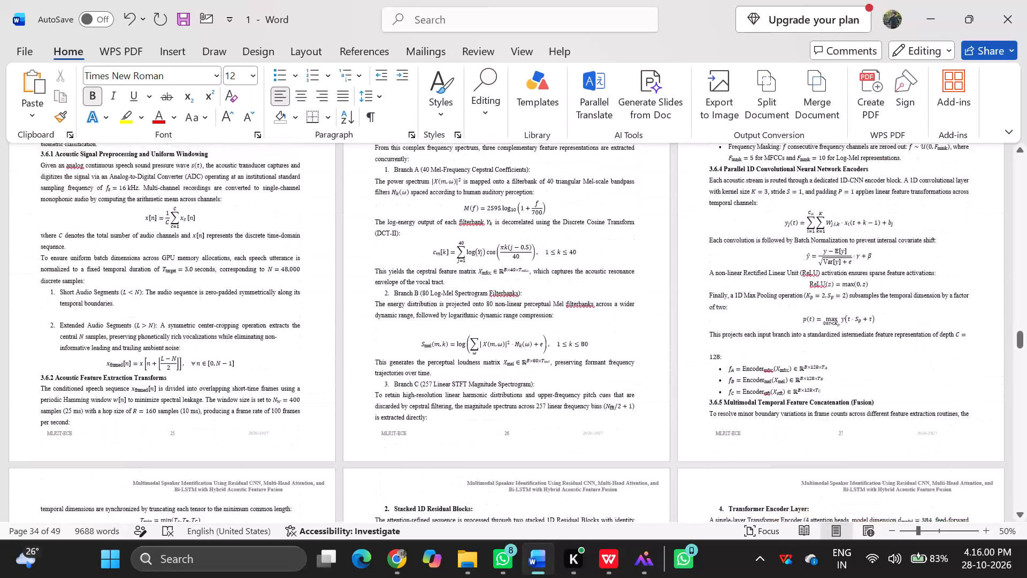
scroll(390, 389, up, 1)
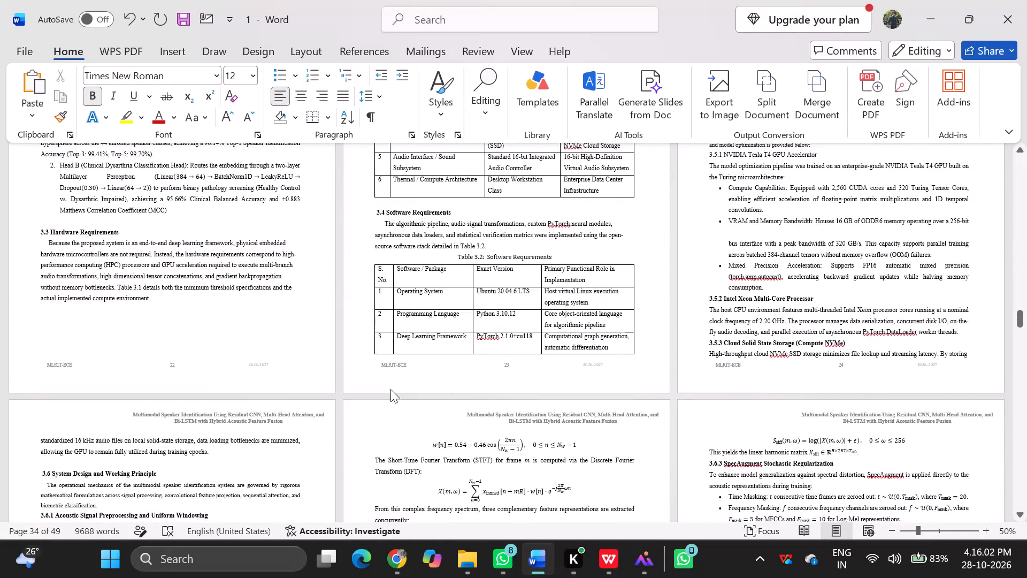
scroll(390, 389, up, 4)
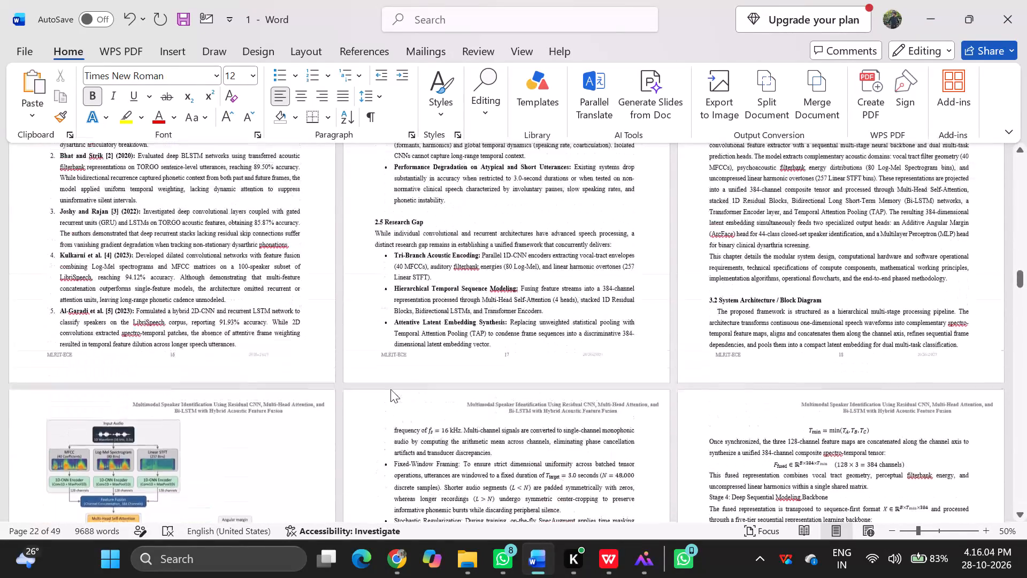
scroll(390, 389, up, 9)
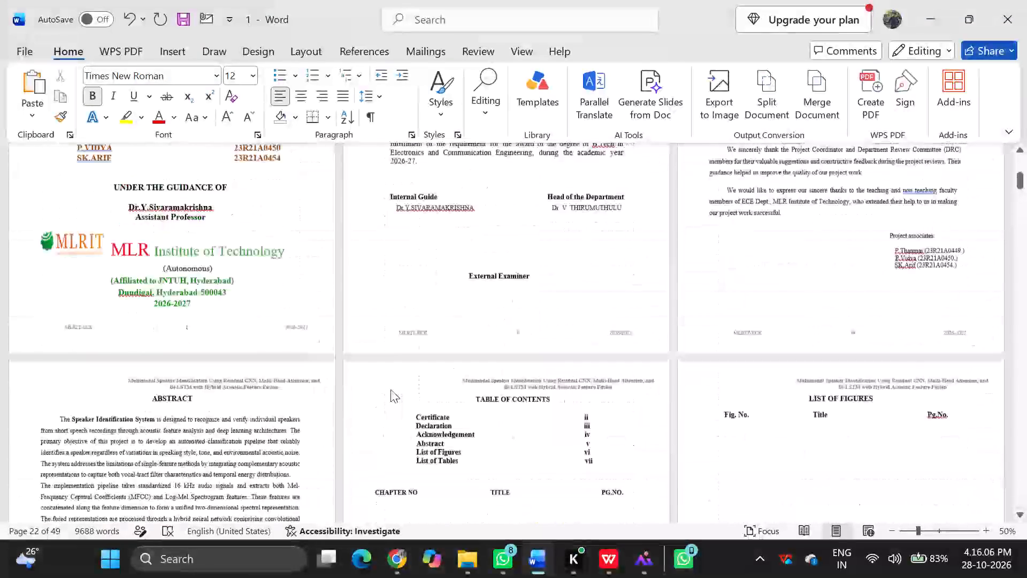
Review the page layout from the front matter through chapter 1 and the literature survey in chapter 2.
scroll(390, 389, down, 2)
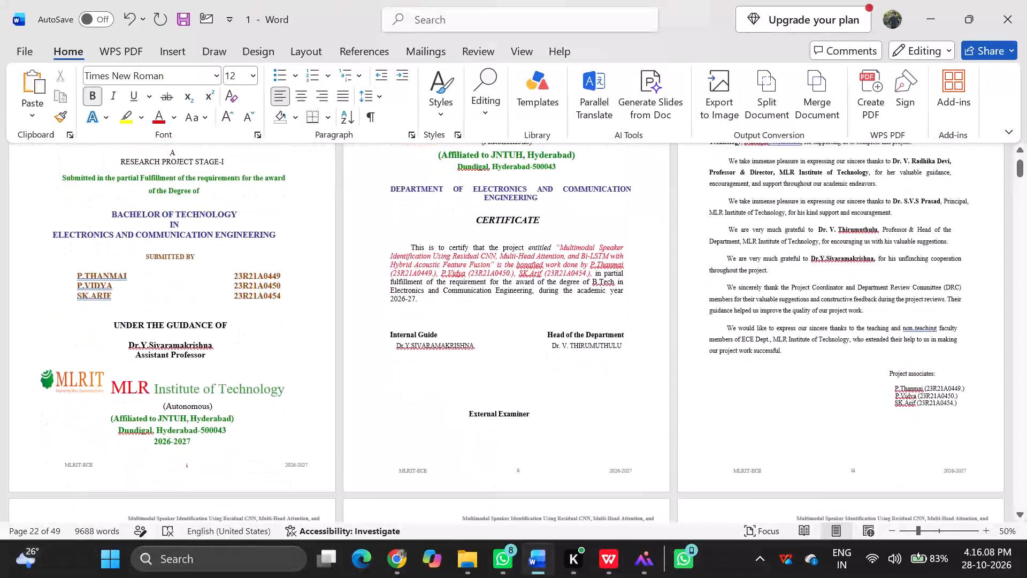
scroll(390, 389, down, 3)
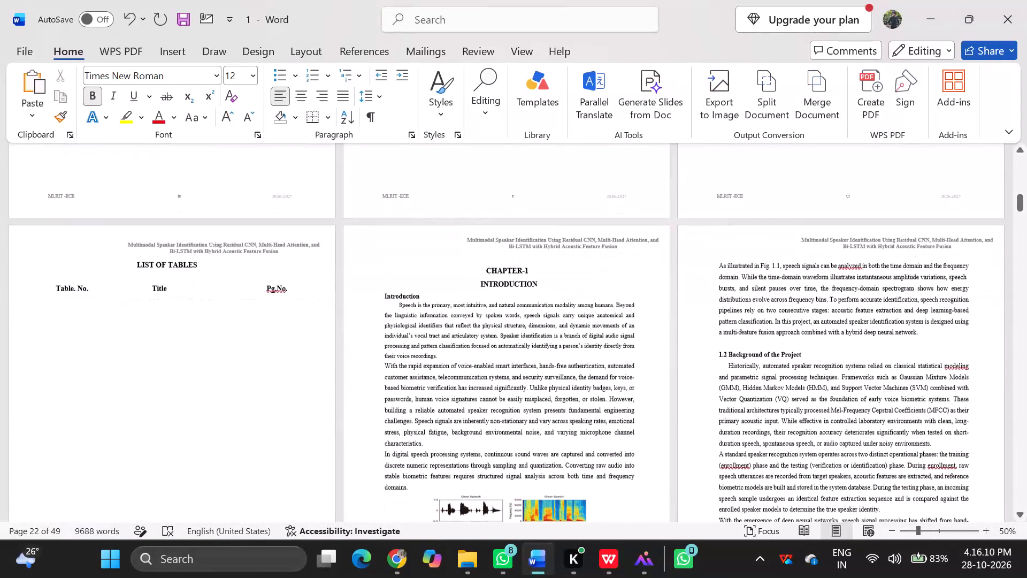
scroll(390, 389, down, 2)
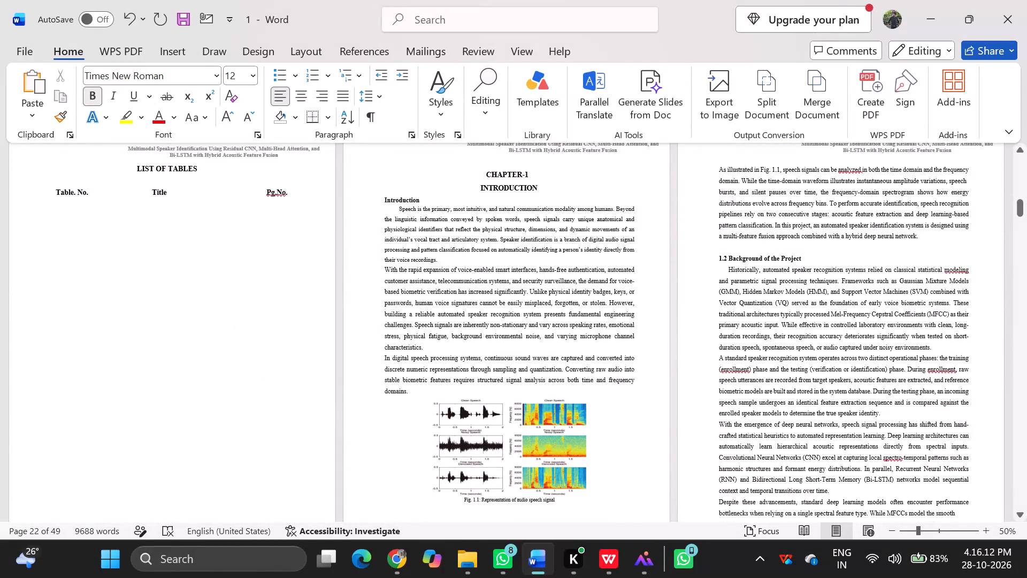
scroll(390, 389, down, 5)
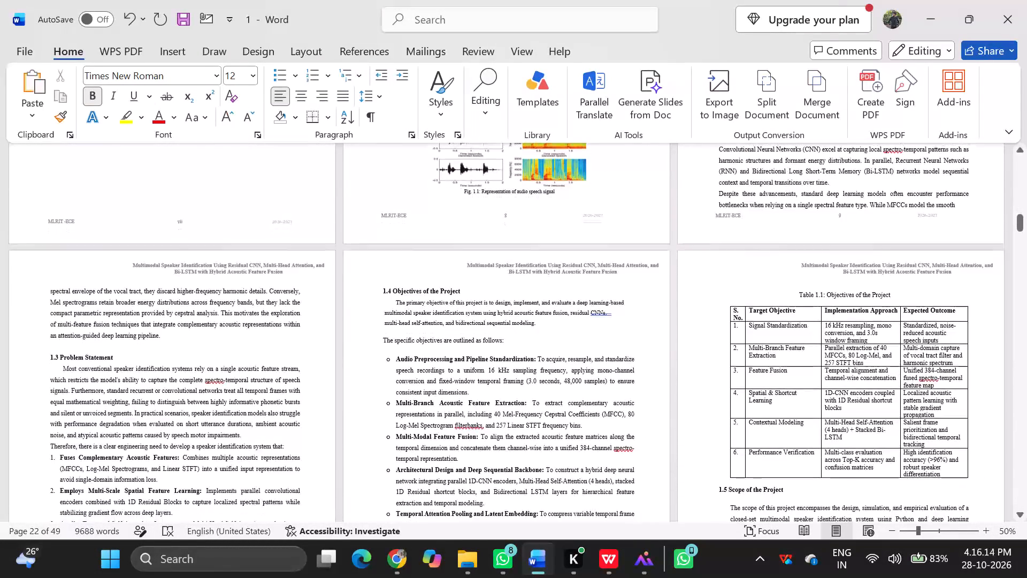
scroll(390, 389, down, 4)
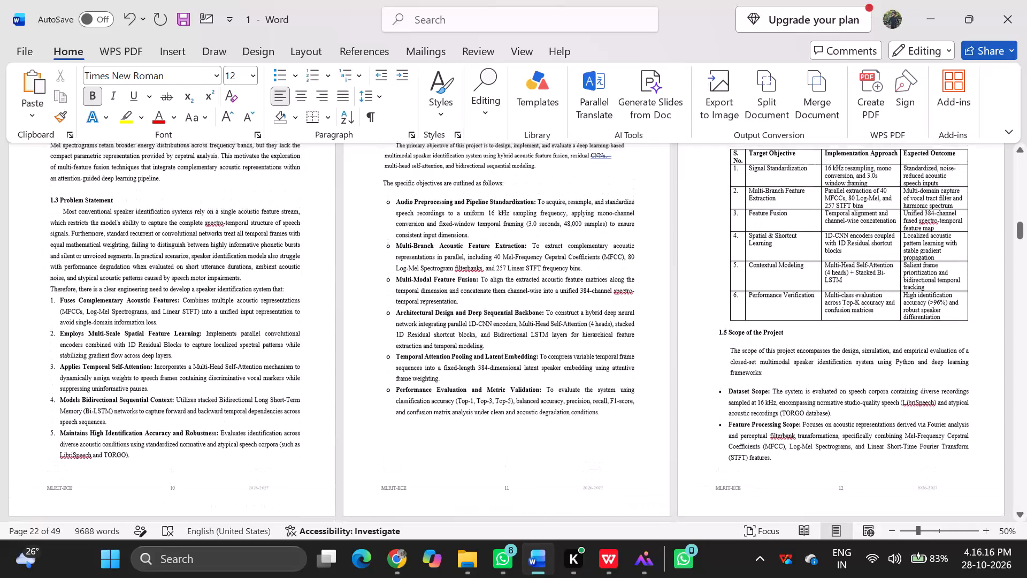
scroll(390, 389, down, 1)
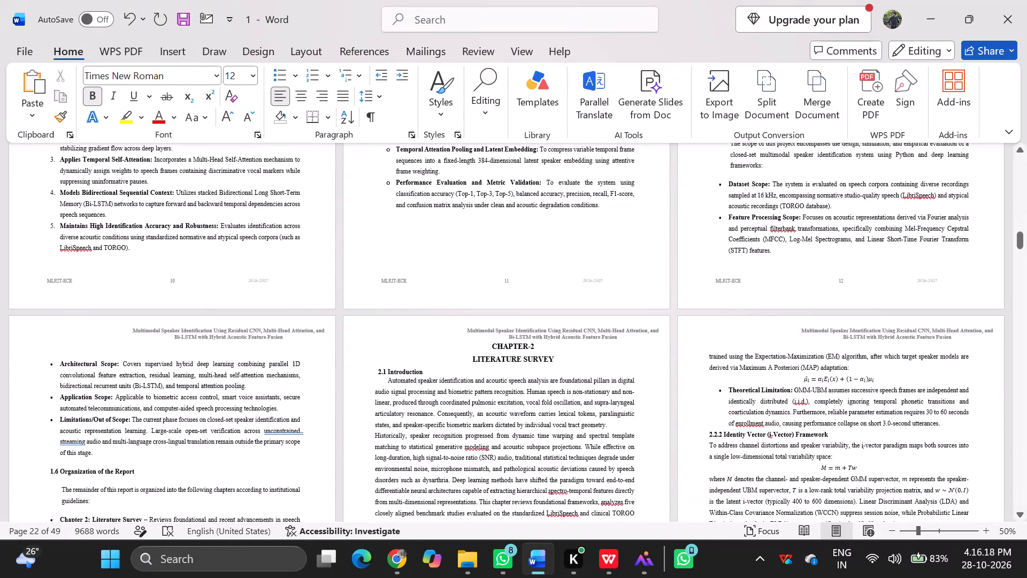
scroll(390, 389, down, 2)
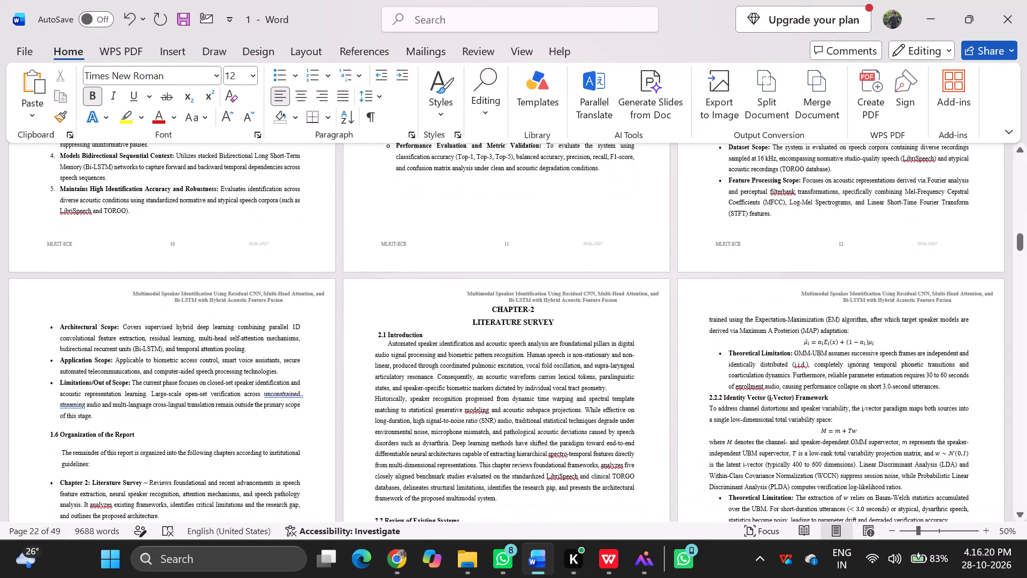
scroll(390, 389, down, 1)
scroll(490, 344, down, 1)
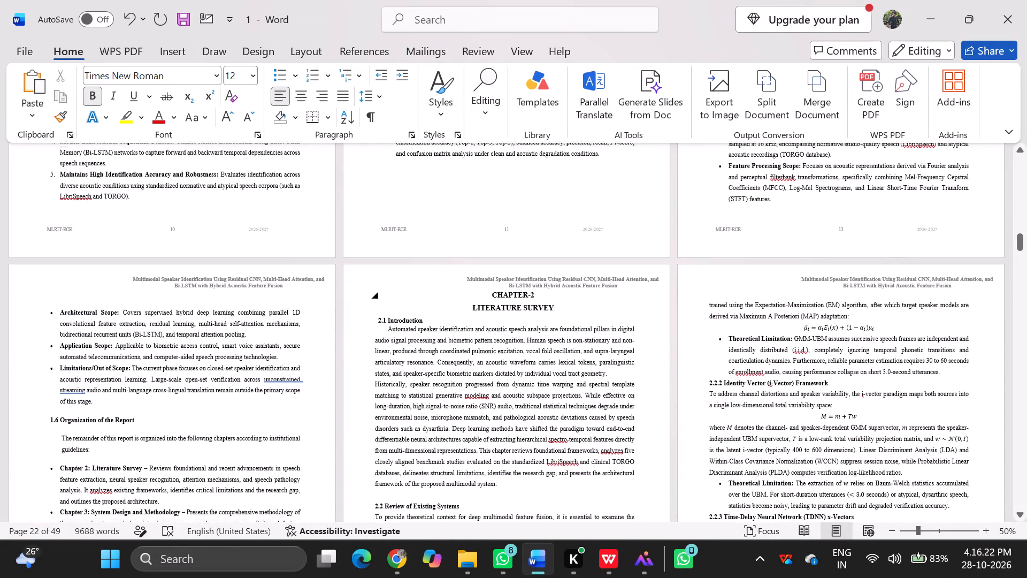
scroll(490, 344, down, 4)
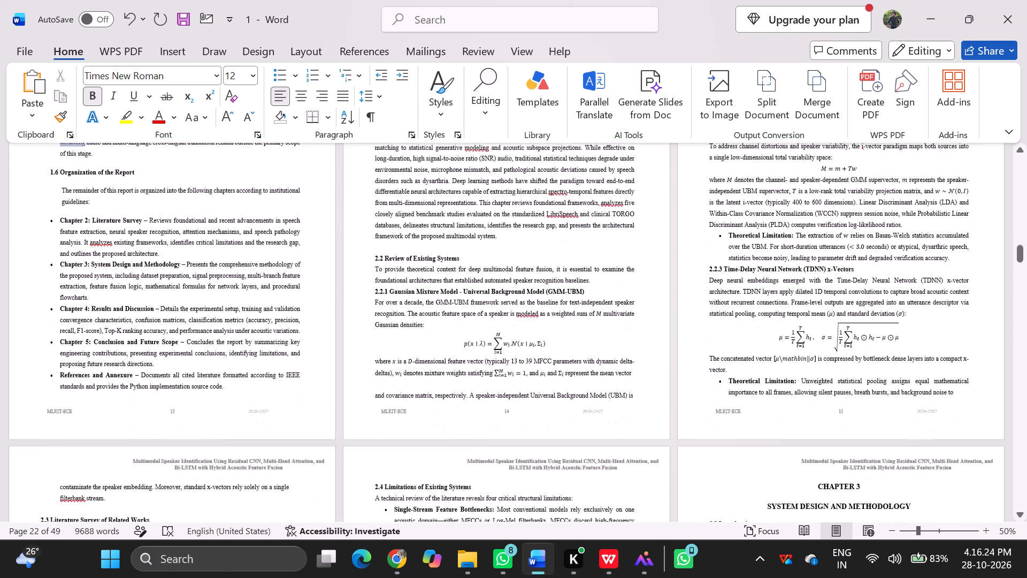
Review the page layout from section 2.3 through chapters 3, 4 and 5 to the references and the final page.
scroll(490, 344, down, 3)
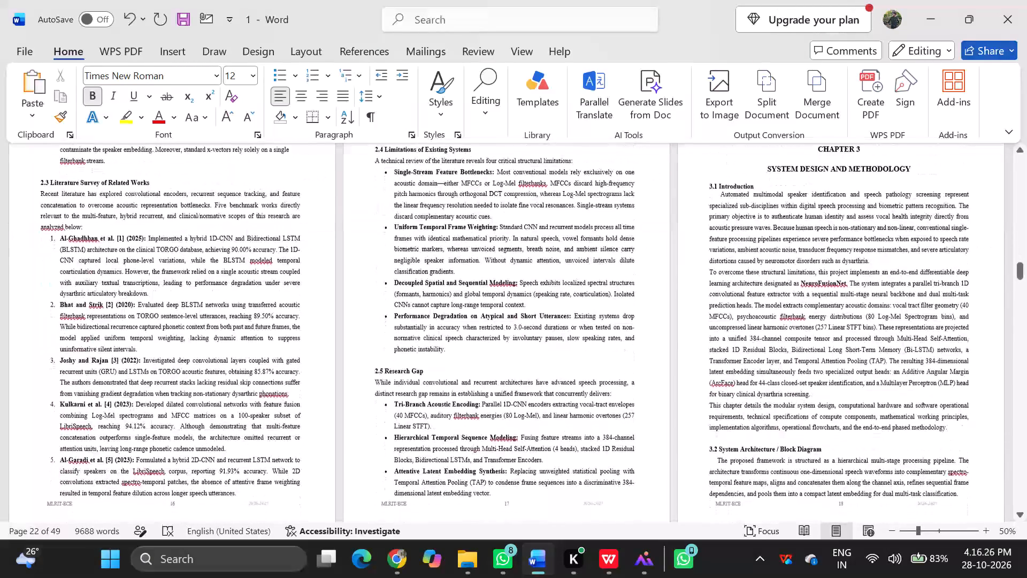
scroll(490, 344, down, 3)
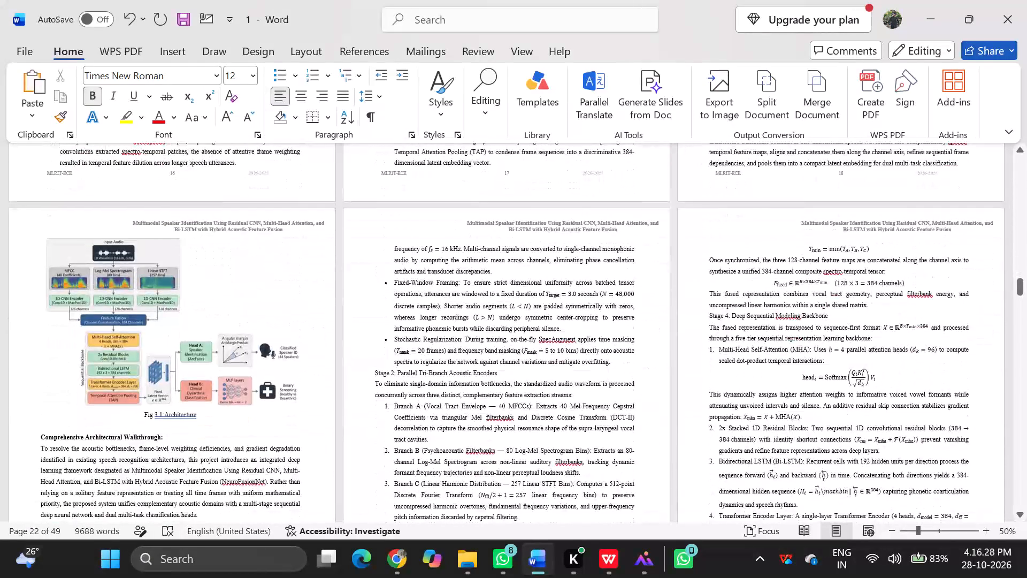
scroll(490, 344, down, 3)
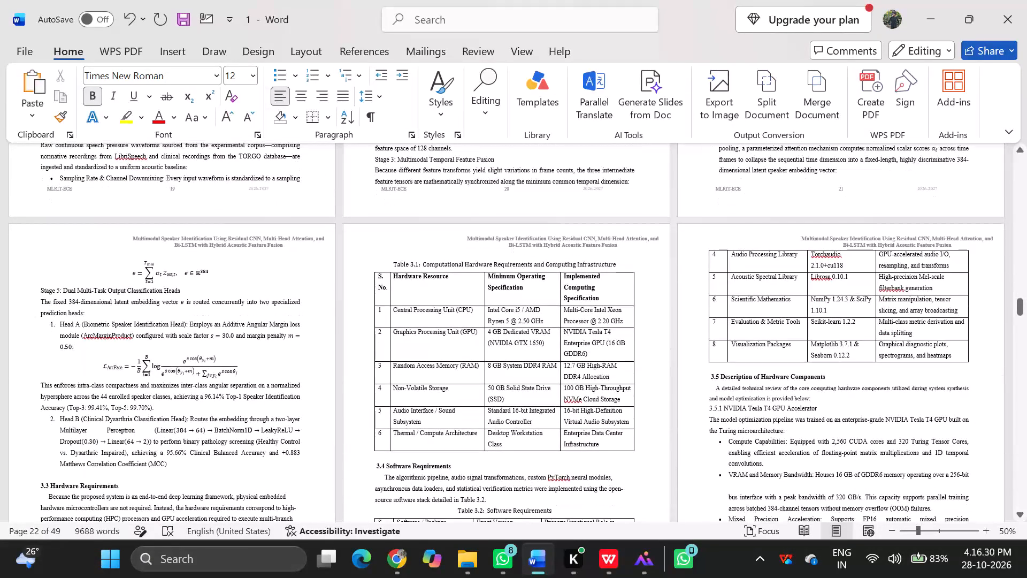
scroll(490, 344, down, 3)
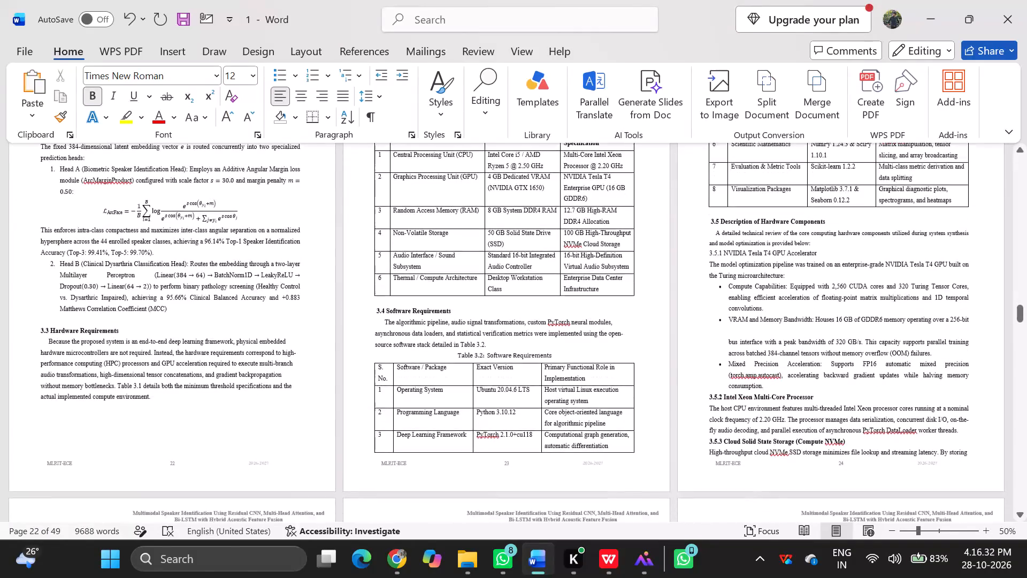
scroll(490, 344, down, 3)
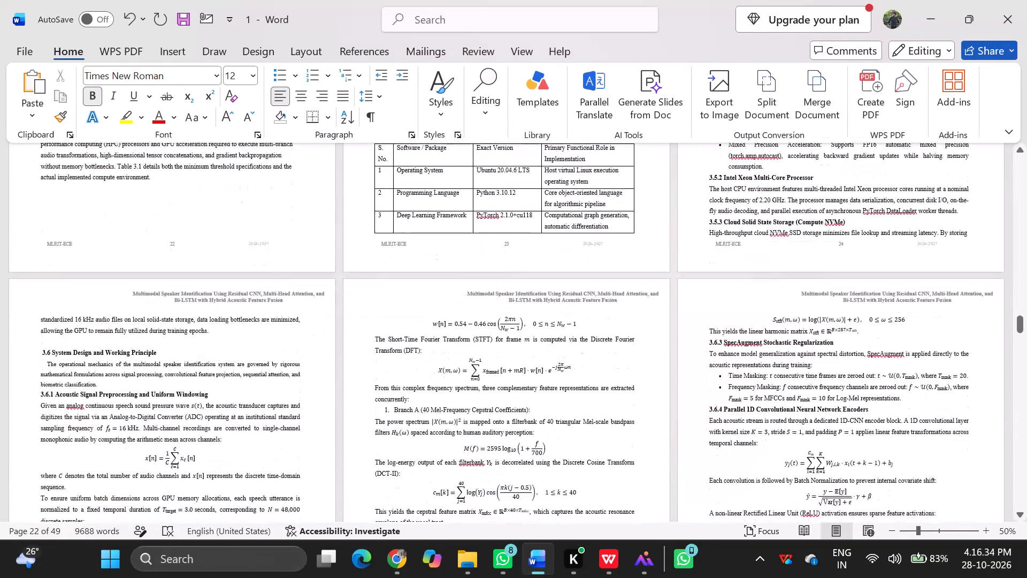
scroll(490, 344, down, 2)
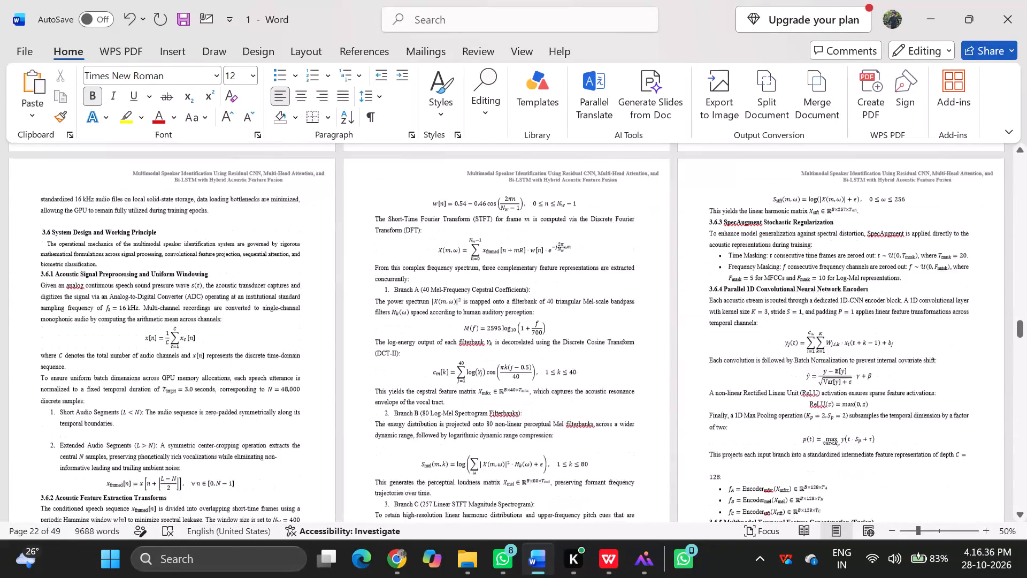
scroll(490, 344, down, 3)
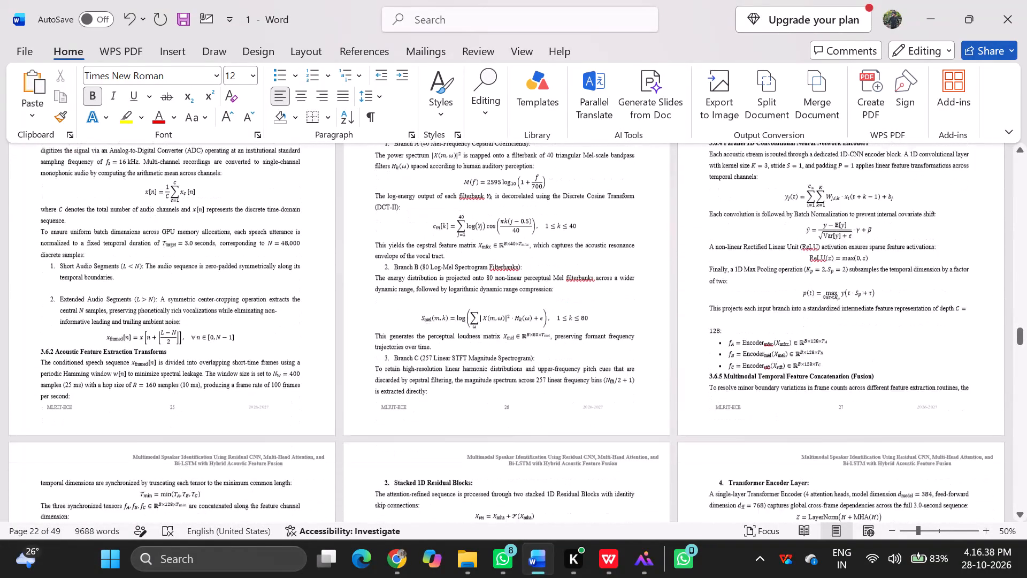
scroll(490, 344, down, 2)
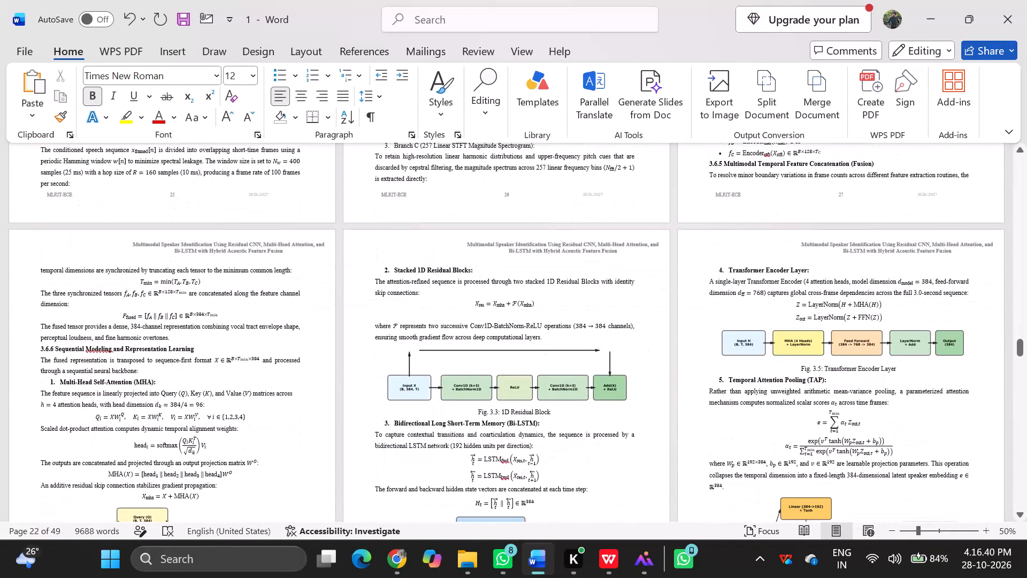
scroll(490, 344, down, 6)
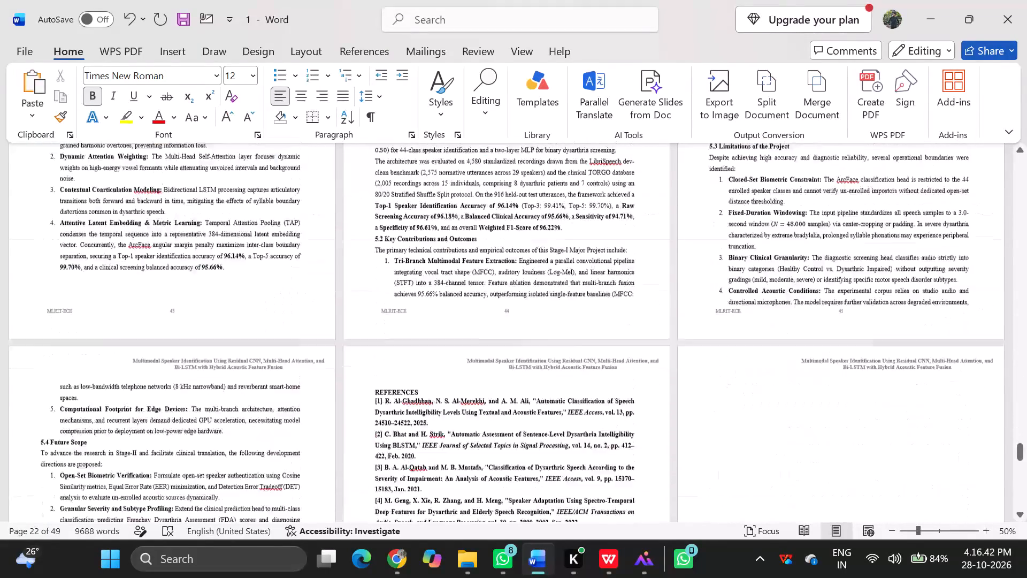
scroll(490, 344, down, 3)
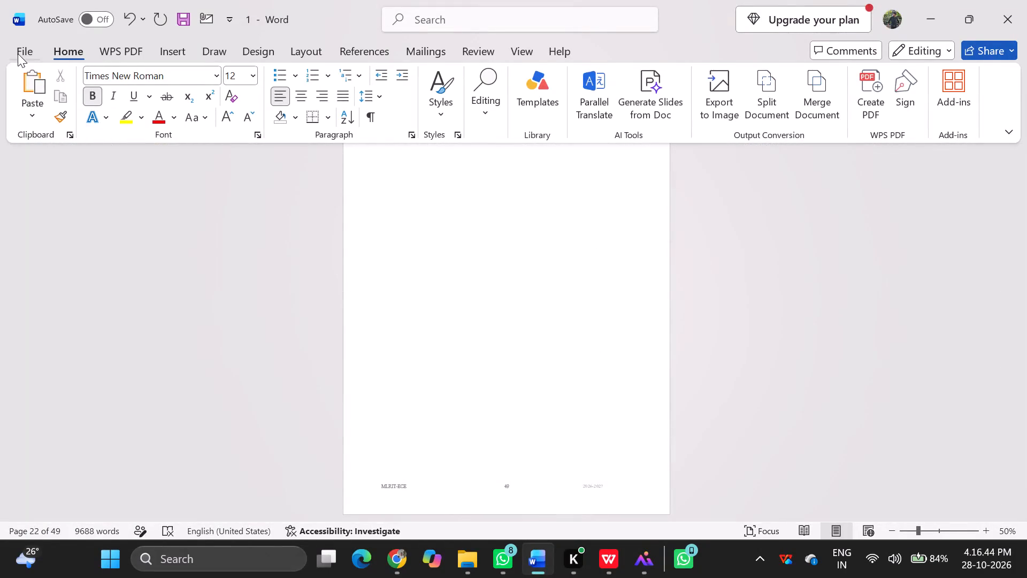
Save a PDF copy of the report named 3 in the Phase-1 documentation folder.
click(18, 54)
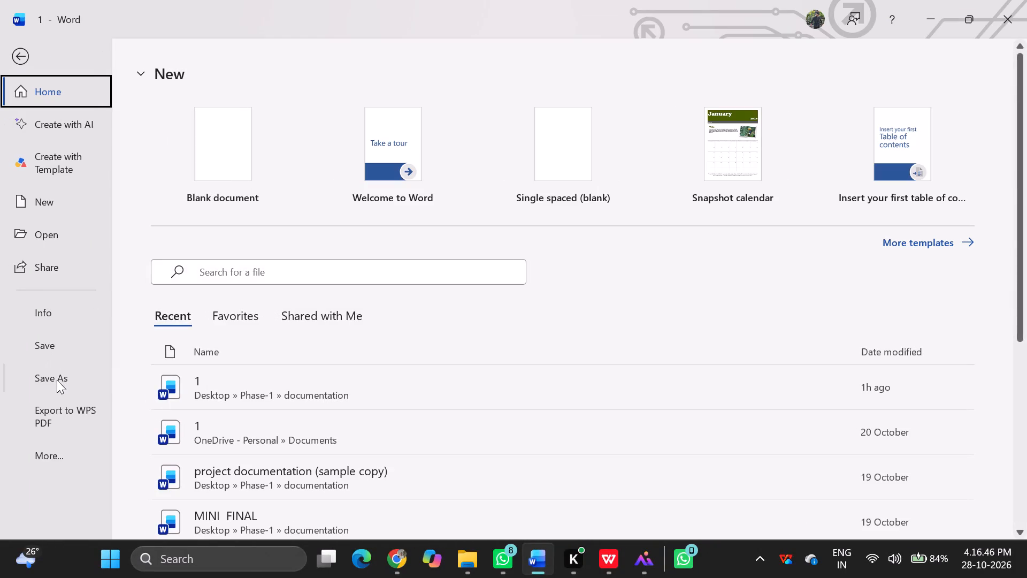
click(57, 380)
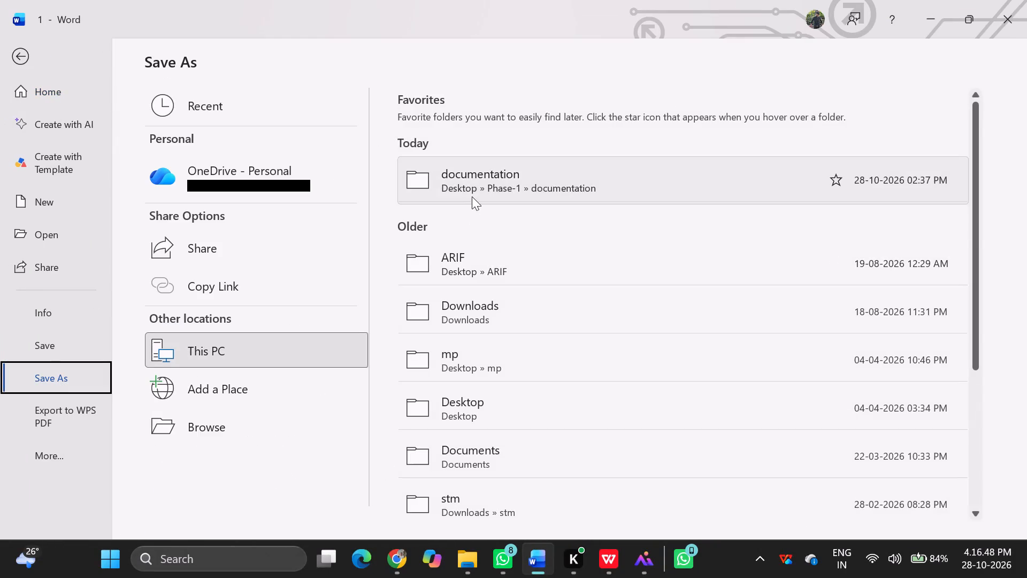
click(480, 179)
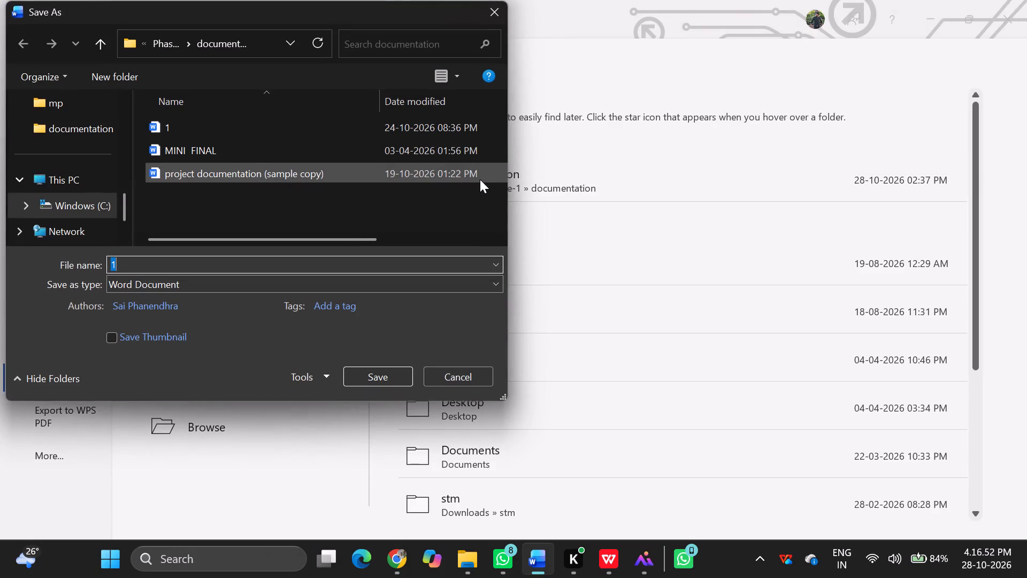
key(BackSpace)
key(2)
key(BackSpace)
key(3)
click(491, 284)
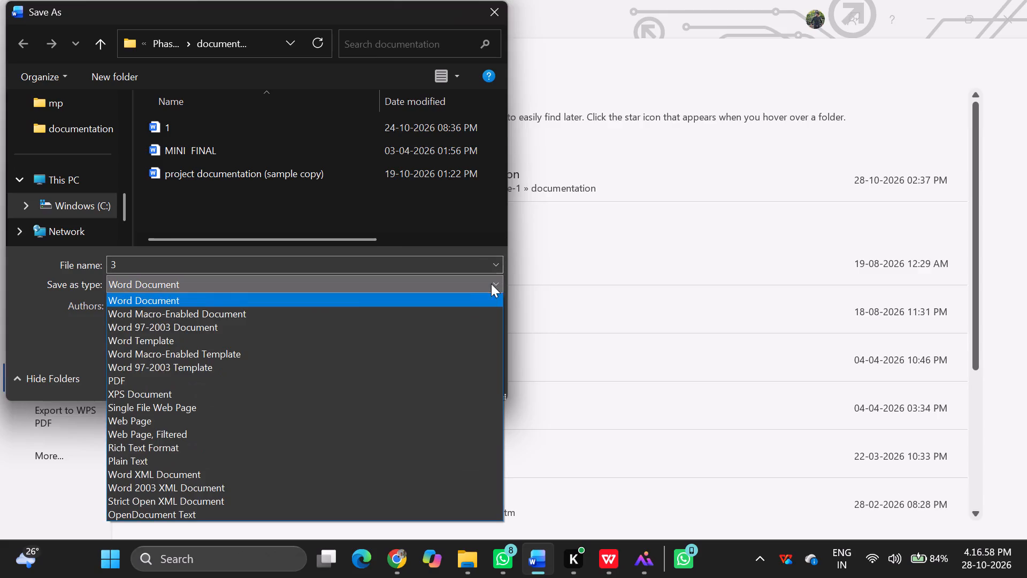
click(390, 386)
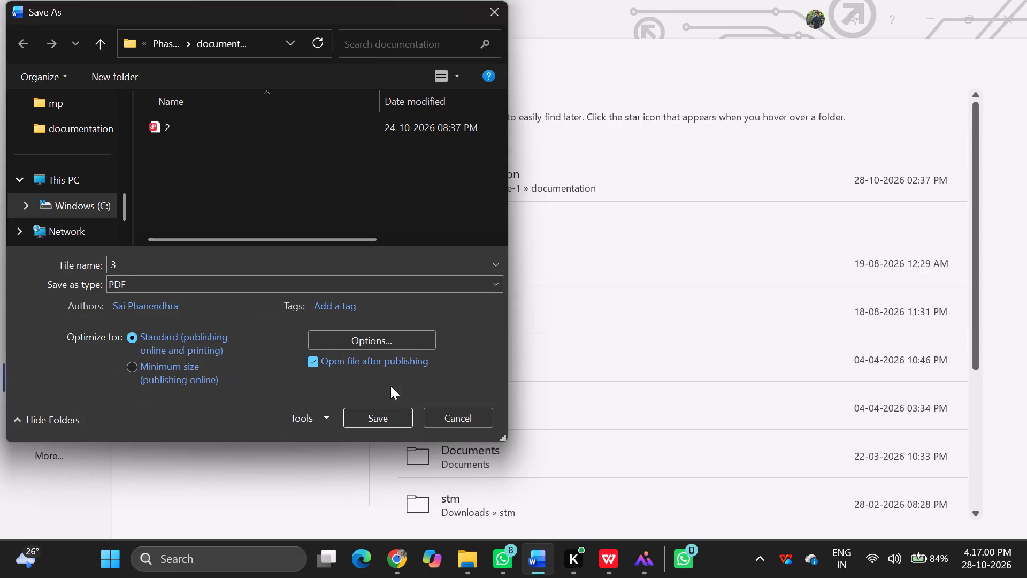
click(392, 418)
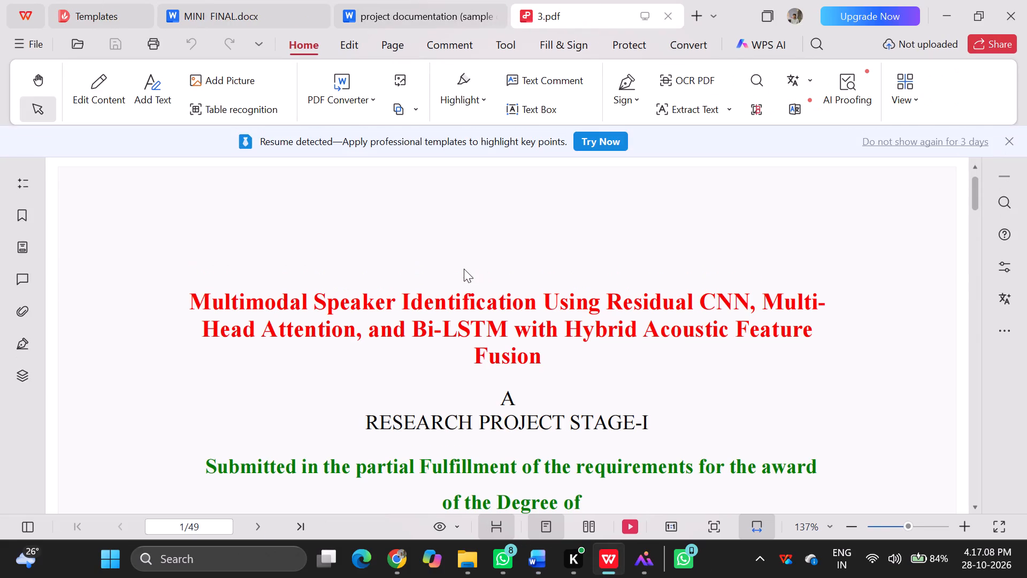
Close the WPS window showing 3.pdf without saving the file to WPS Cloud.
click(1001, 7)
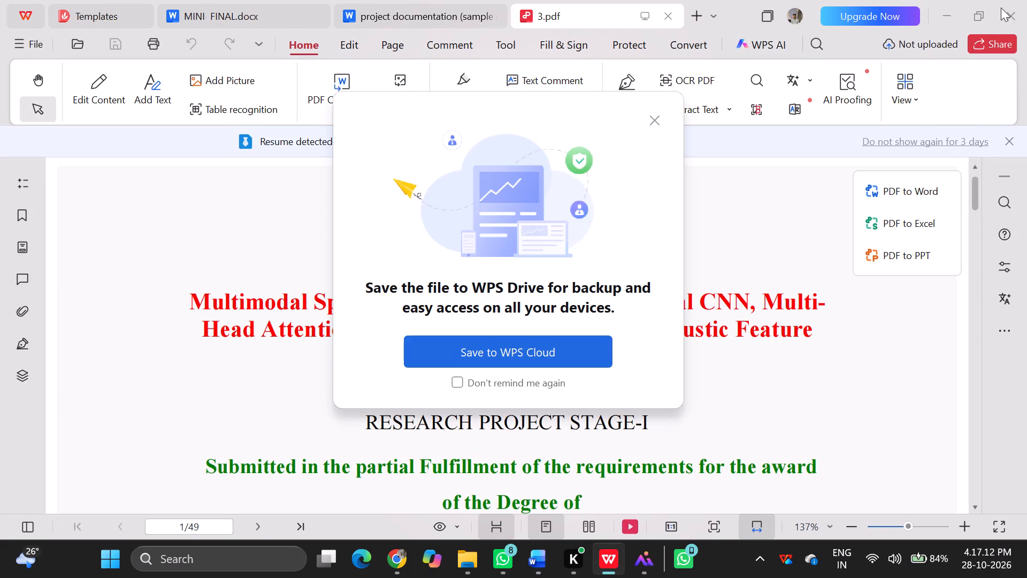
drag(643, 124, 653, 121)
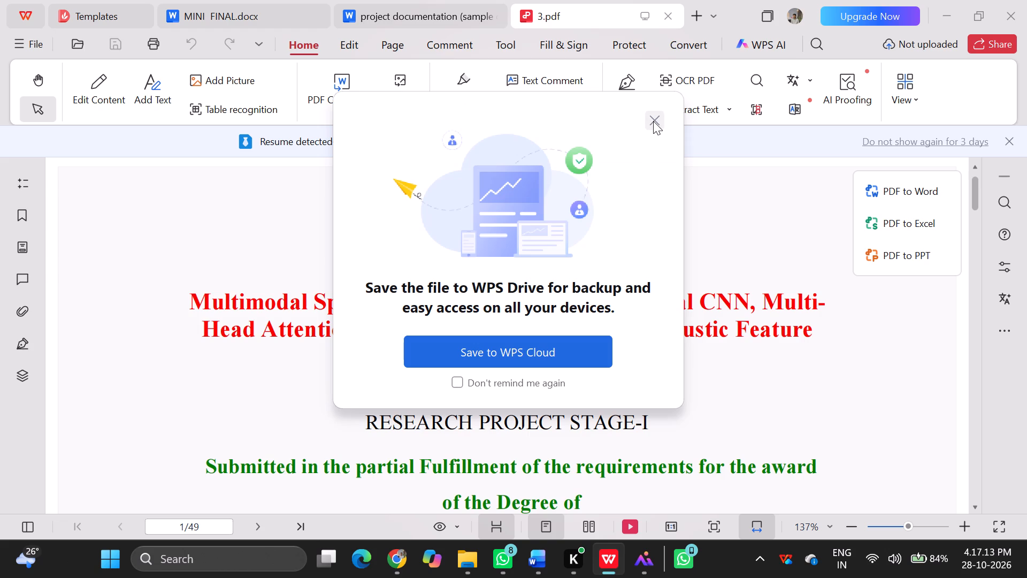
click(653, 121)
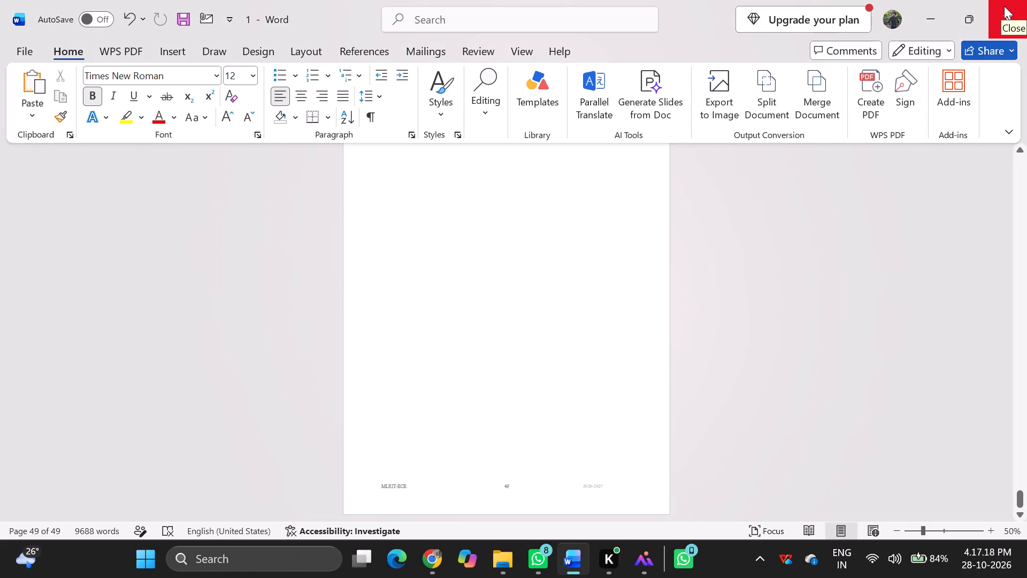
Glance over the chapter 5 and references pages and save the report document under its existing name.
scroll(425, 323, up, 6)
scroll(425, 323, down, 2)
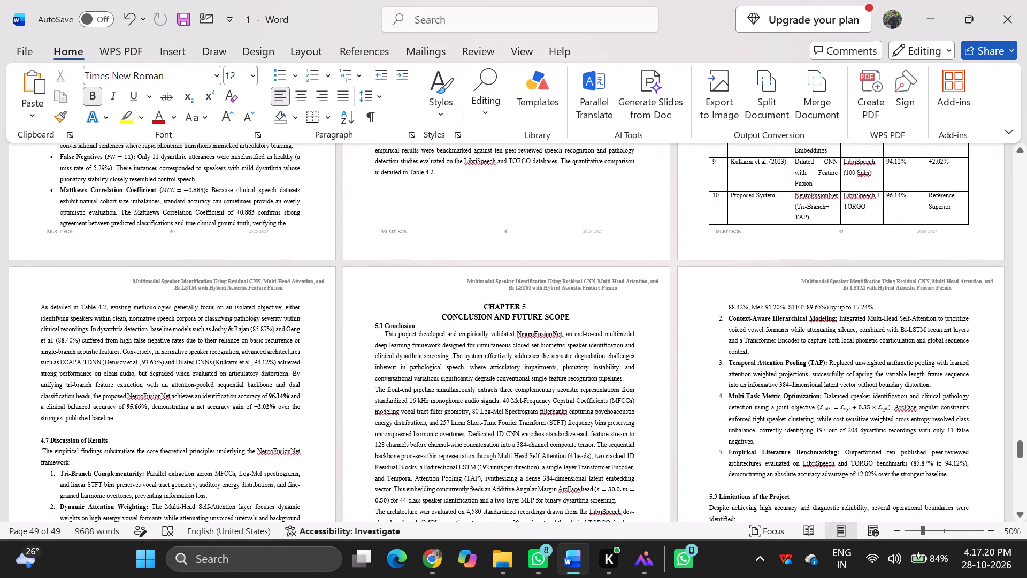
scroll(425, 323, down, 2)
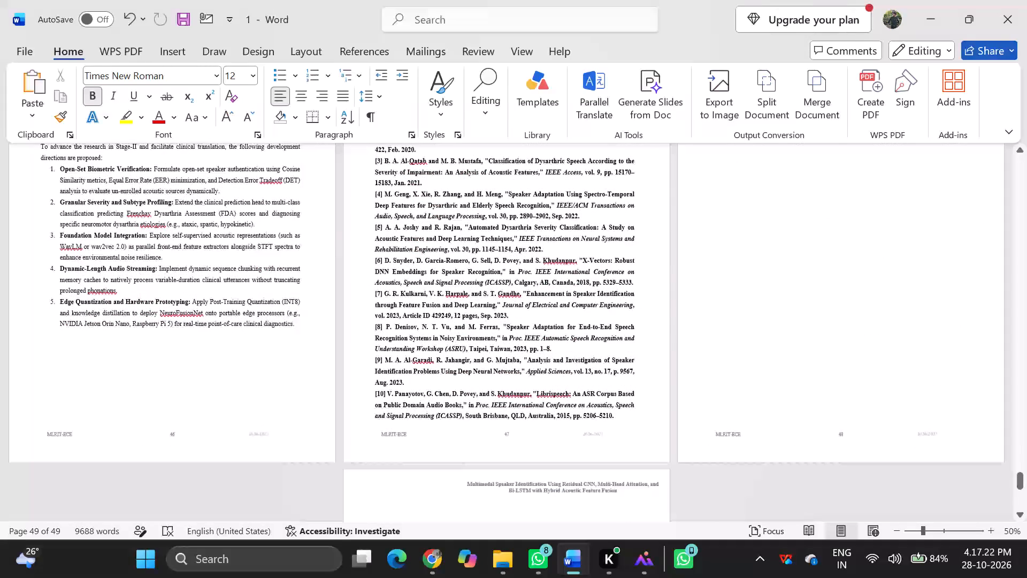
scroll(425, 323, up, 1)
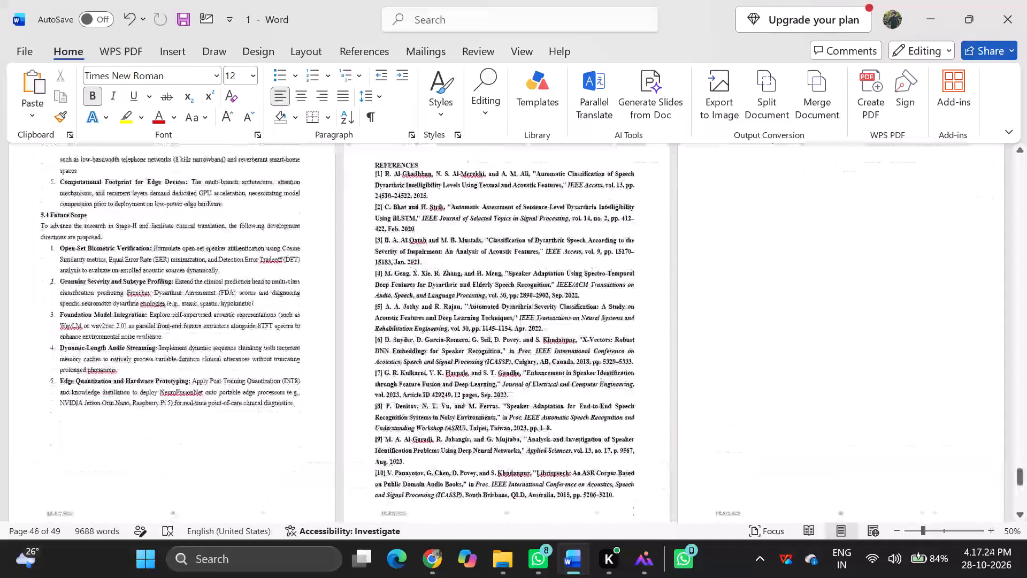
key(ctrl+s)
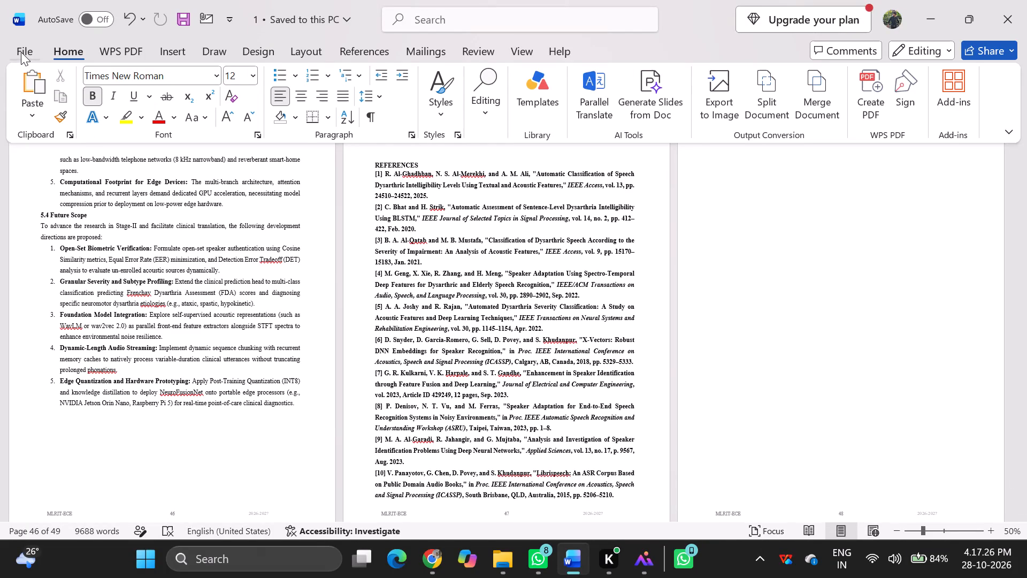
key(ctrl+s)
key(ctrl+s)
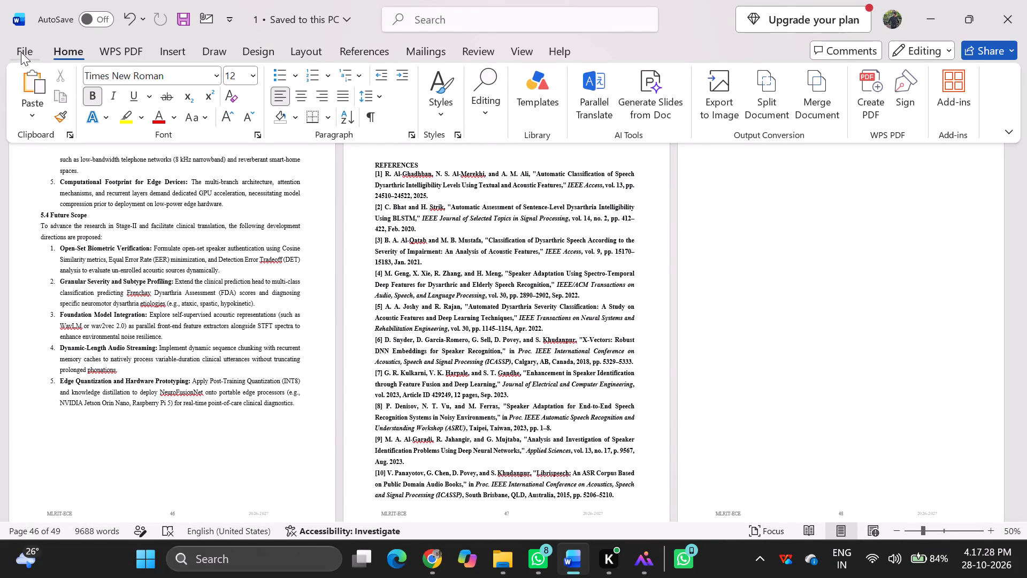
key(ctrl+s)
click(22, 50)
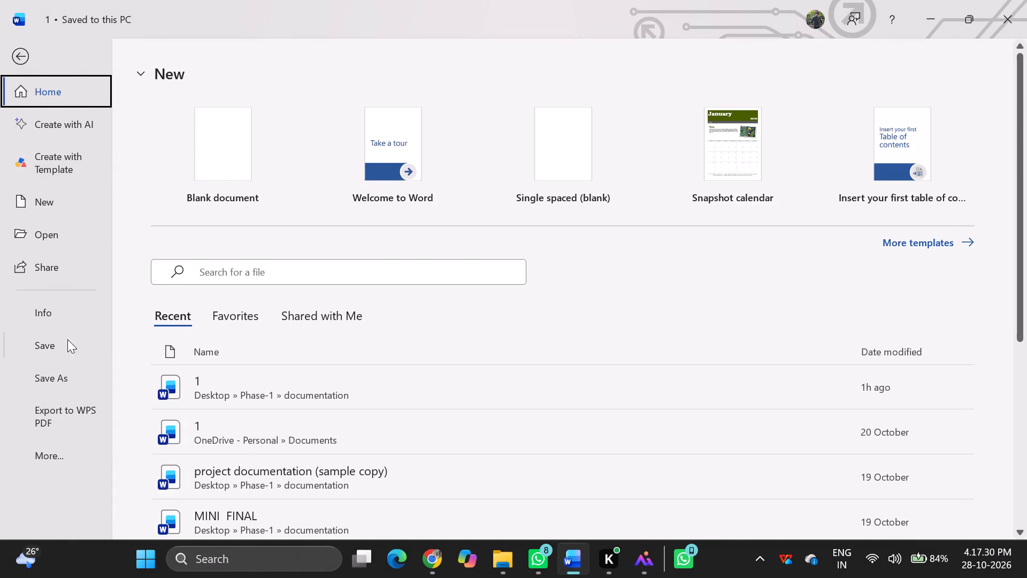
click(56, 345)
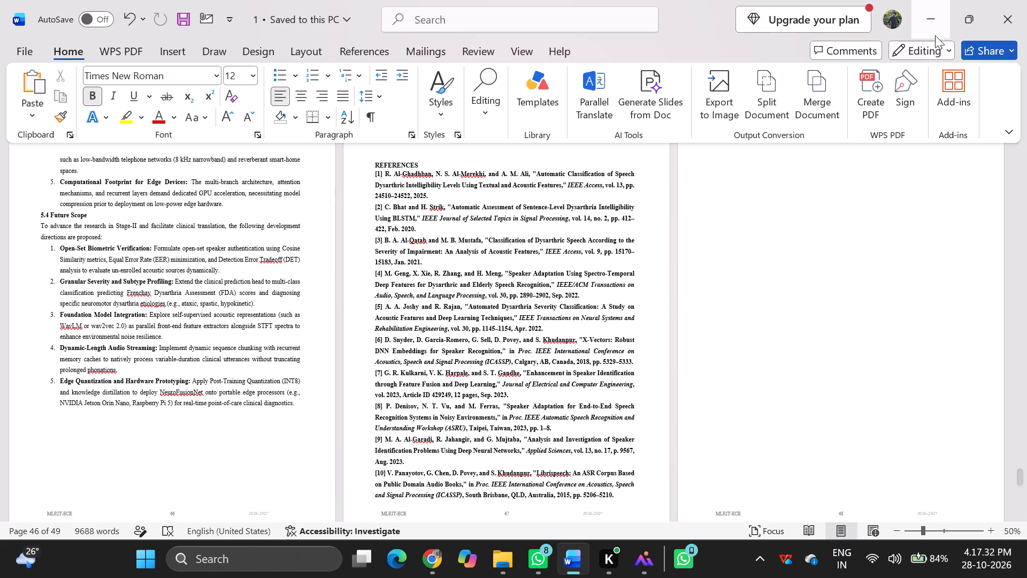
Close the report document and the image viewer showing Picture1.png.
click(1001, 3)
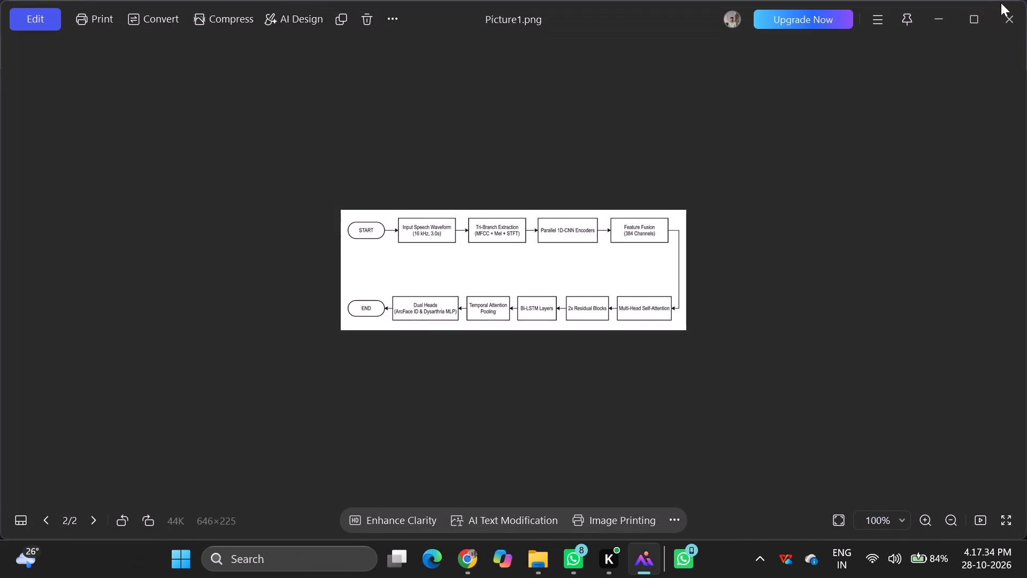
click(1001, 3)
click(1008, 8)
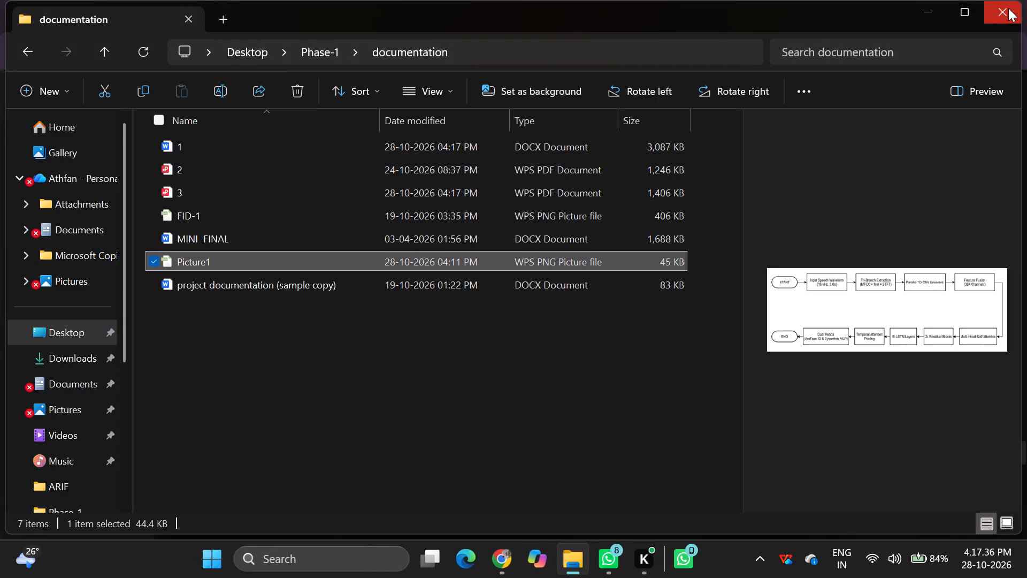